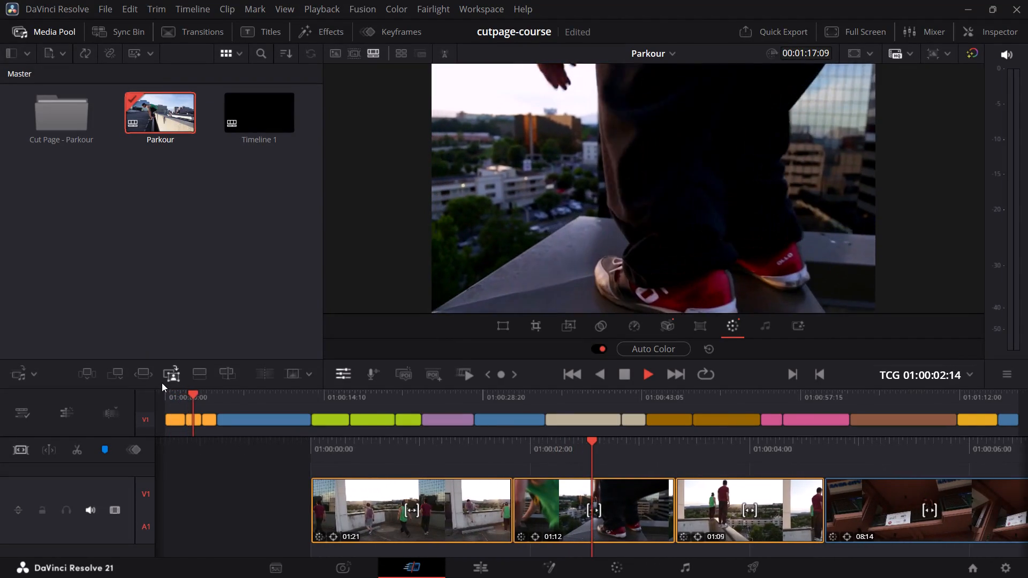
Trim one frame off the start of the second clip for a duration of 01:11, and play back the opening cuts.
{"action": "key", "text": "space"}
{"action": "left_click", "coordinate": [465, 507]}
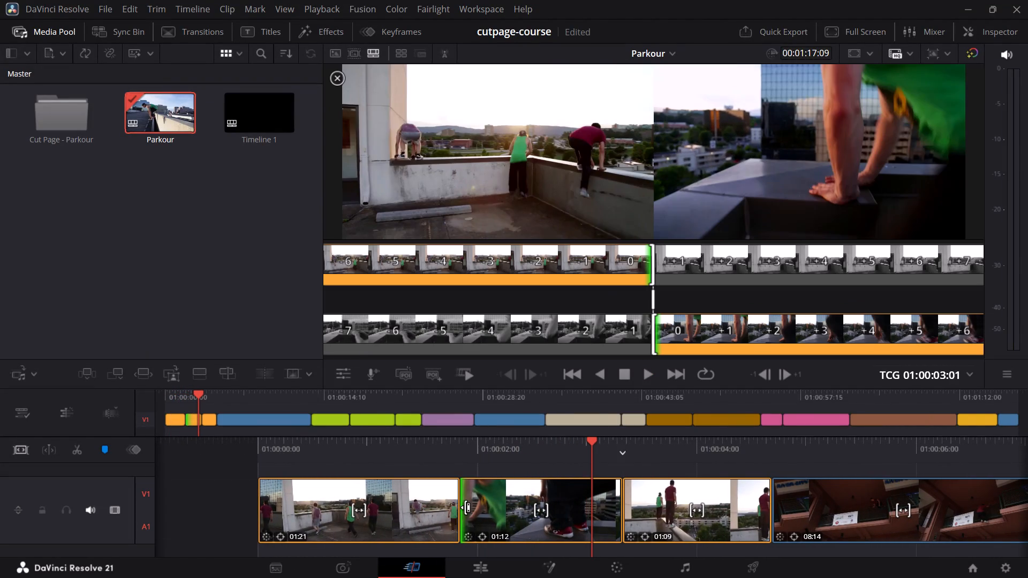
{"action": "left_click", "coordinate": [787, 368]}
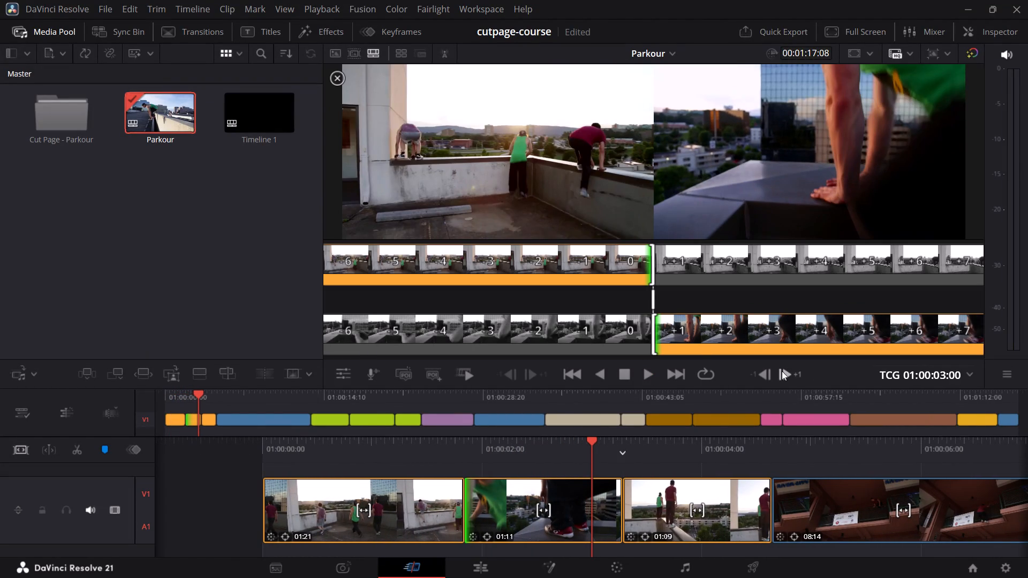
{"action": "left_click", "coordinate": [174, 394]}
{"action": "key", "text": "space"}
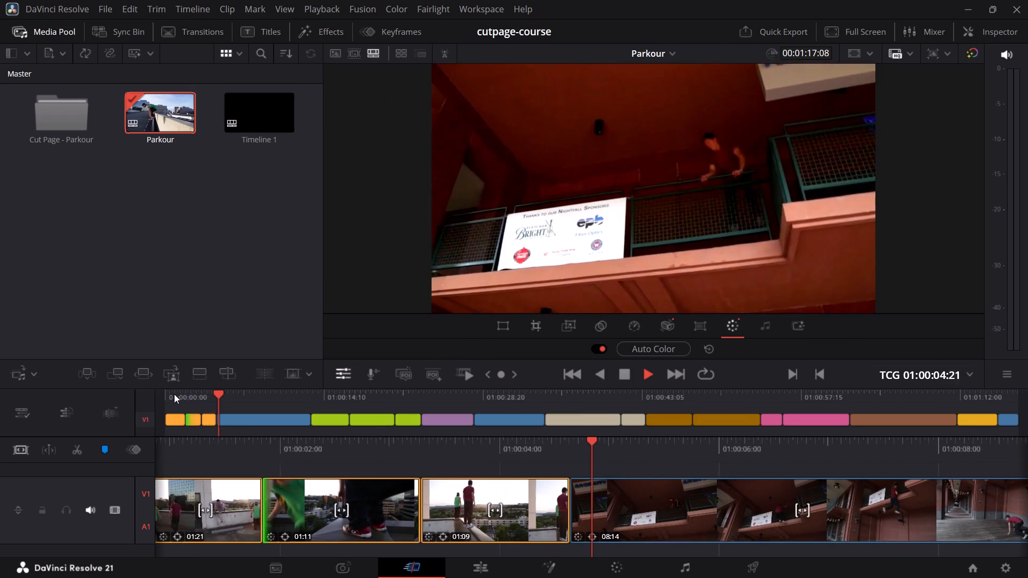
{"action": "key", "text": "space"}
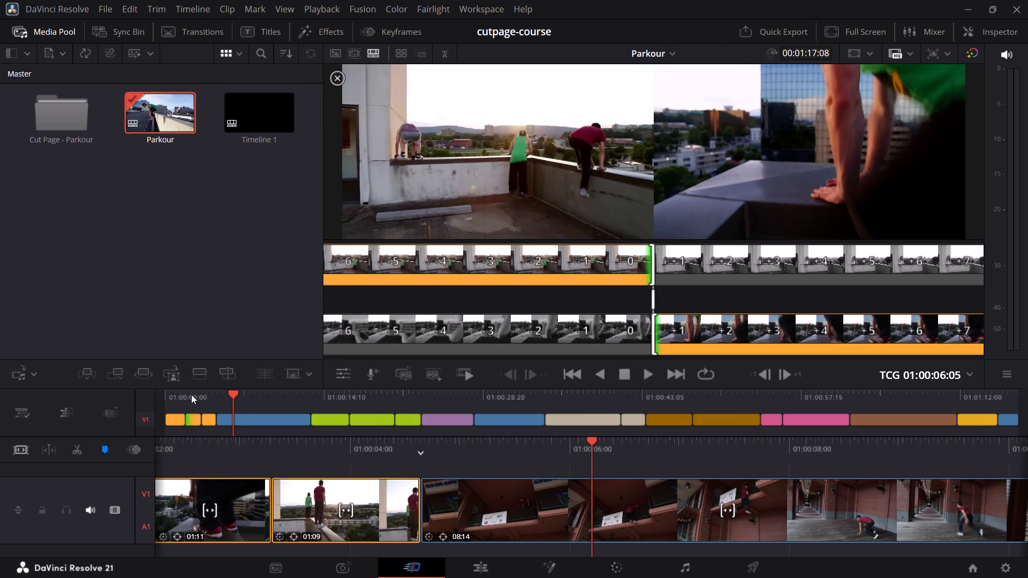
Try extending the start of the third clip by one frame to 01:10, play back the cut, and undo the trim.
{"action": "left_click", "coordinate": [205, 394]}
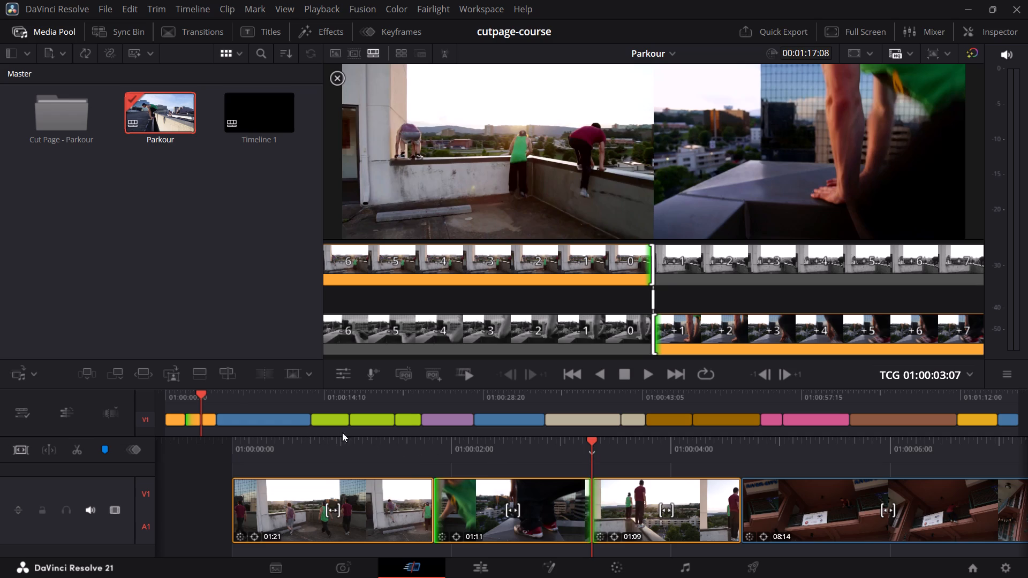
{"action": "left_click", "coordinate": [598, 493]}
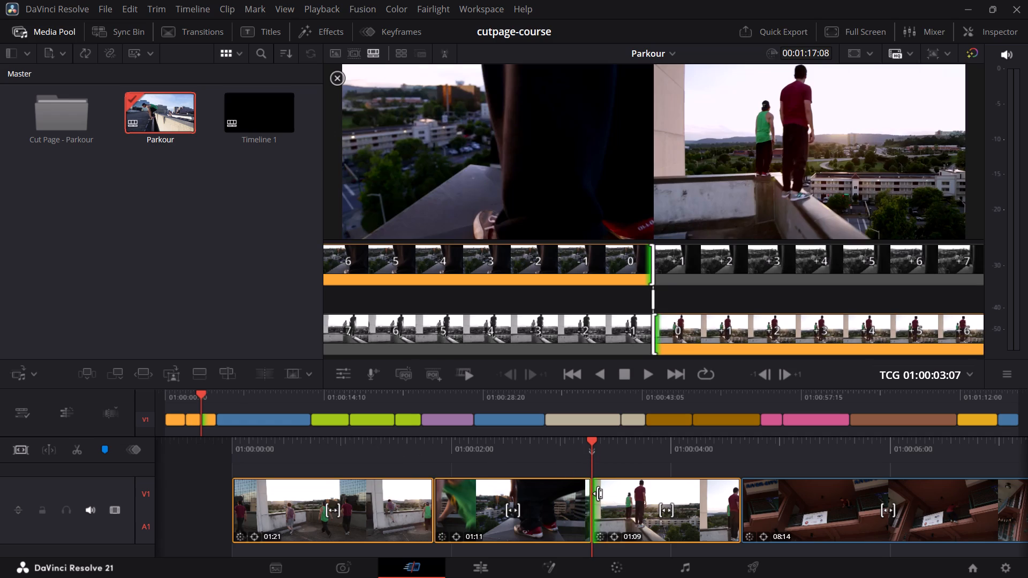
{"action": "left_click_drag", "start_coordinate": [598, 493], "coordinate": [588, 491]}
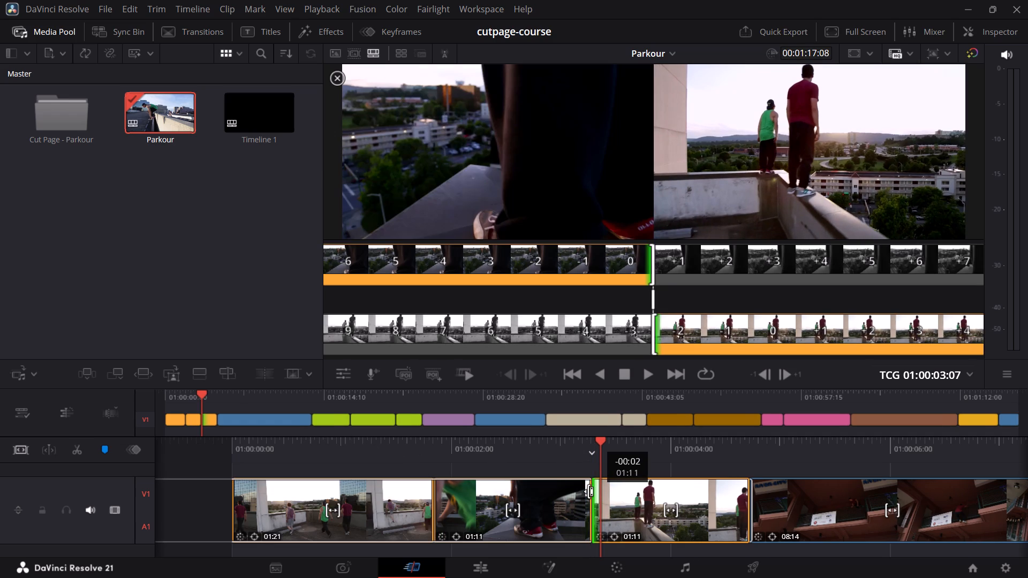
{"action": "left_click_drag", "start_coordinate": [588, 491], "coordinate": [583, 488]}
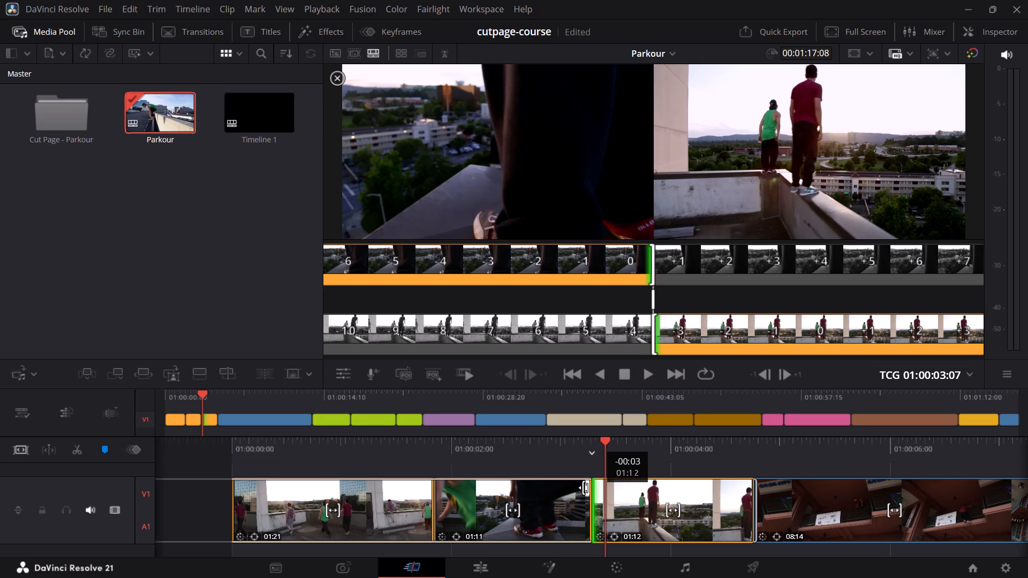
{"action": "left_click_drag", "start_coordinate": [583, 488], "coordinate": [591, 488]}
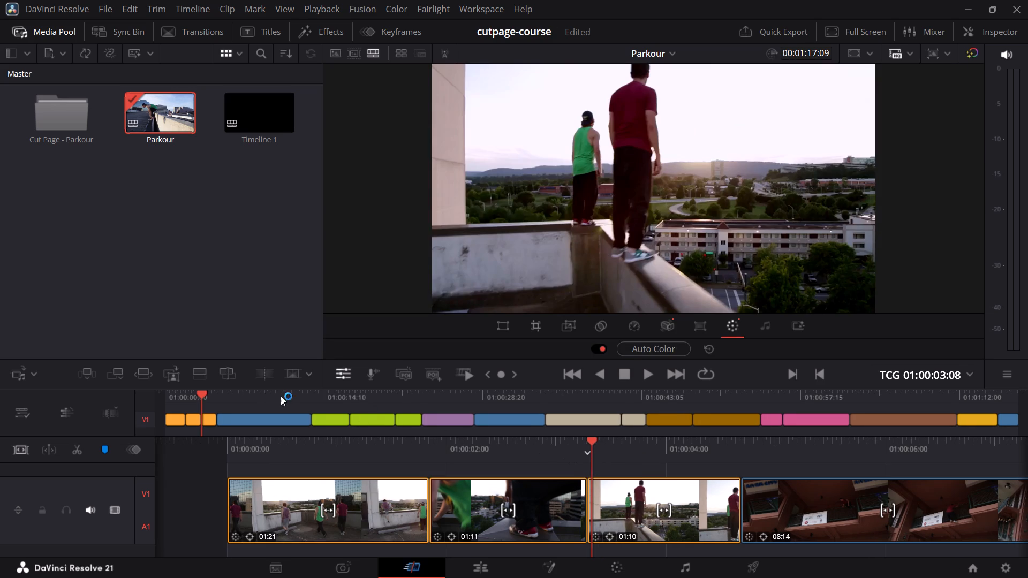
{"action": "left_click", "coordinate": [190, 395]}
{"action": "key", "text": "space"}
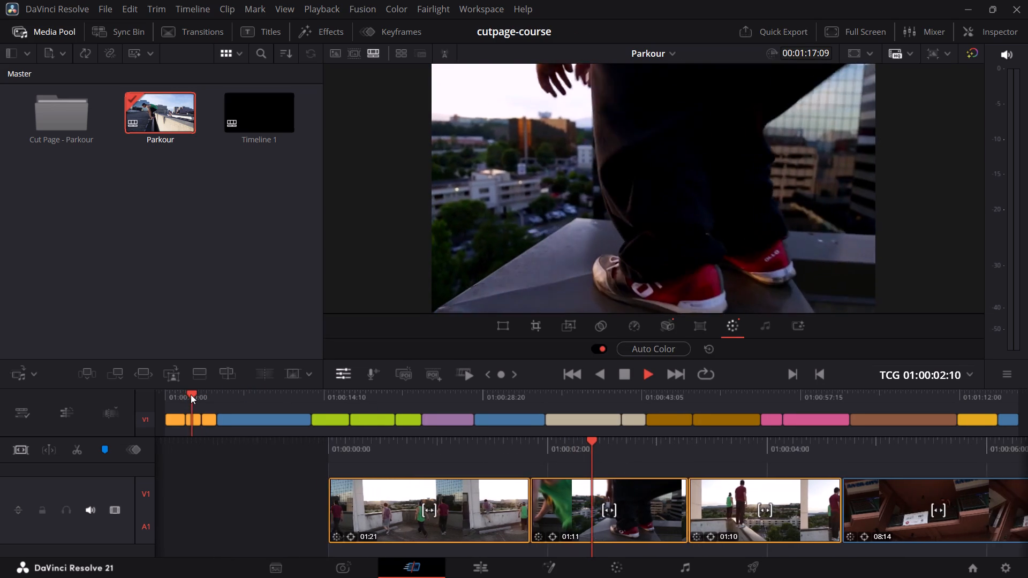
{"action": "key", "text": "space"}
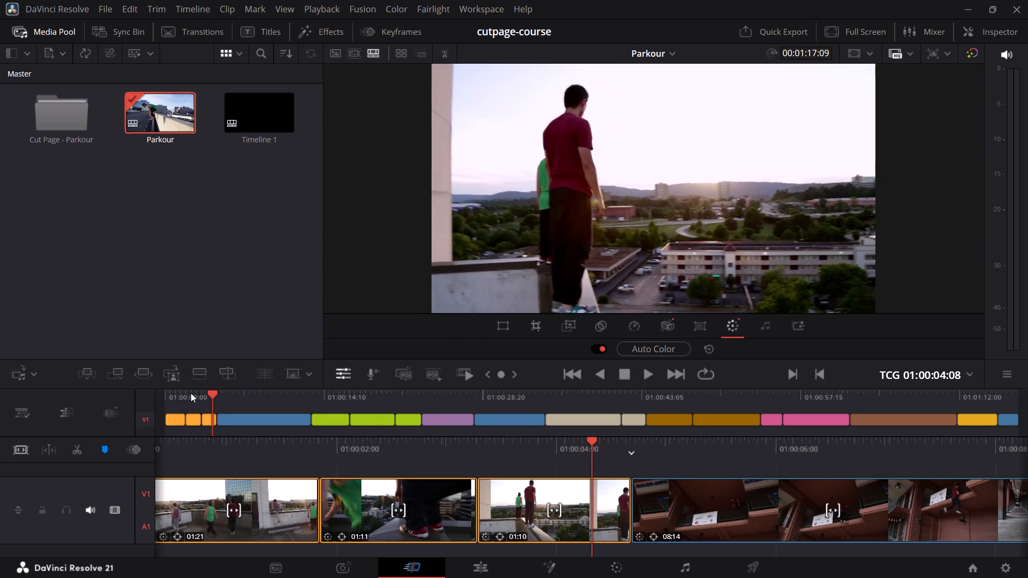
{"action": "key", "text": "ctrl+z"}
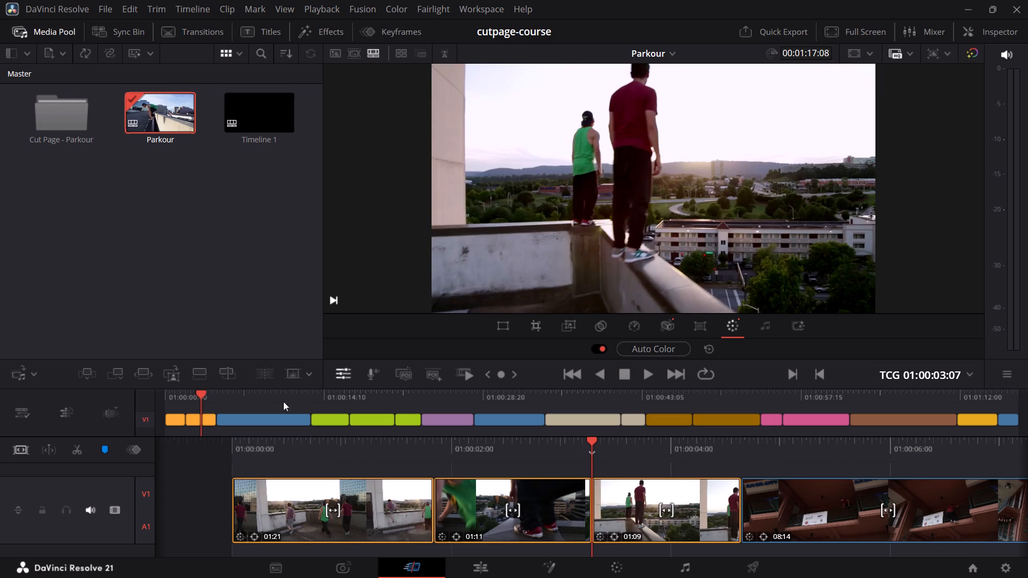
Play from the start of the second clip and compare the fourth clip with its colour correction off and on.
{"action": "left_click", "coordinate": [191, 394]}
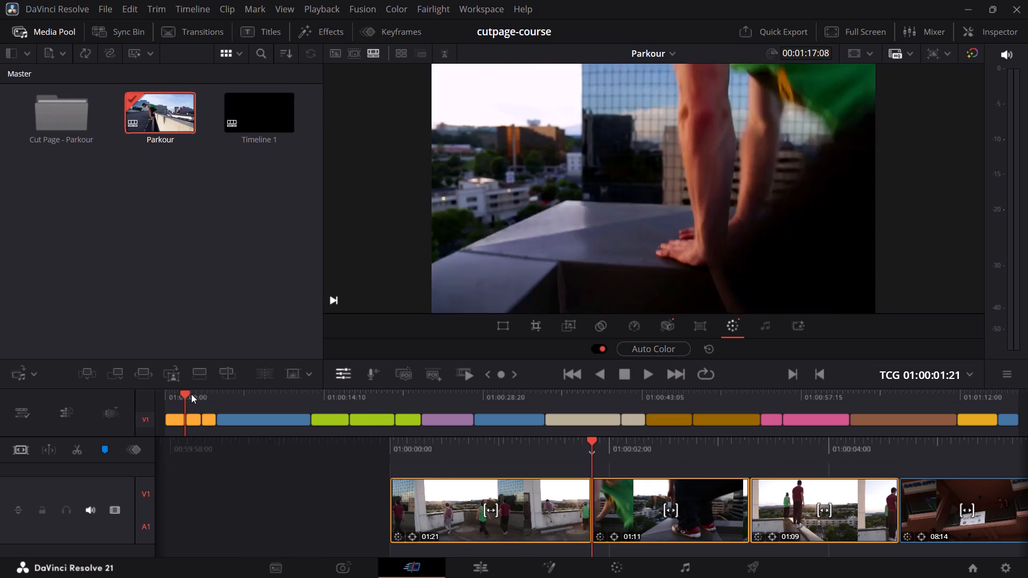
{"action": "key", "text": "space"}
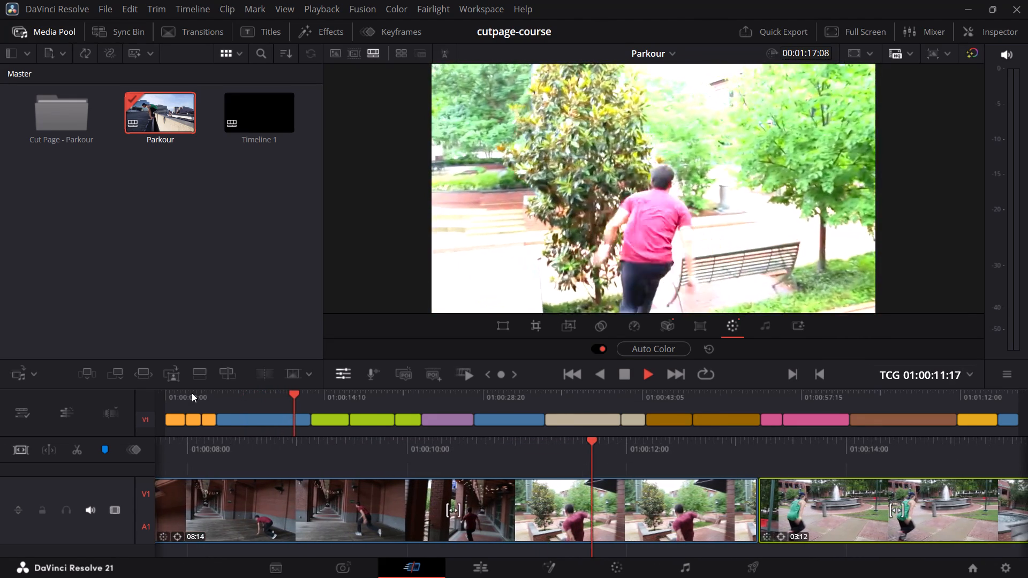
{"action": "key", "text": "space"}
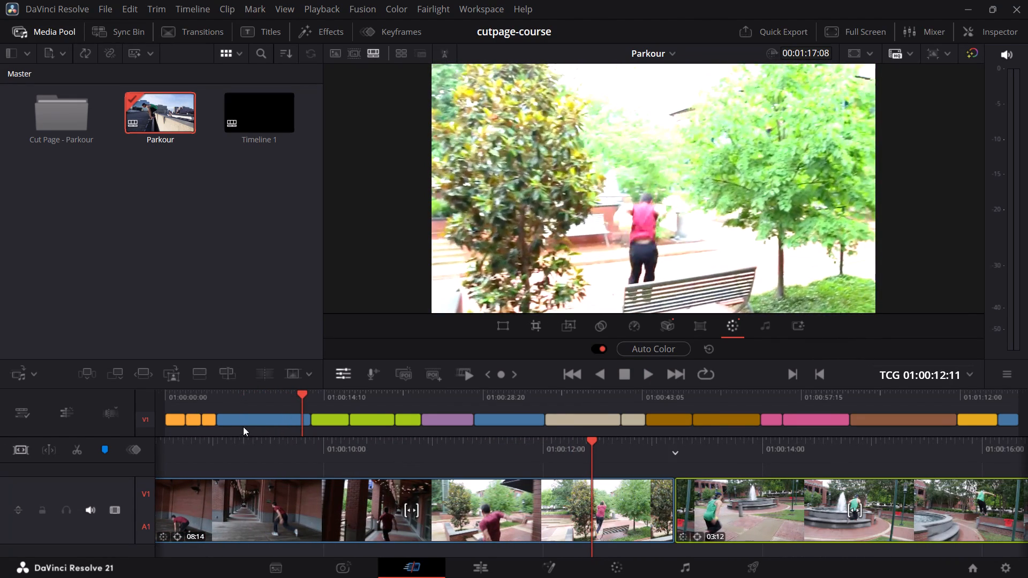
{"action": "left_click", "coordinate": [253, 419]}
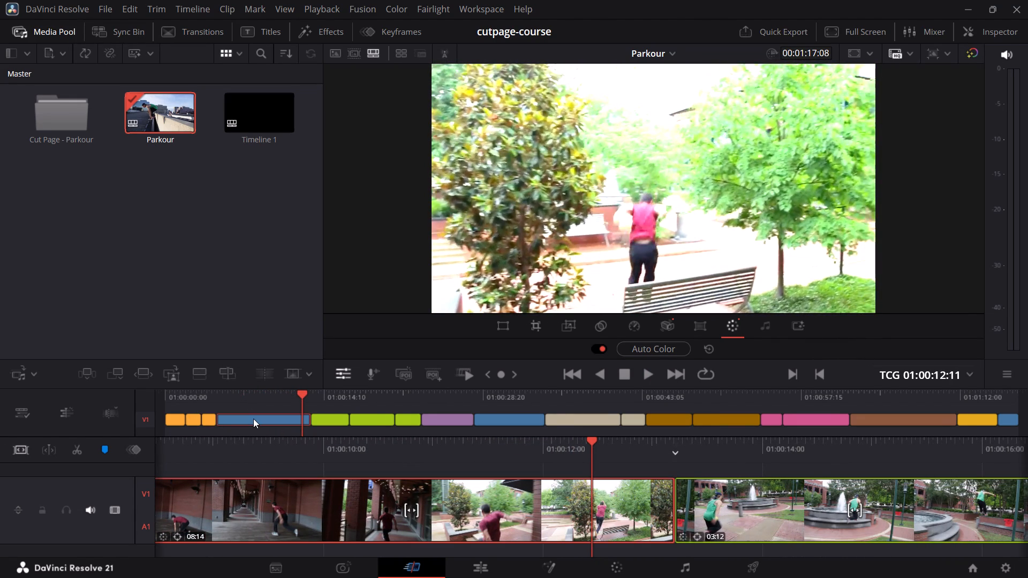
{"action": "left_click", "coordinate": [594, 349]}
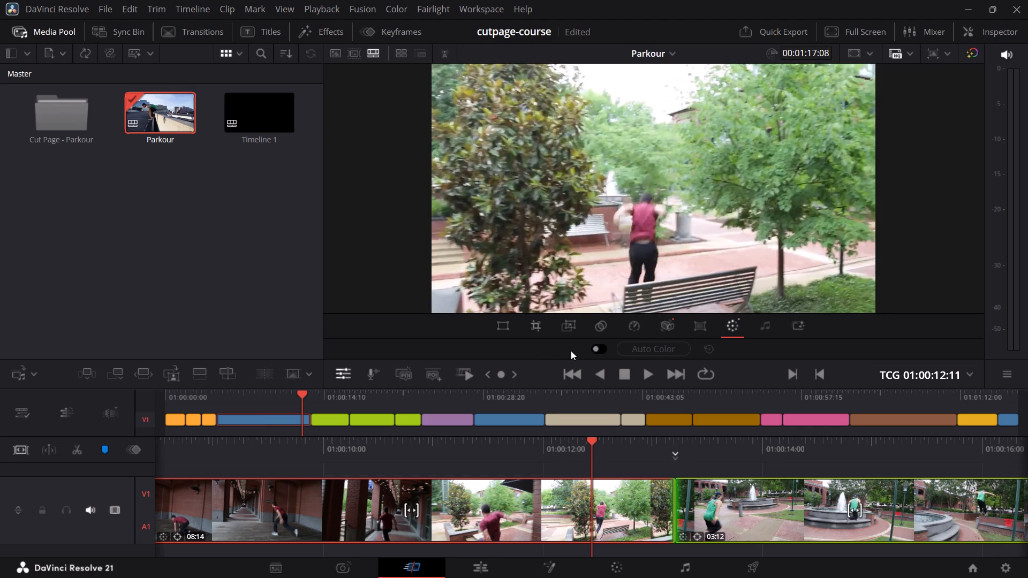
{"action": "left_click", "coordinate": [600, 345]}
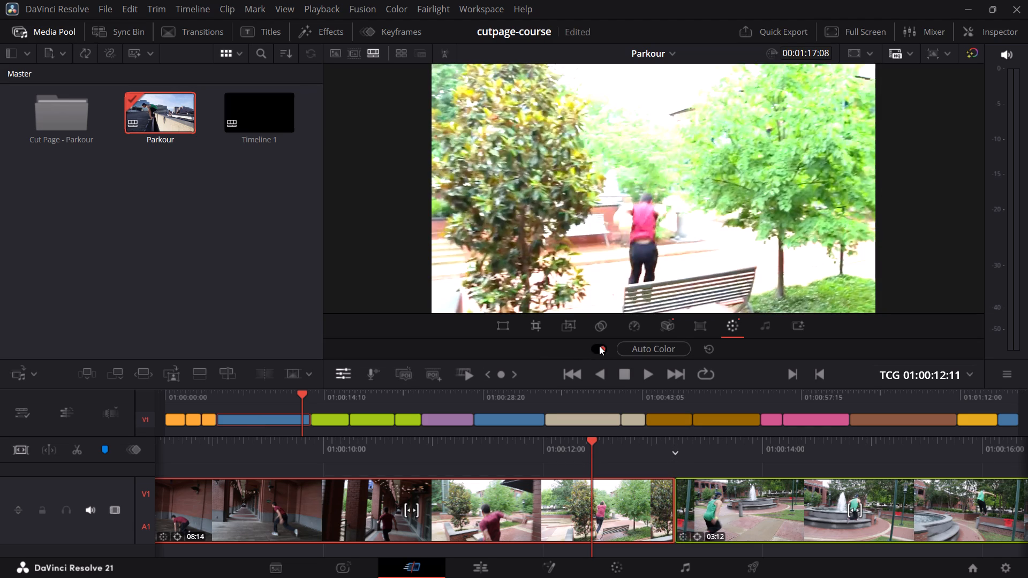
Play and scrub through the fourth clip to examine its ending and the cut to the fountain shot.
{"action": "key", "text": "space"}
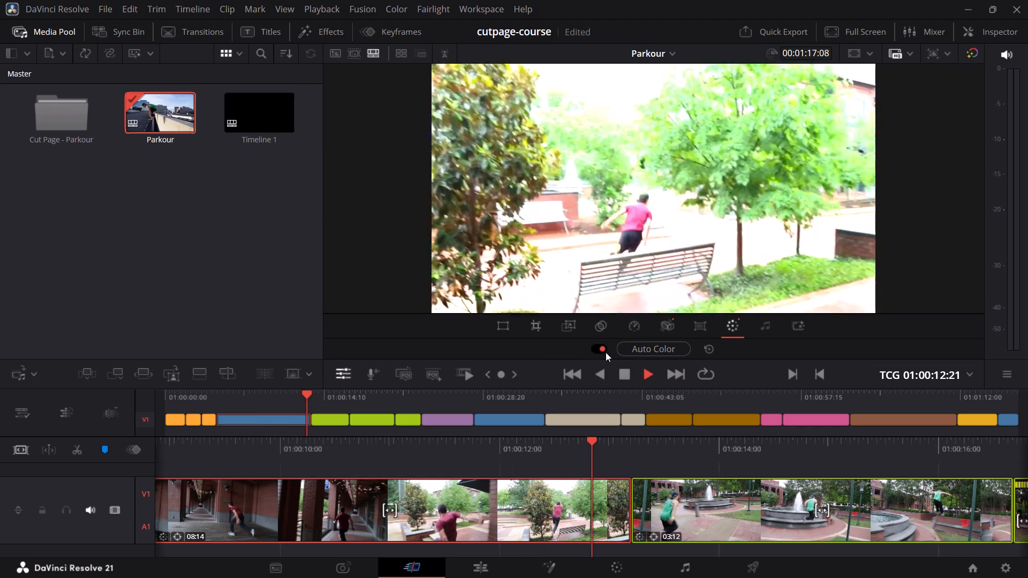
{"action": "key", "text": "space"}
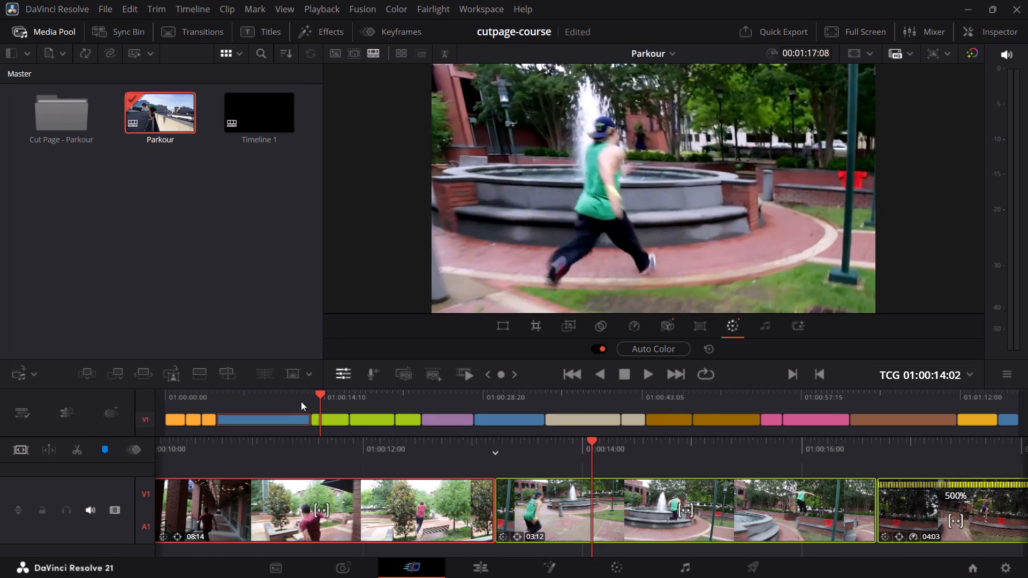
{"action": "left_click", "coordinate": [292, 394]}
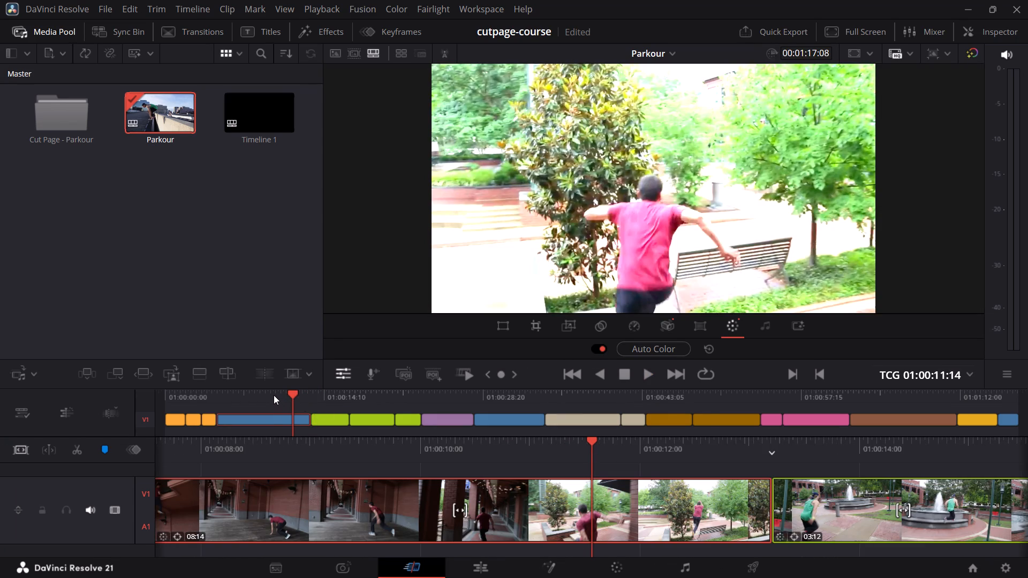
{"action": "left_click", "coordinate": [274, 395]}
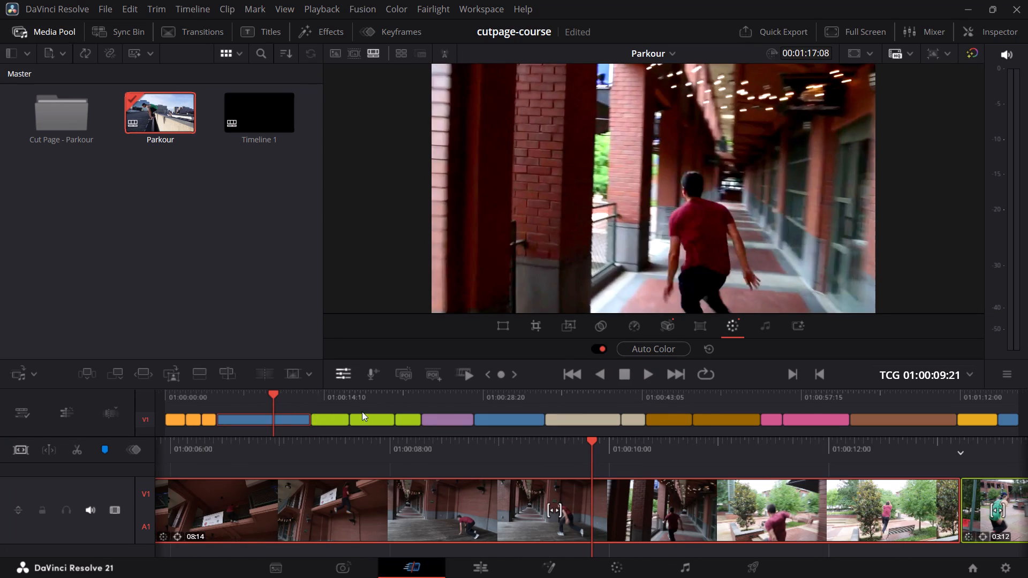
{"action": "left_click_drag", "start_coordinate": [274, 392], "coordinate": [286, 391]}
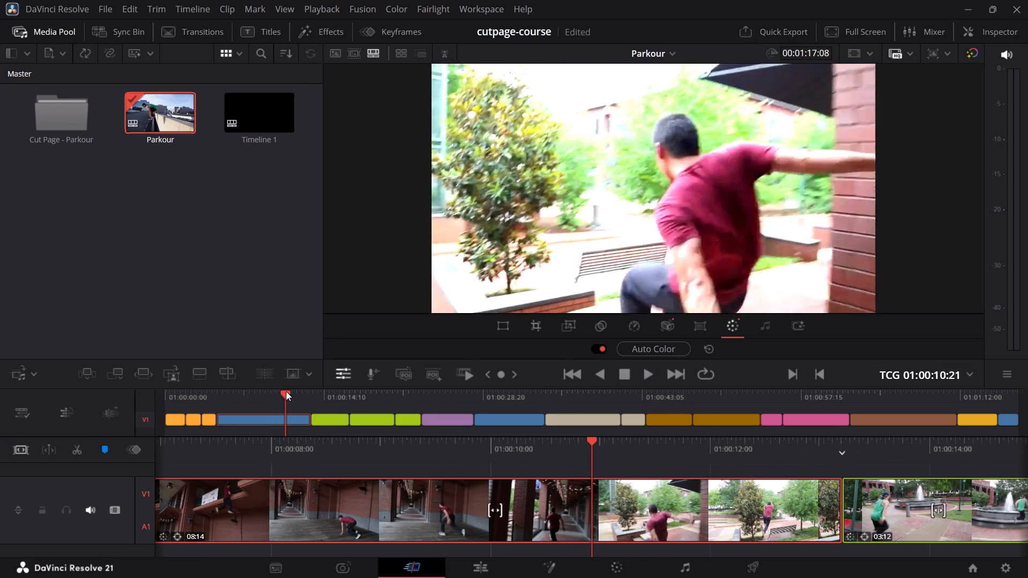
{"action": "left_click_drag", "start_coordinate": [286, 391], "coordinate": [303, 392]}
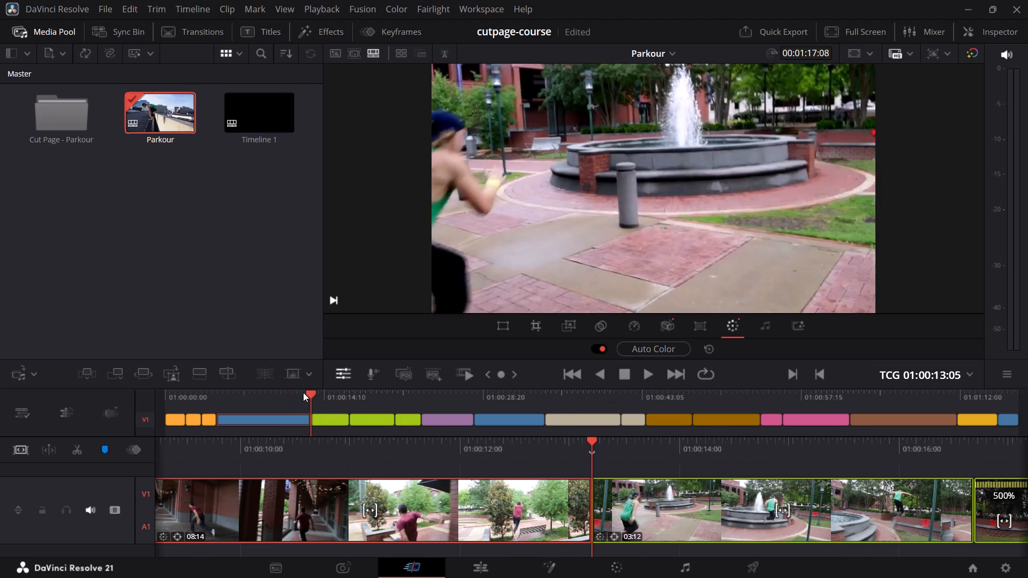
{"action": "left_click_drag", "start_coordinate": [303, 392], "coordinate": [300, 392]}
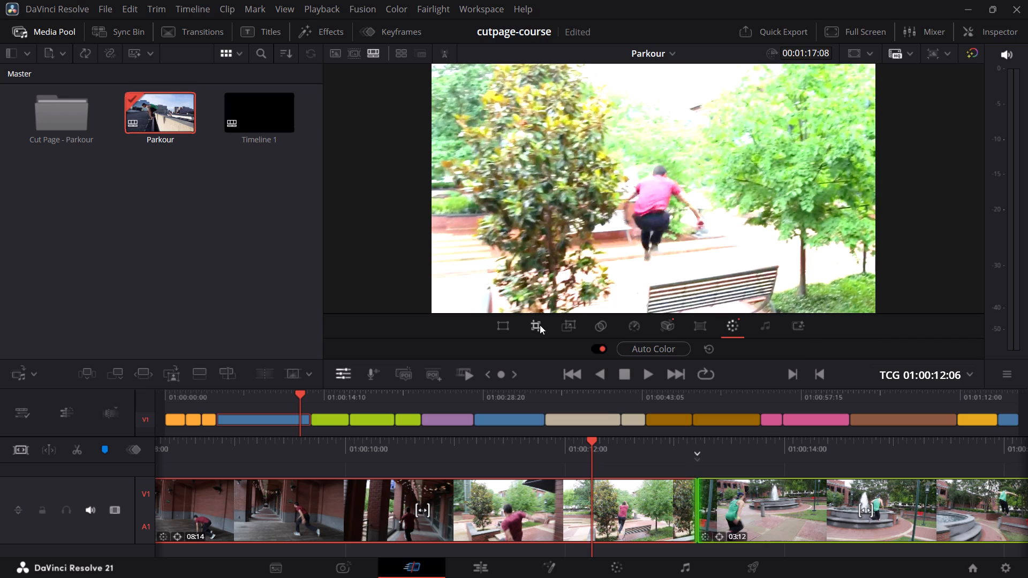
{"action": "left_click", "coordinate": [245, 397]}
{"action": "key", "text": "space"}
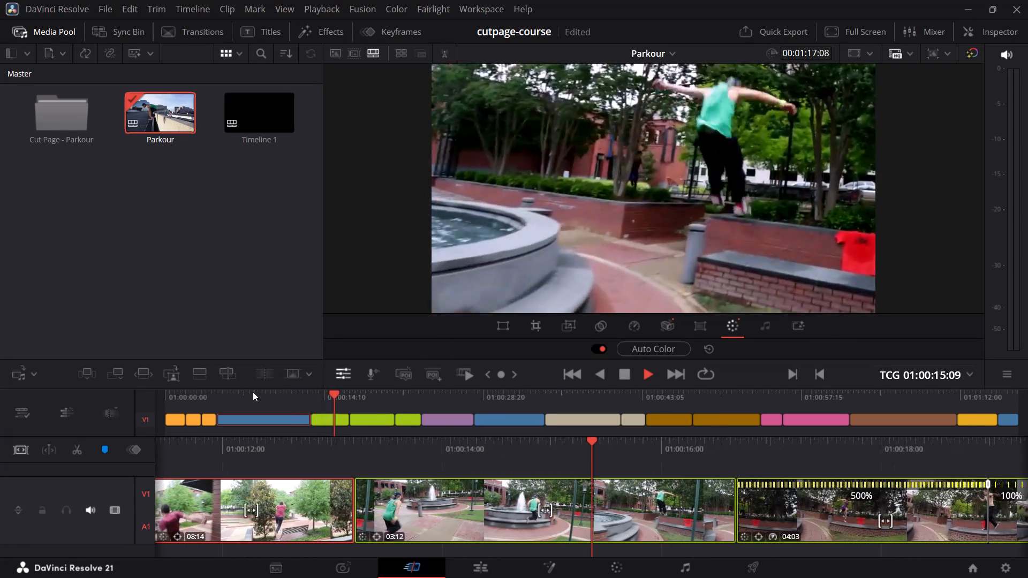
Trim three frames off the end of the fourth clip, at 01:00:13:02, for a duration of 08:11.
{"action": "left_click", "coordinate": [280, 397]}
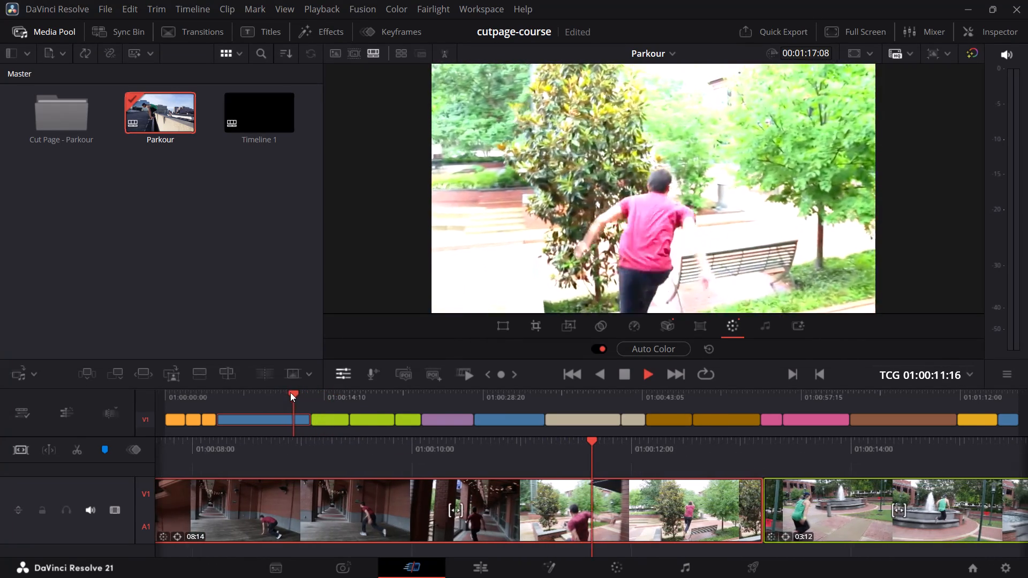
{"action": "key", "text": "space"}
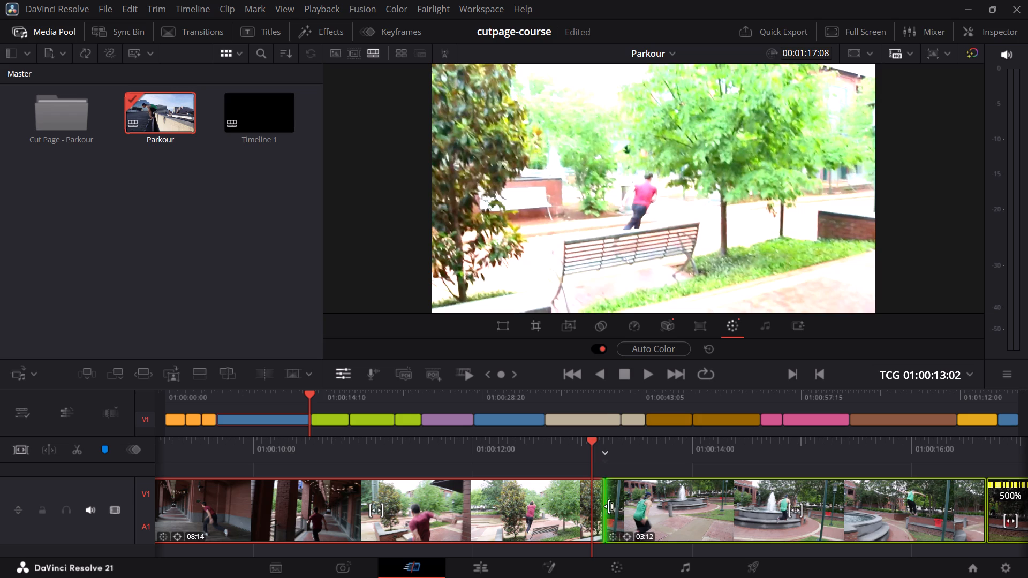
{"action": "left_click_drag", "start_coordinate": [596, 498], "coordinate": [595, 498]}
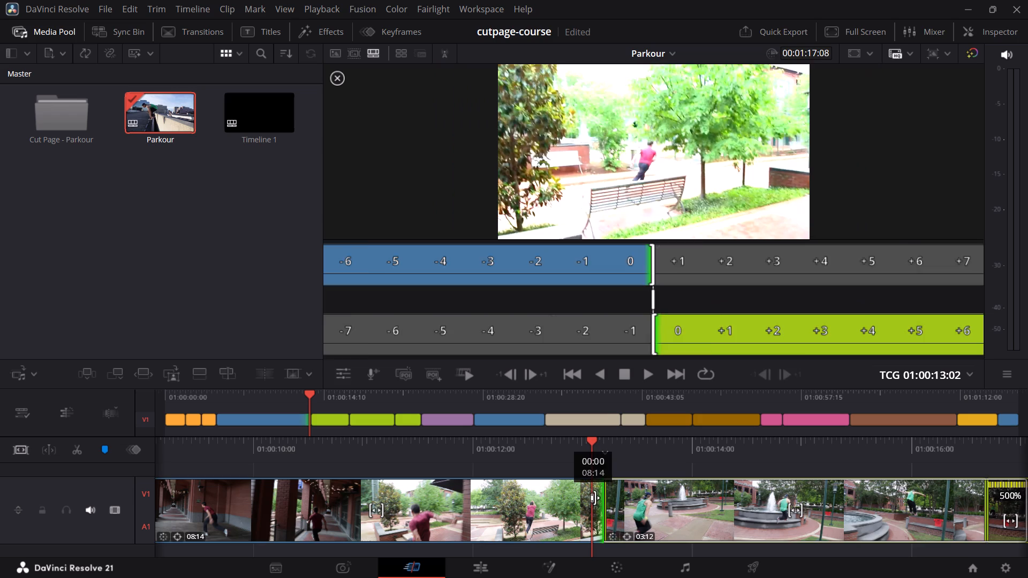
{"action": "left_click_drag", "start_coordinate": [595, 498], "coordinate": [586, 497]}
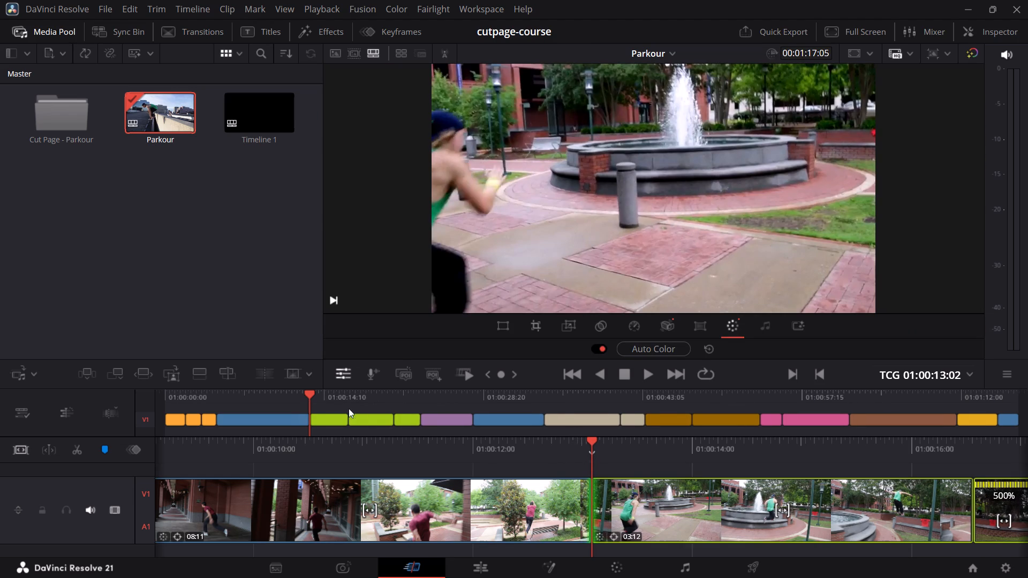
Play from 01:00:12:08 across the fourth clip's trimmed end to review the following clips, up to the 06:11 clip.
{"action": "left_click_drag", "start_coordinate": [410, 451], "coordinate": [440, 454]}
{"action": "left_click_drag", "start_coordinate": [426, 443], "coordinate": [476, 449]}
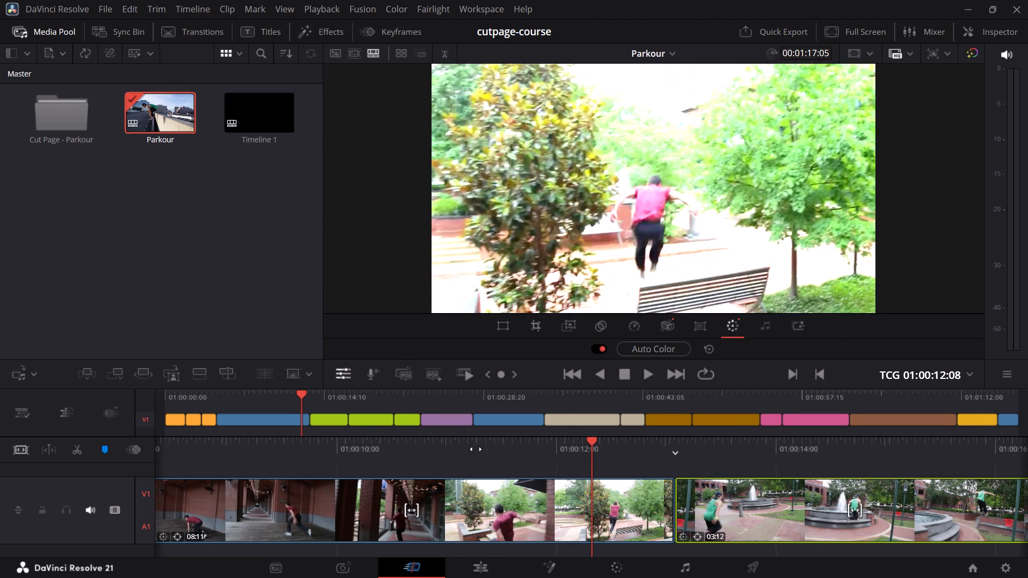
{"action": "key", "text": "space"}
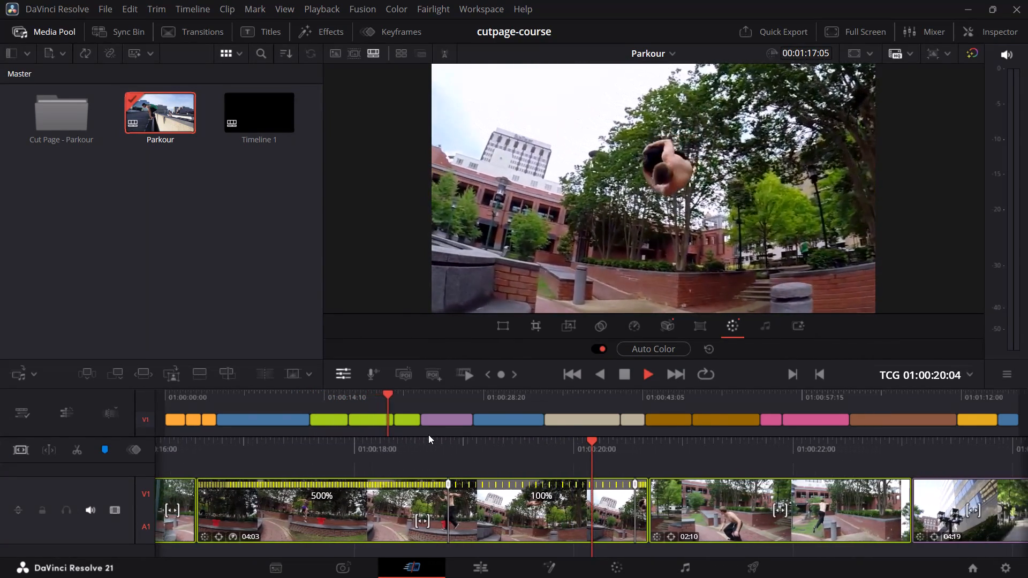
{"action": "key", "text": "space"}
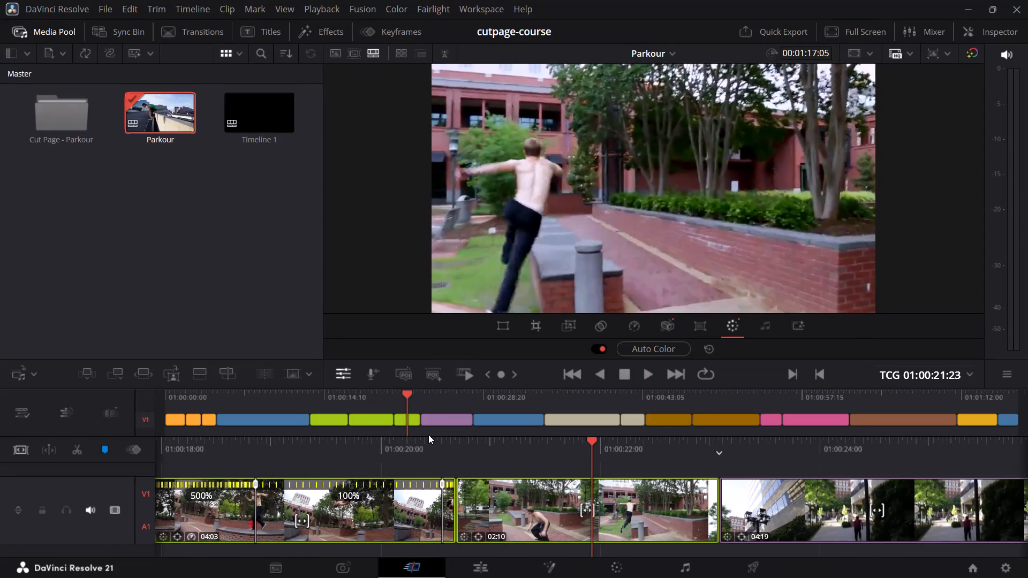
{"action": "key", "text": "space"}
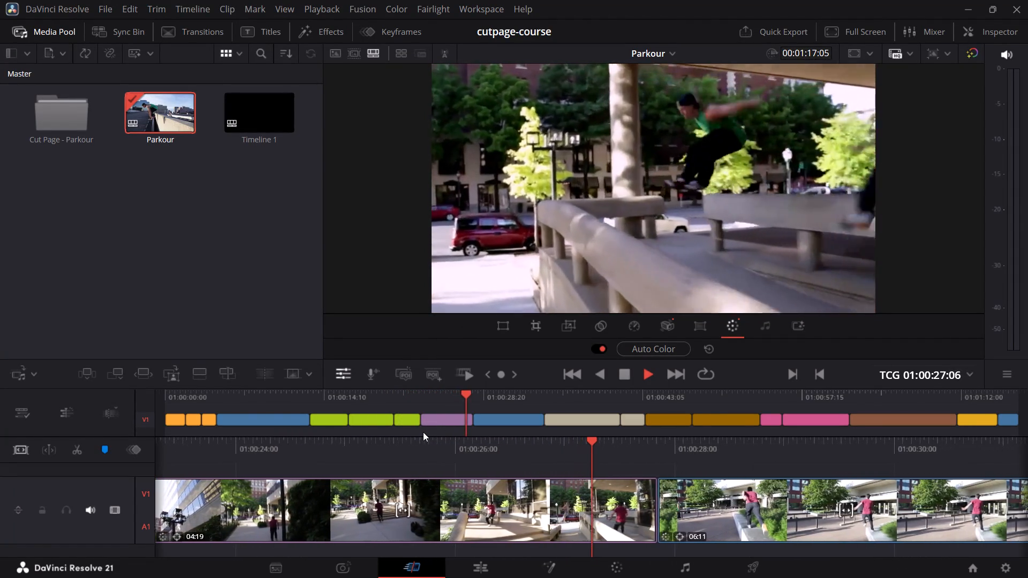
{"action": "key", "text": "space"}
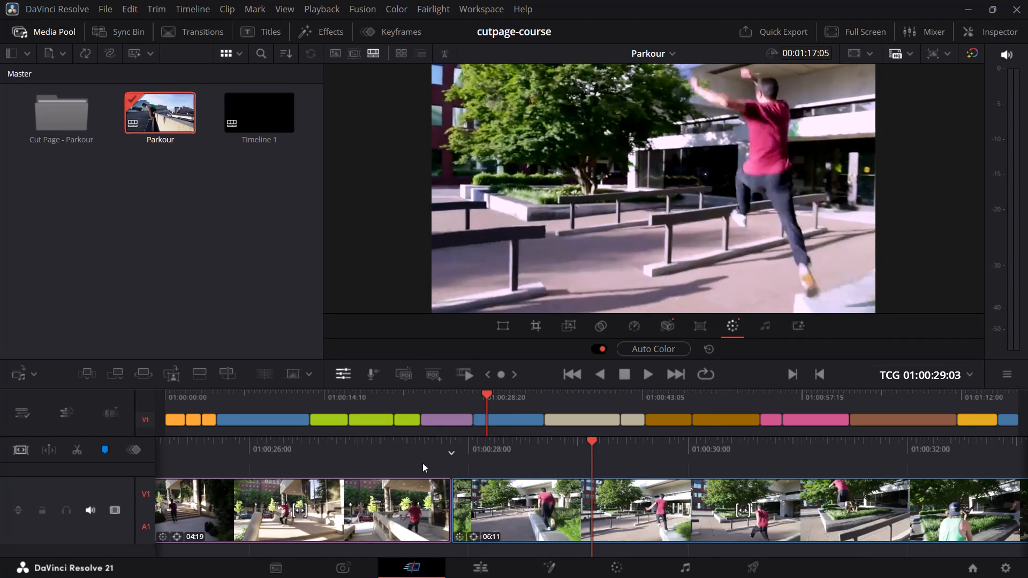
Trim one frame off the end of the 04:19 clip, for a duration of 04:18.
{"action": "left_click", "coordinate": [443, 504]}
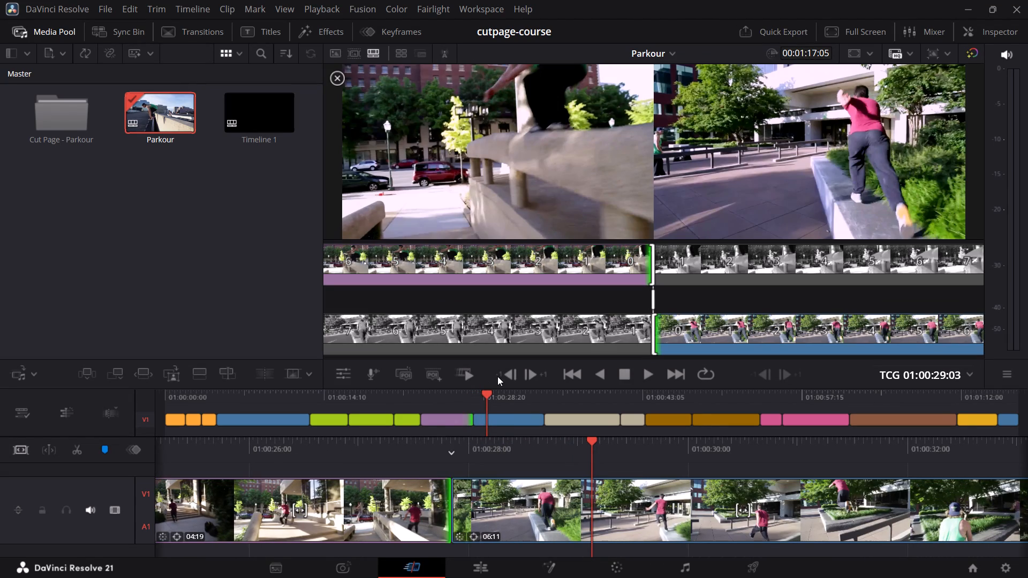
{"action": "left_click", "coordinate": [498, 376]}
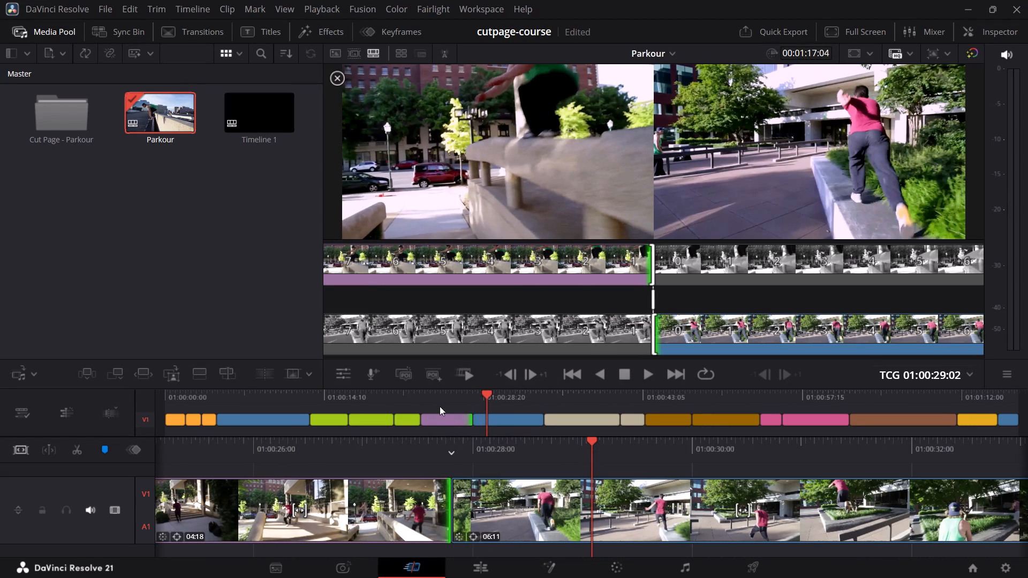
Play from within the 04:18 clip across its trimmed end, and replay the cut from the 06:11 clip to the street shot.
{"action": "left_click", "coordinate": [438, 398]}
{"action": "key", "text": "space"}
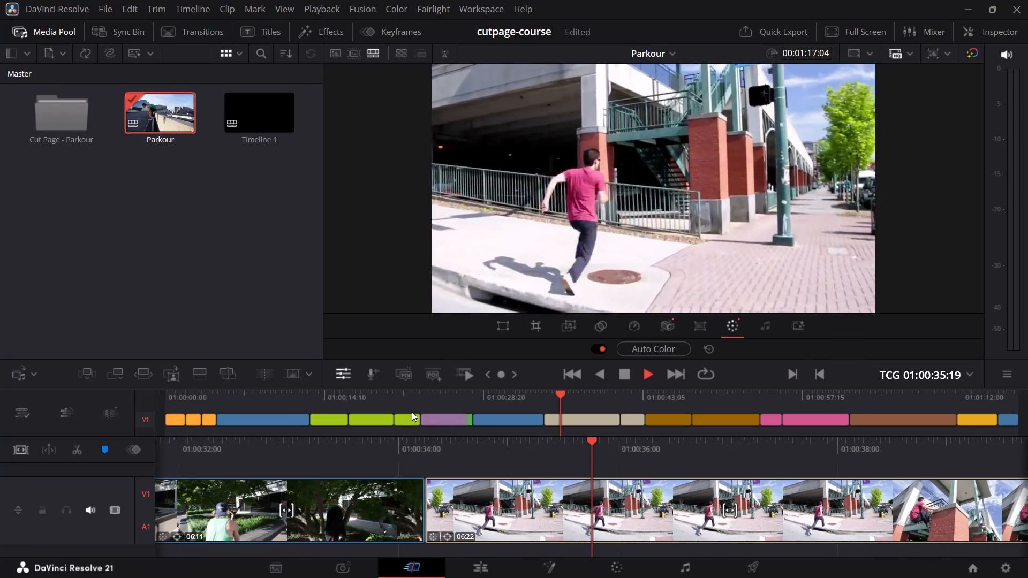
{"action": "key", "text": "space"}
{"action": "left_click", "coordinate": [547, 393]}
{"action": "left_click_drag", "start_coordinate": [546, 392], "coordinate": [543, 391]}
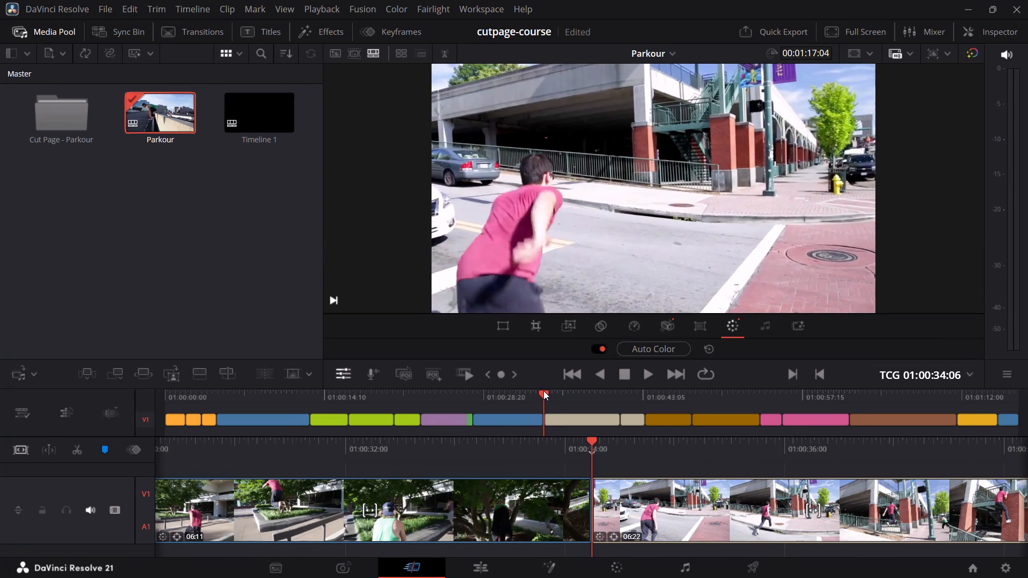
{"action": "left_click_drag", "start_coordinate": [543, 391], "coordinate": [534, 389]}
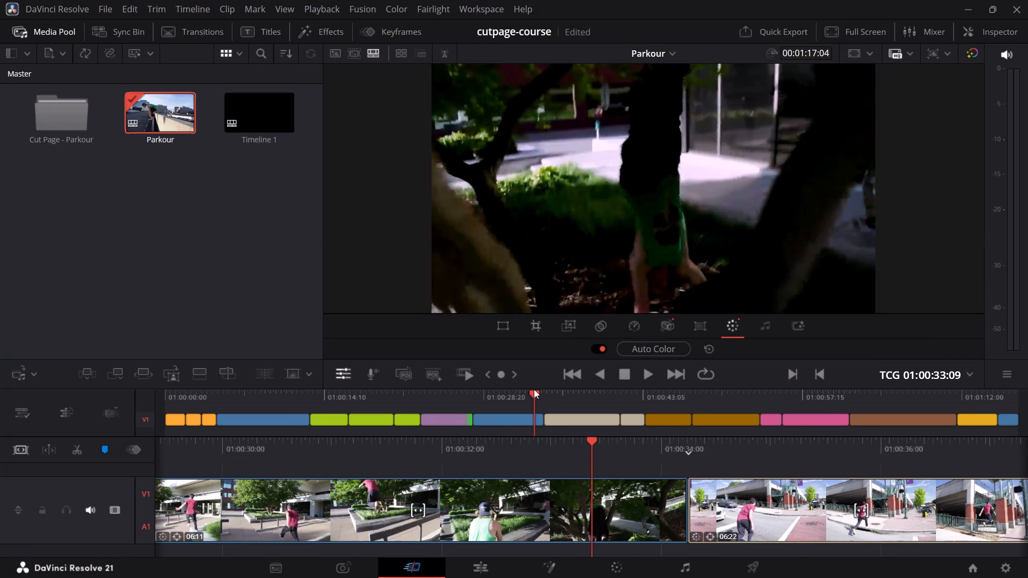
{"action": "left_click_drag", "start_coordinate": [534, 389], "coordinate": [533, 389]}
{"action": "key", "text": "space"}
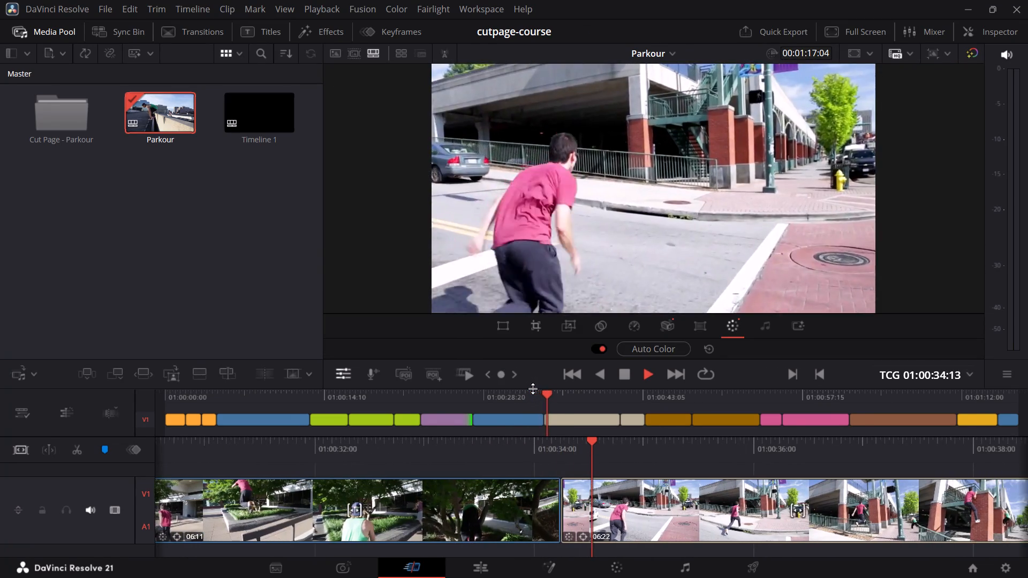
{"action": "key", "text": "space"}
Trim two frames off the end of the 06:11 clip, for a duration of 06:09.
{"action": "left_click", "coordinate": [496, 512]}
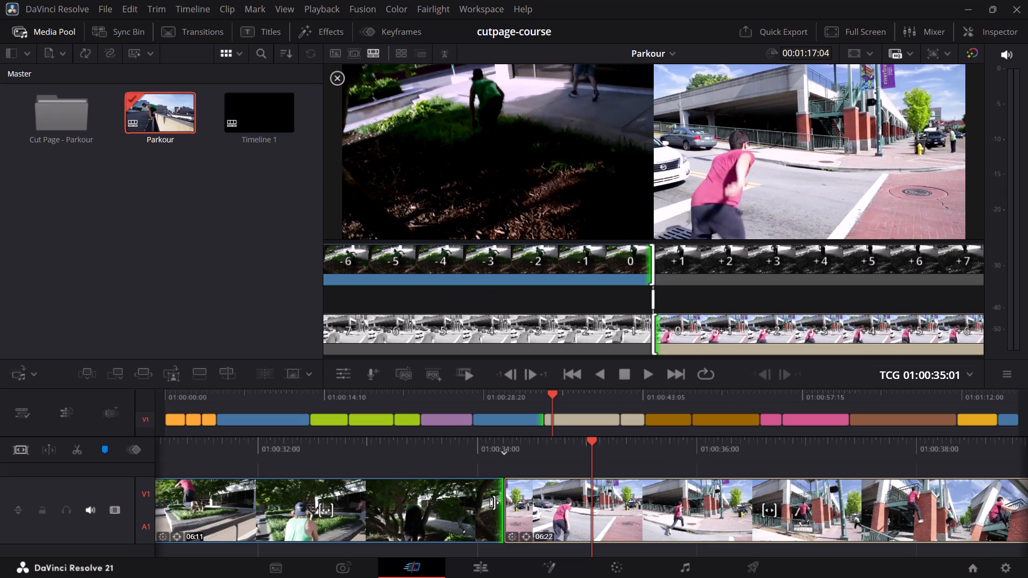
{"action": "left_click", "coordinate": [503, 377]}
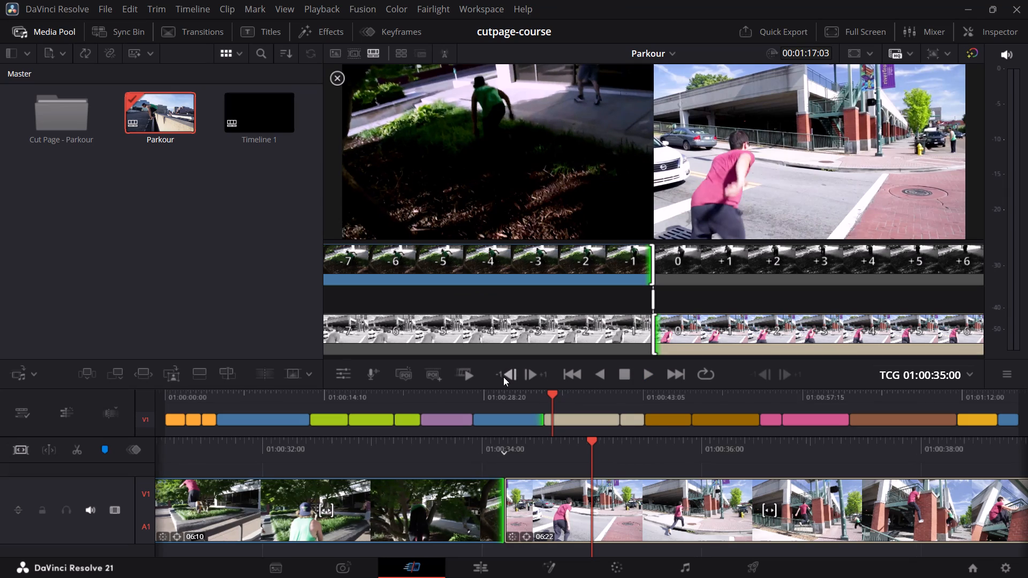
{"action": "left_click", "coordinate": [503, 377]}
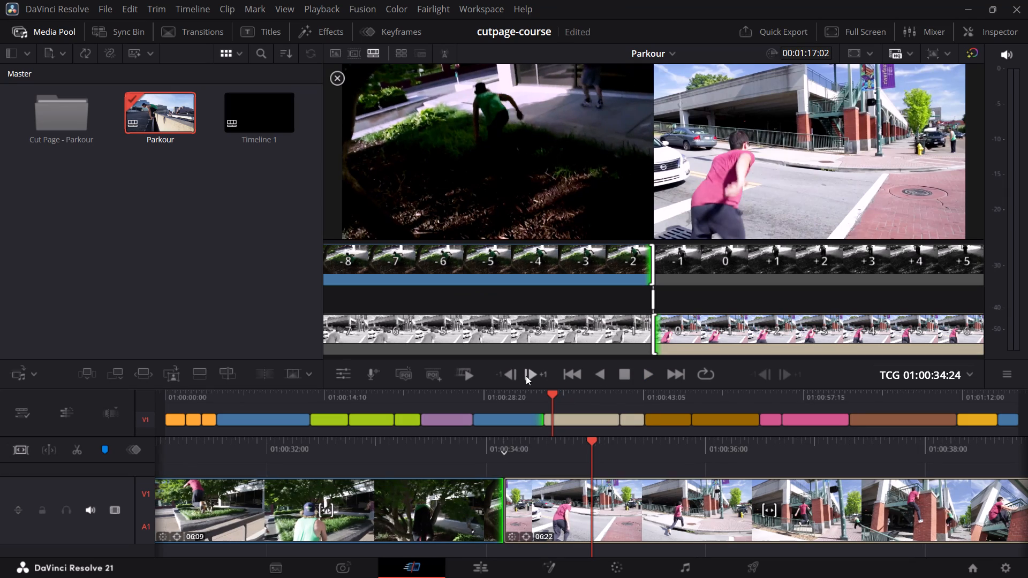
Play across the 06:09 clip's trimmed end into the wall clip, and replay the 02:06 staircase clip to examine its motion.
{"action": "left_click", "coordinate": [518, 392]}
{"action": "key", "text": "space"}
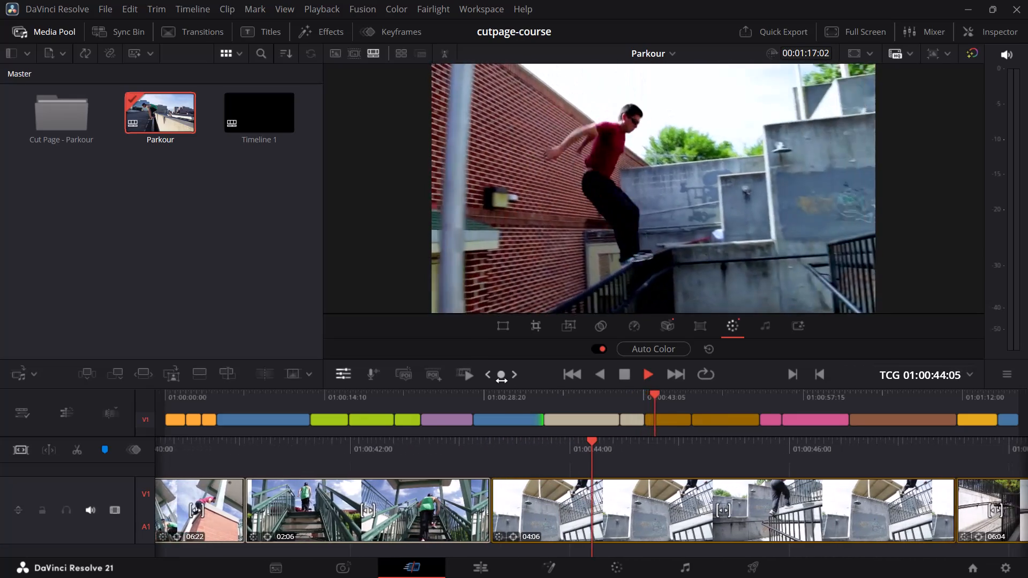
{"action": "key", "text": "space"}
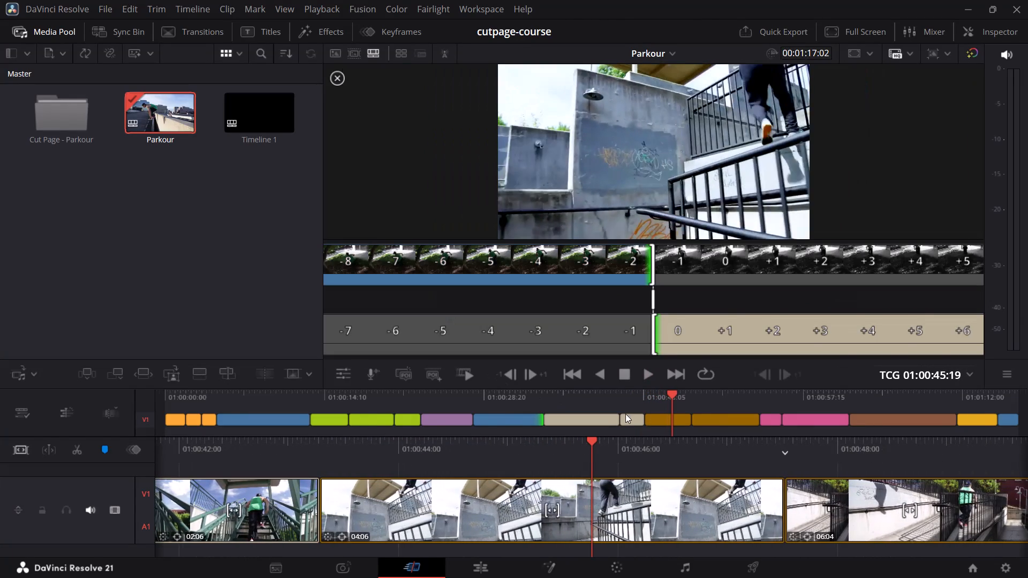
{"action": "left_click", "coordinate": [640, 400]}
{"action": "left_click", "coordinate": [630, 398]}
{"action": "key", "text": "space"}
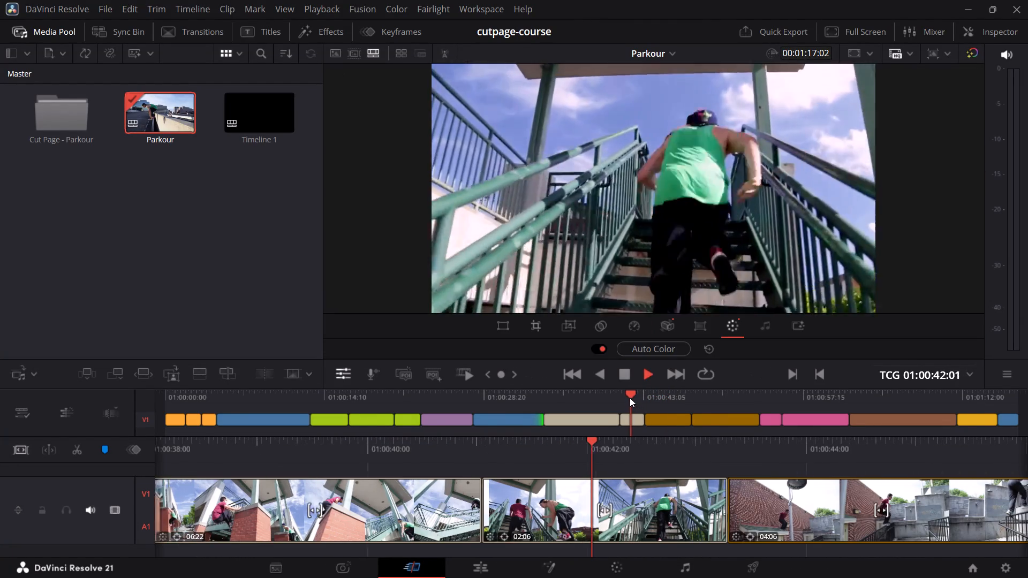
{"action": "key", "text": "space"}
Turn off stabilization on the 02:06 staircase clip.
{"action": "left_click", "coordinate": [629, 423]}
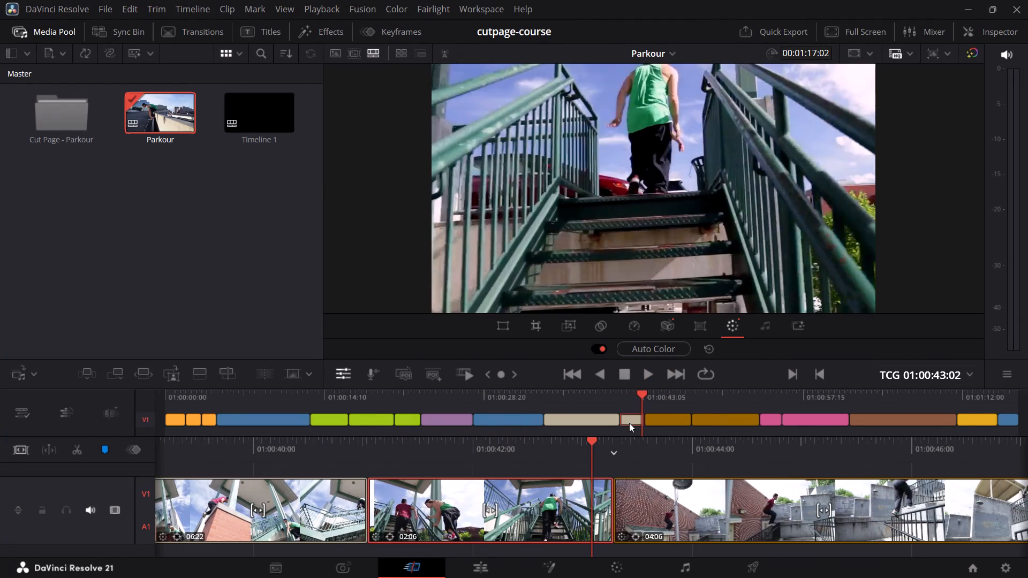
{"action": "left_click", "coordinate": [673, 331]}
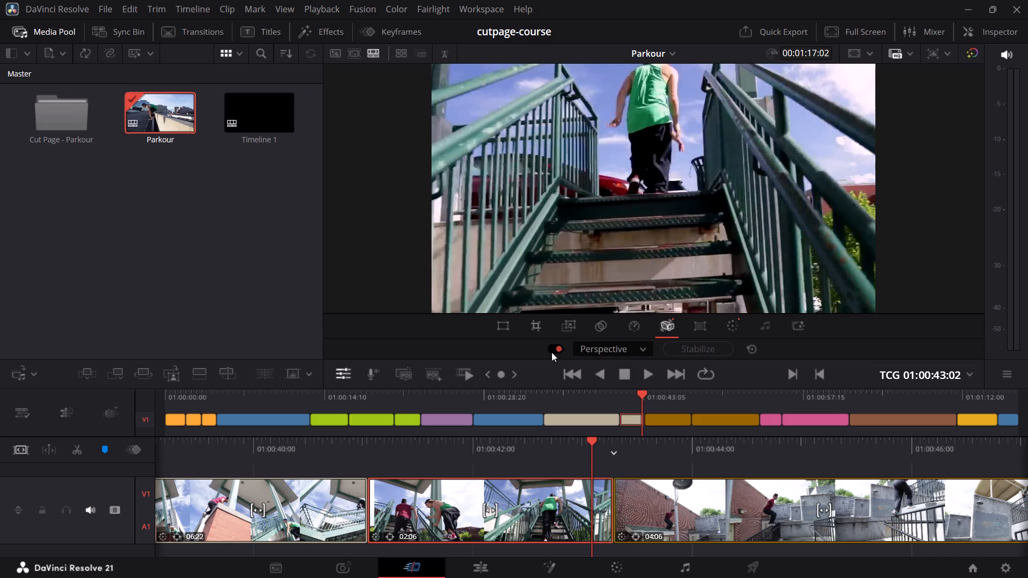
{"action": "left_click", "coordinate": [554, 349]}
Play from the staircase clip to the rooftop clips and examine the flip before the 450% speed change in the 06:02 clip.
{"action": "left_click", "coordinate": [624, 397]}
{"action": "key", "text": "space"}
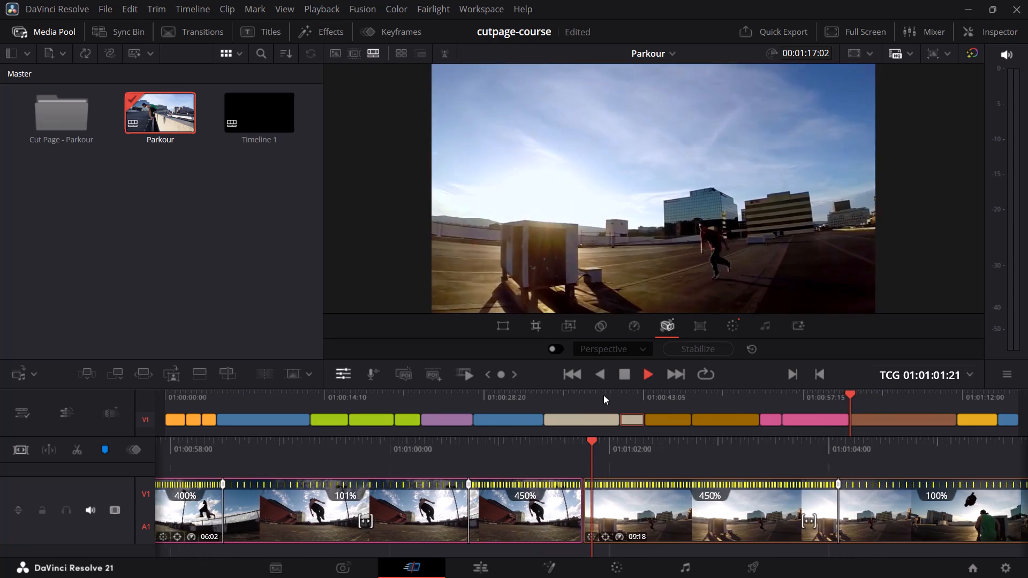
{"action": "key", "text": "space"}
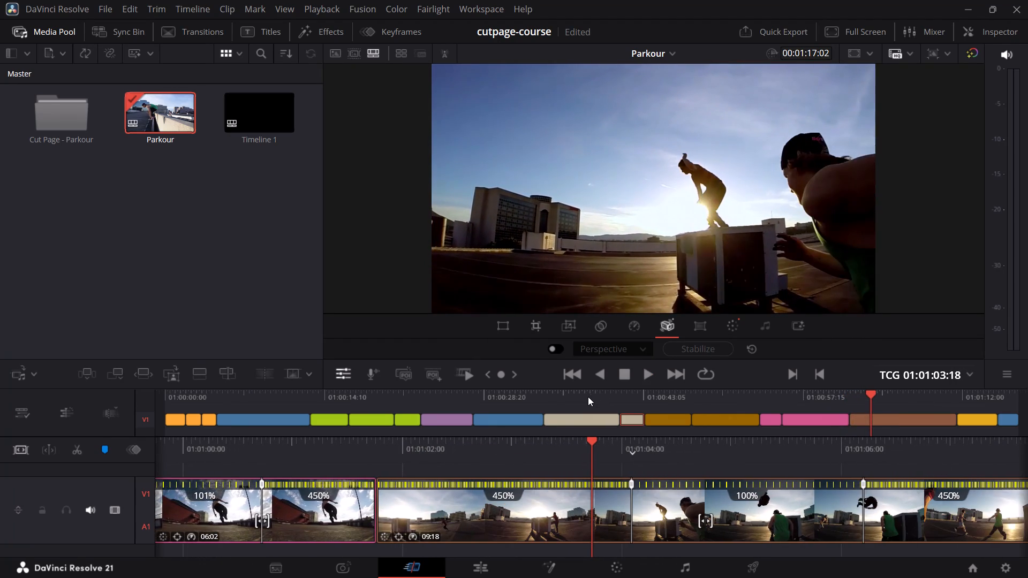
{"action": "left_click", "coordinate": [823, 393]}
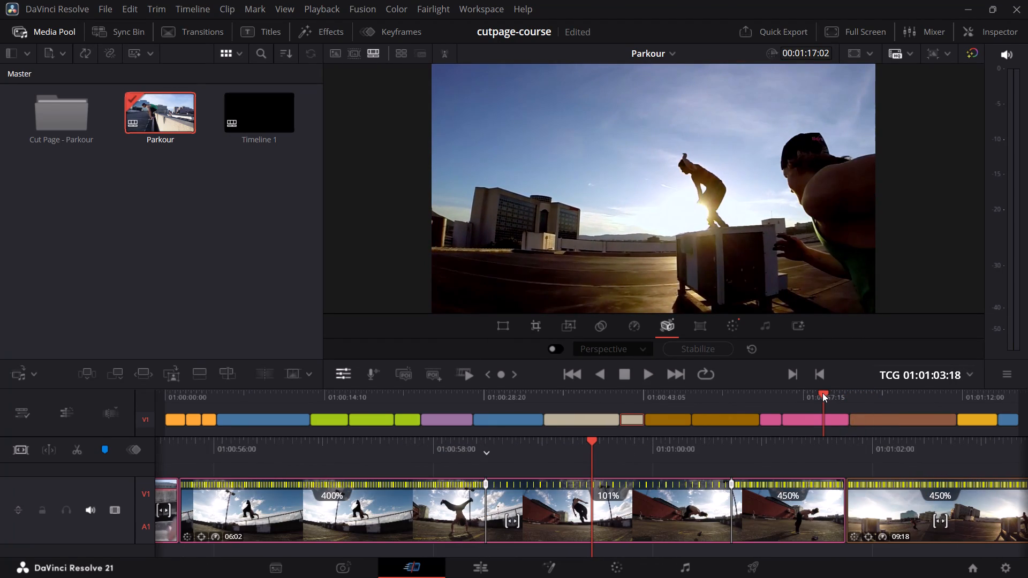
{"action": "key", "text": "space"}
{"action": "key", "text": "space"}
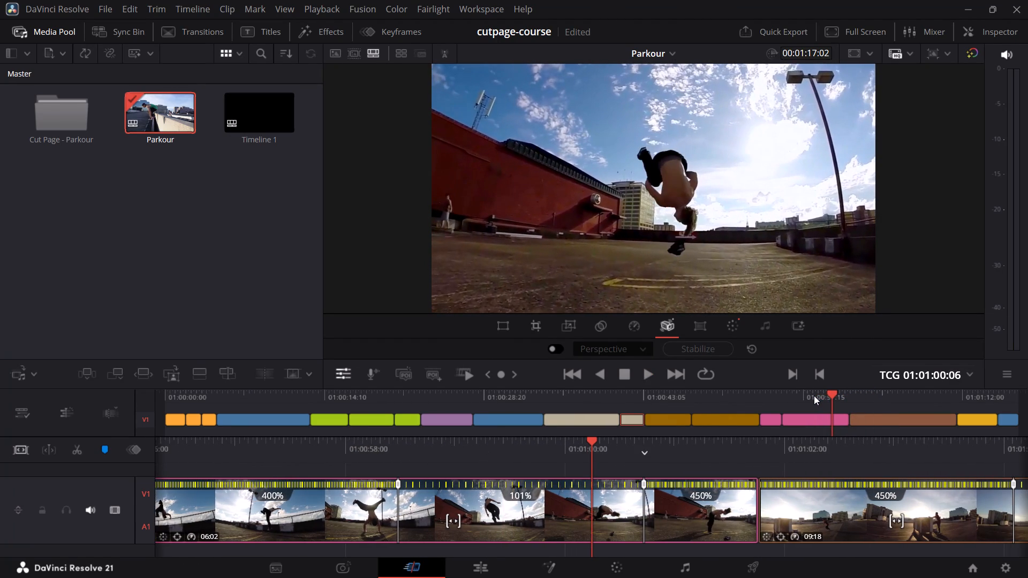
{"action": "key", "text": "space"}
{"action": "key", "text": "space"}
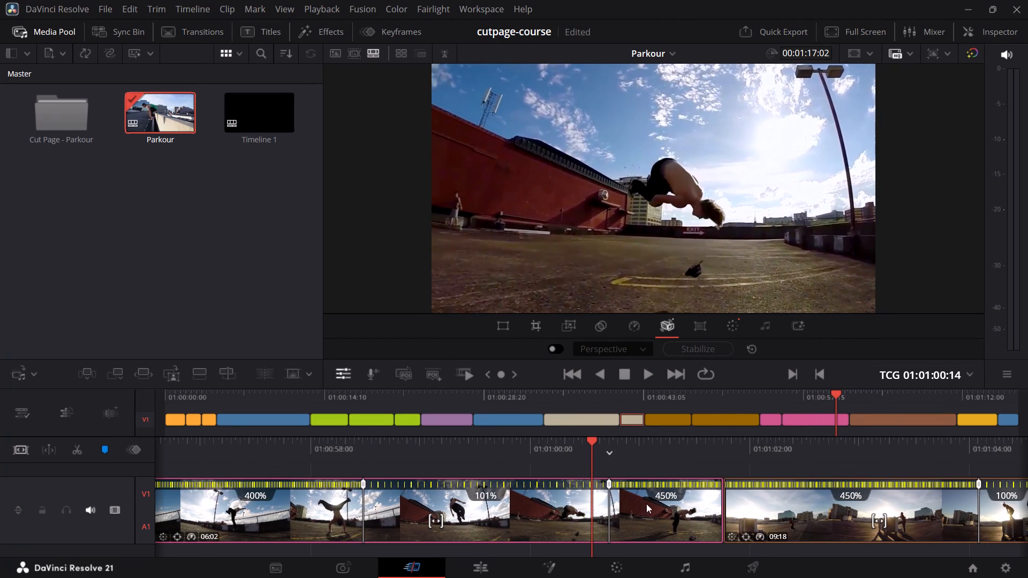
Move the speed point between the 101% and 450% segments about two frames earlier, shortening the flip clip to 06:01.
{"action": "left_click_drag", "start_coordinate": [609, 483], "coordinate": [602, 481]}
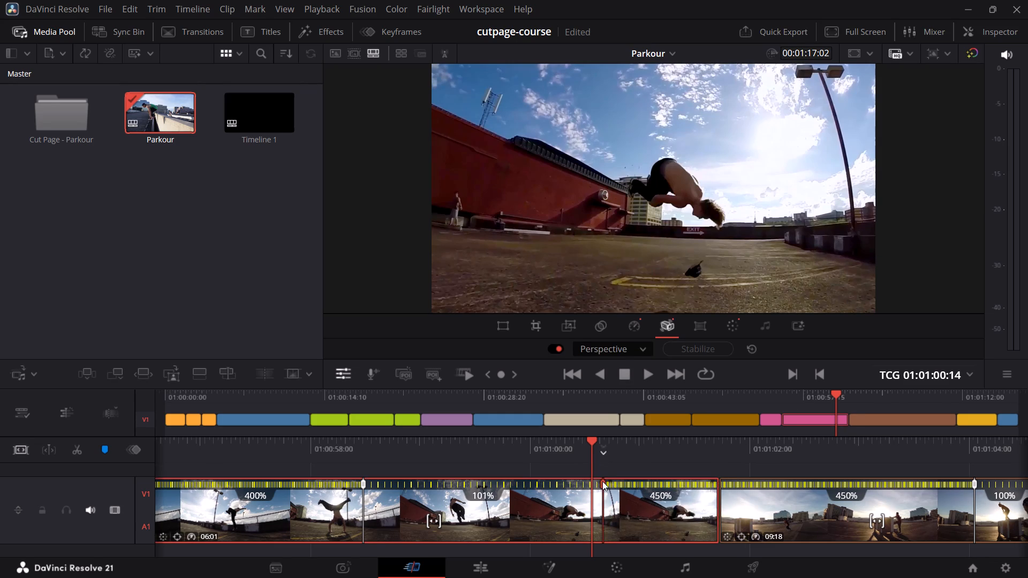
{"action": "left_click_drag", "start_coordinate": [602, 481], "coordinate": [600, 481]}
Play the retimed 06:01 clip and examine the rooftop jump around the 100% to 450% speed change in the 09:18 clip.
{"action": "left_click", "coordinate": [797, 402]}
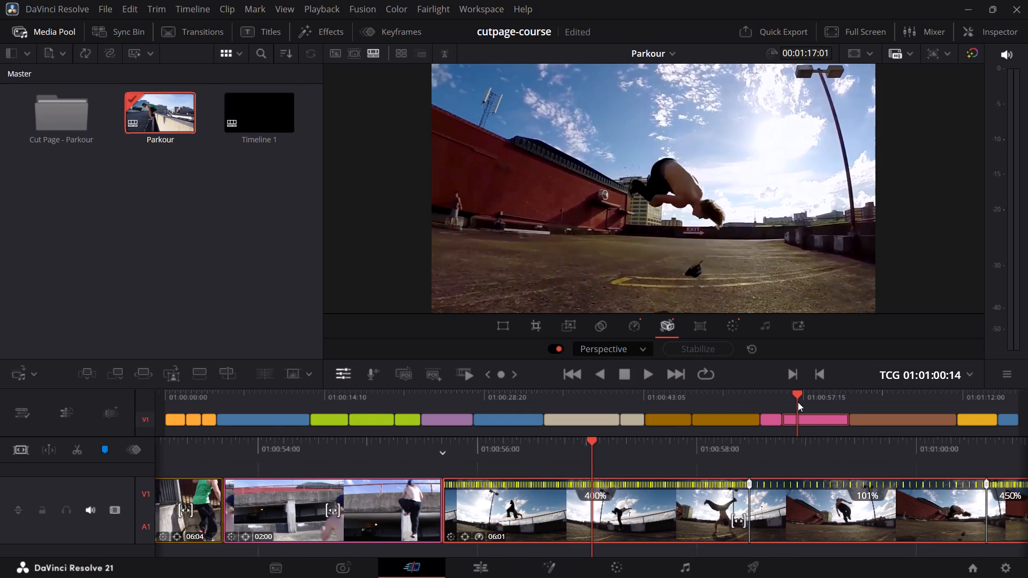
{"action": "key", "text": "space"}
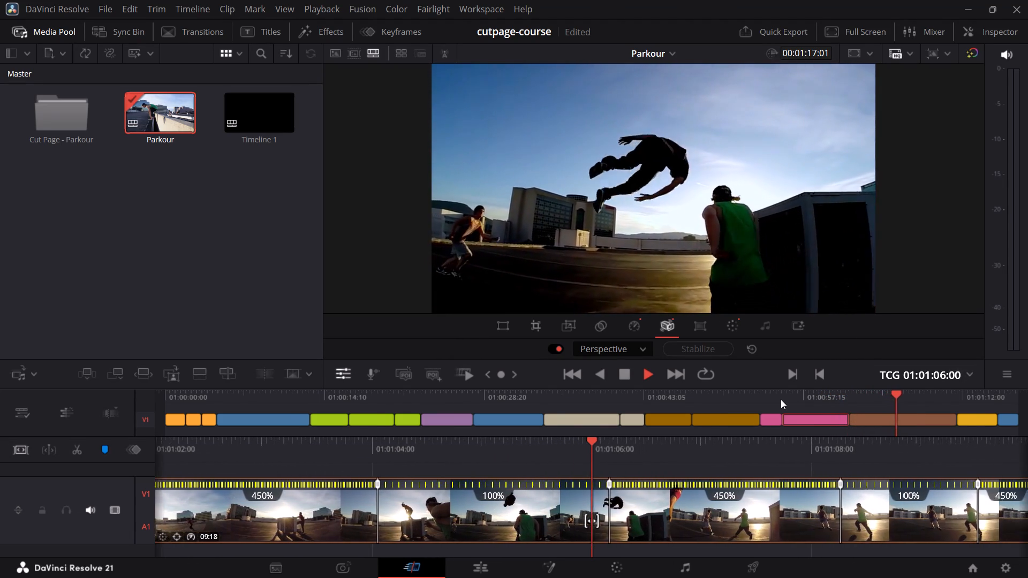
{"action": "key", "text": "space"}
{"action": "left_click_drag", "start_coordinate": [768, 453], "coordinate": [774, 453]}
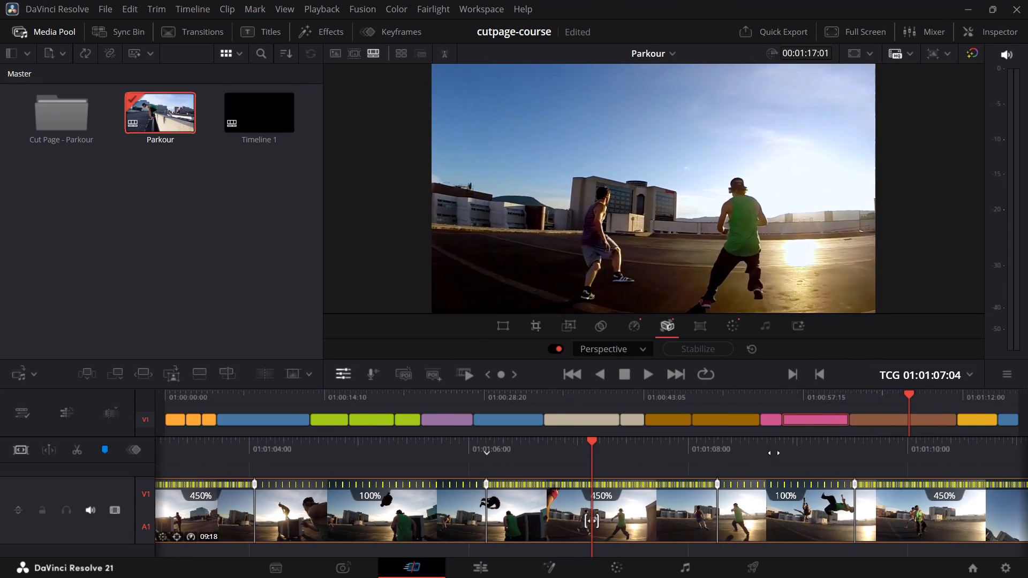
{"action": "left_click_drag", "start_coordinate": [774, 453], "coordinate": [927, 453]}
{"action": "key", "text": "space"}
{"action": "key", "text": "space"}
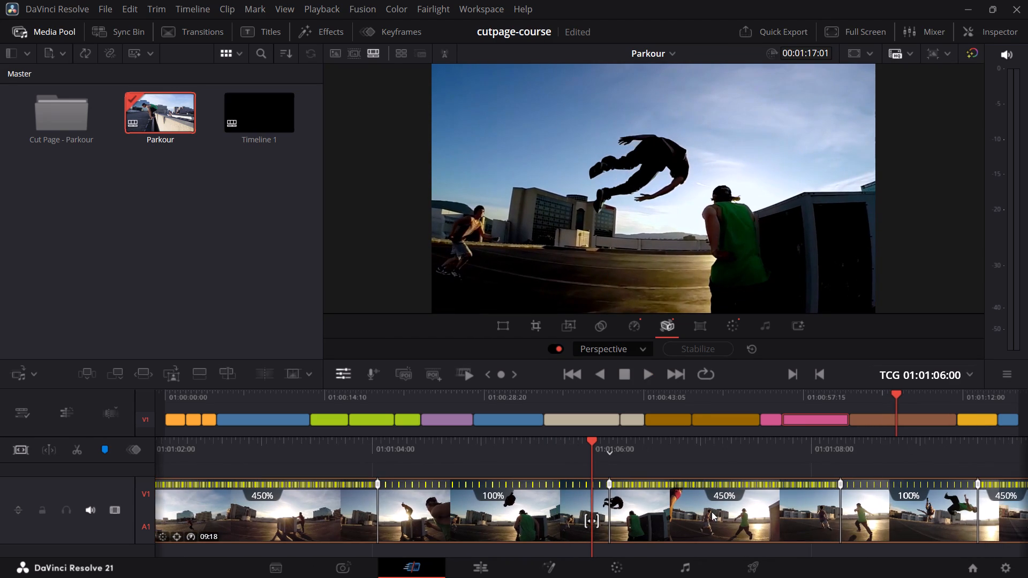
Move the 09:18 clip's speed point between the 100% and 450% segments near 01:01:06:00 a few frames earlier.
{"action": "left_click_drag", "start_coordinate": [610, 483], "coordinate": [601, 483]}
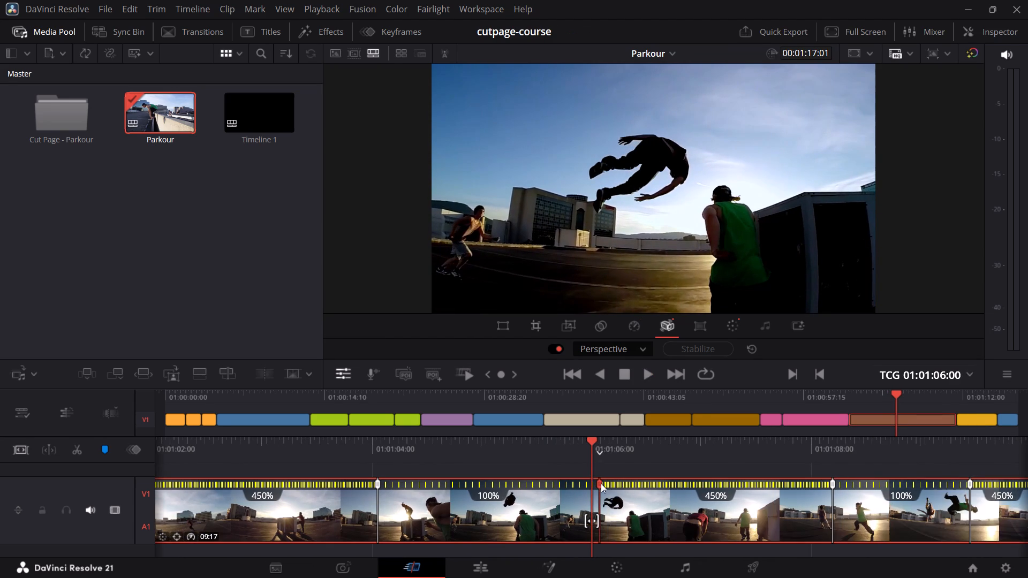
{"action": "left_click_drag", "start_coordinate": [601, 483], "coordinate": [598, 484]}
Play the rest of the timeline to its end, and review the opening clips from the start into the 08:11 clip.
{"action": "key", "text": "space"}
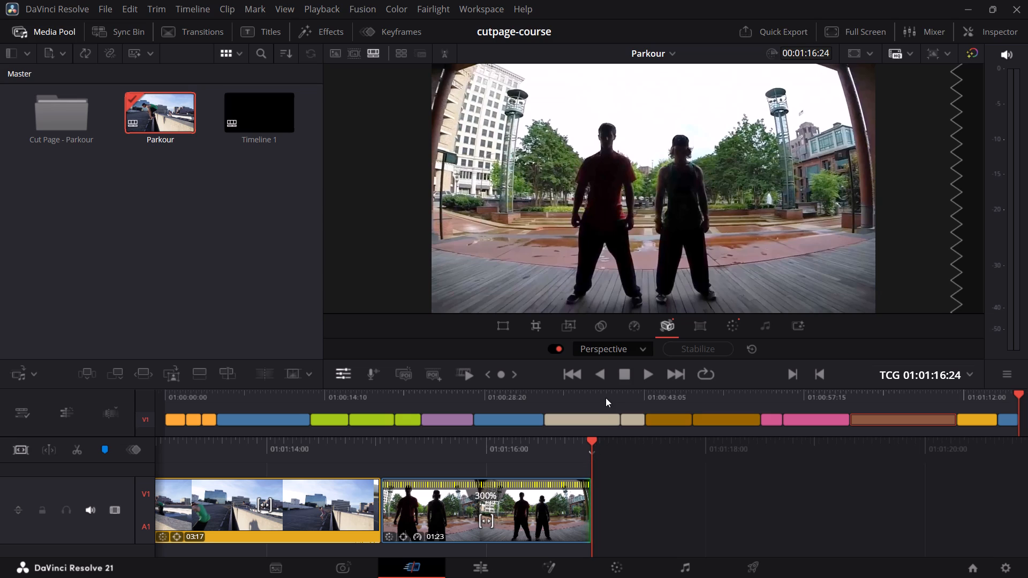
{"action": "left_click_drag", "start_coordinate": [618, 394], "coordinate": [198, 467]}
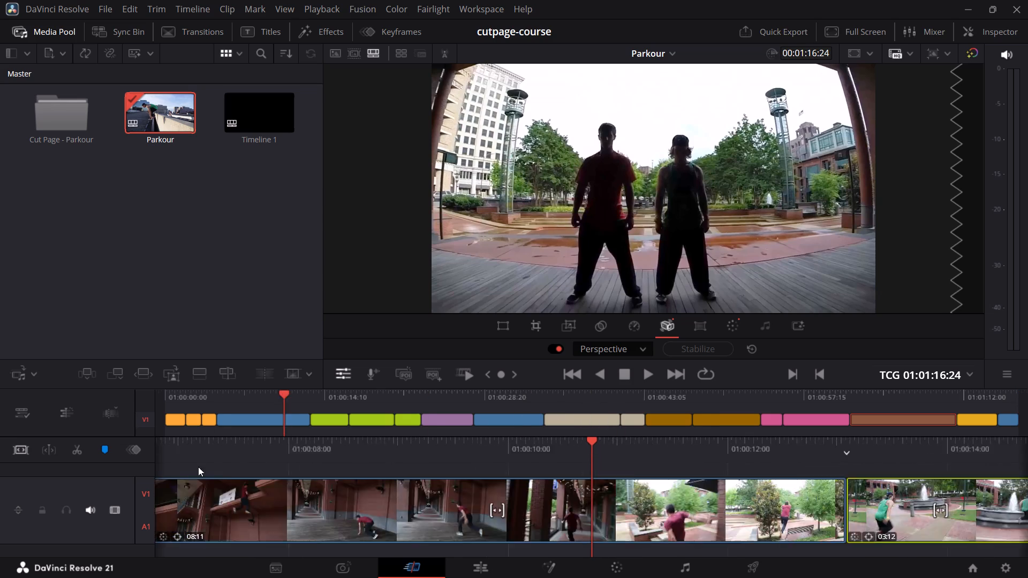
{"action": "left_click_drag", "start_coordinate": [198, 467], "coordinate": [122, 474]}
{"action": "key", "text": "space"}
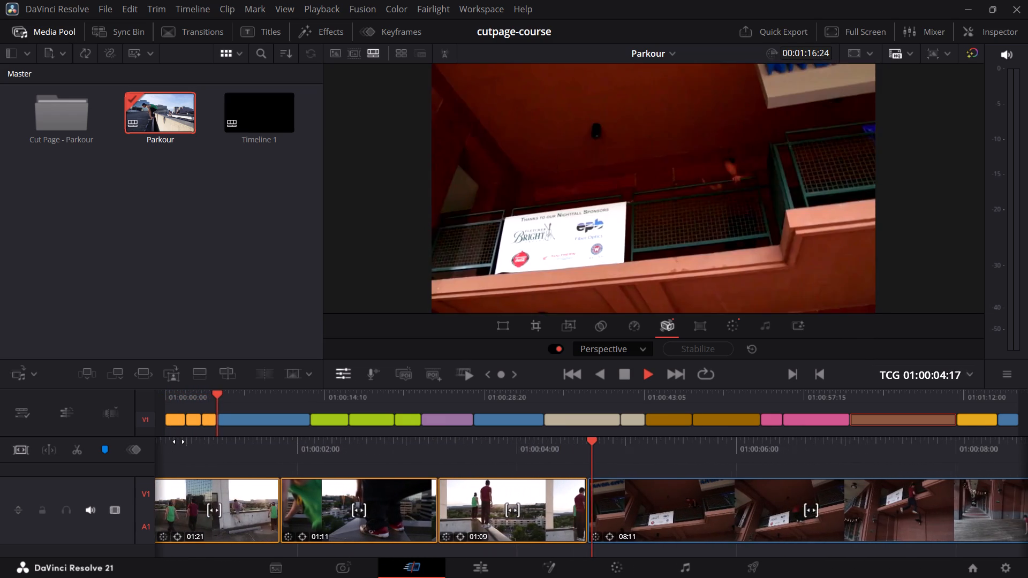
{"action": "key", "text": "space"}
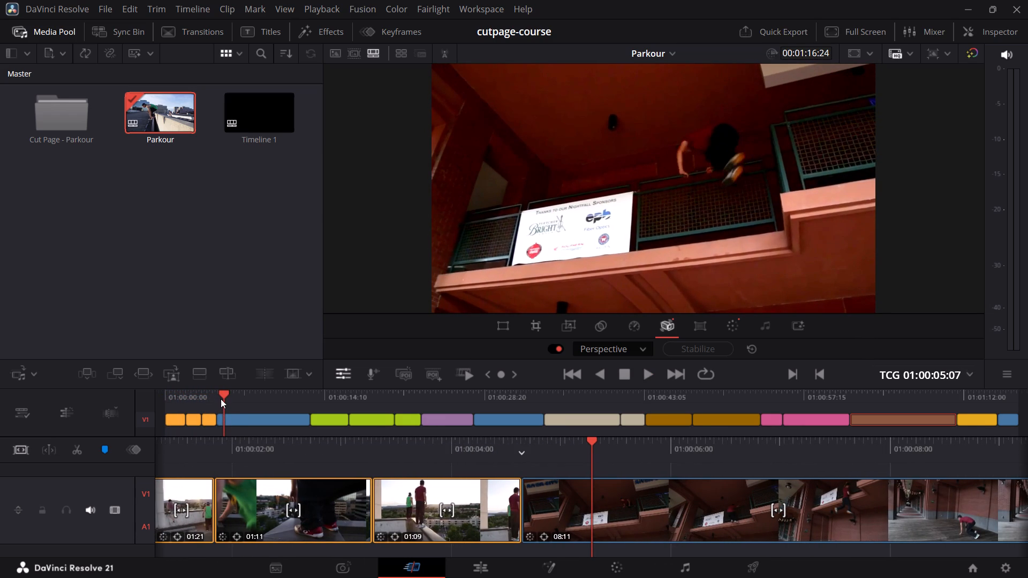
Add a Smooth Cut transition at 01:00:04:16, on the cut between the 01:09 clip and the 08:11 clip.
{"action": "left_click_drag", "start_coordinate": [222, 394], "coordinate": [216, 394]}
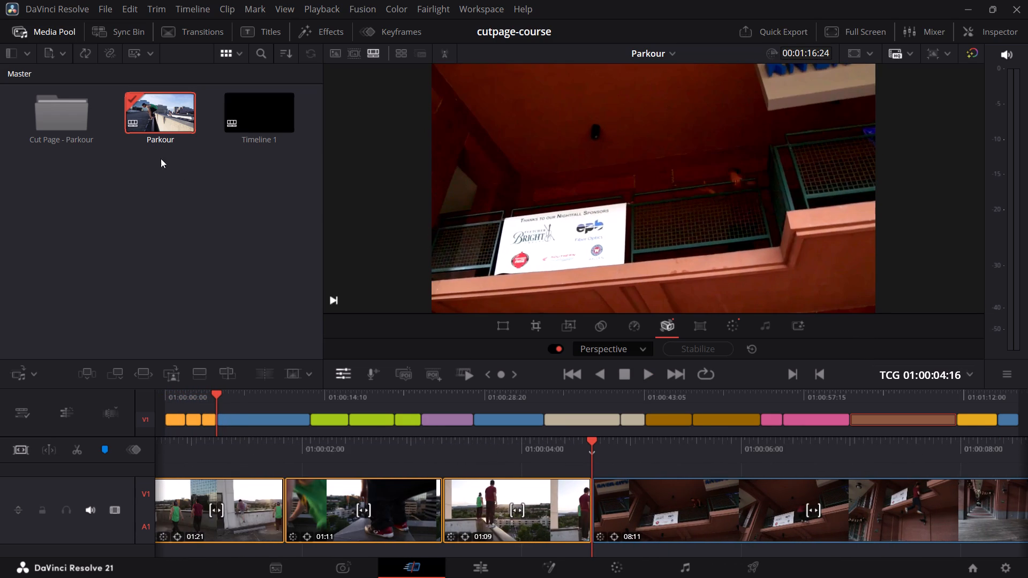
{"action": "left_click", "coordinate": [196, 31]}
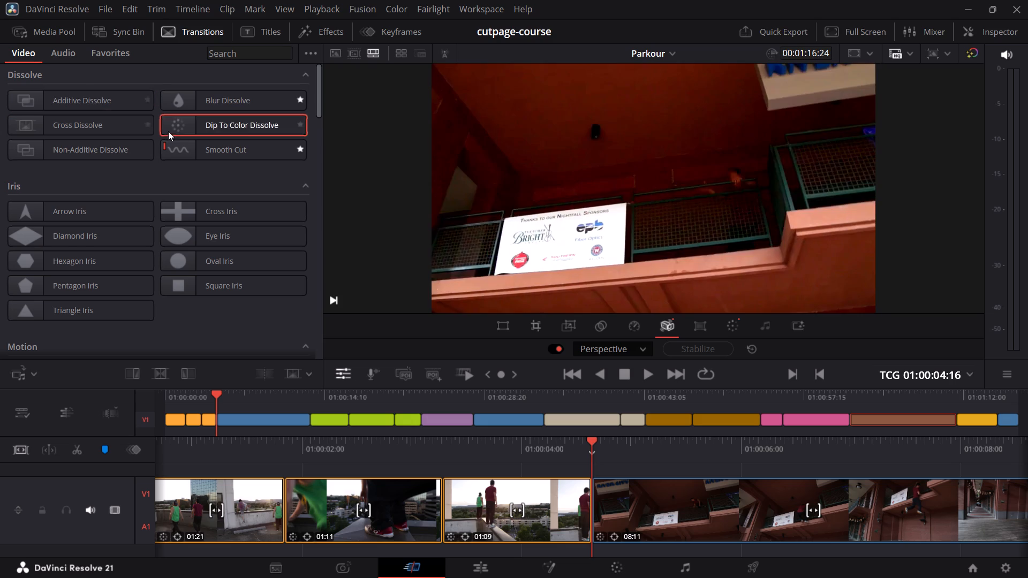
{"action": "left_click_drag", "start_coordinate": [187, 147], "coordinate": [545, 498]}
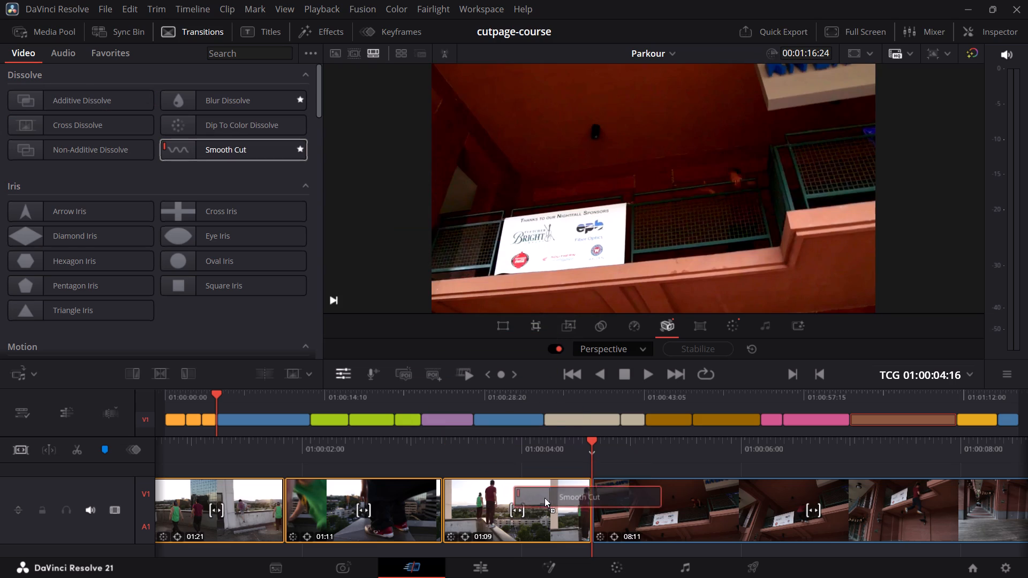
{"action": "left_click_drag", "start_coordinate": [545, 498], "coordinate": [597, 514]}
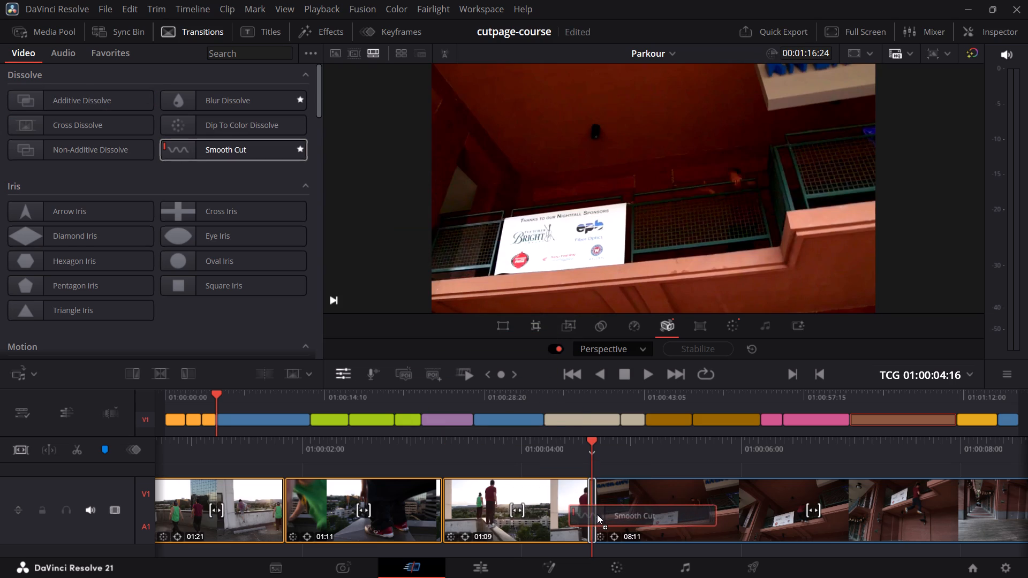
{"action": "left_click_drag", "start_coordinate": [597, 514], "coordinate": [595, 467]}
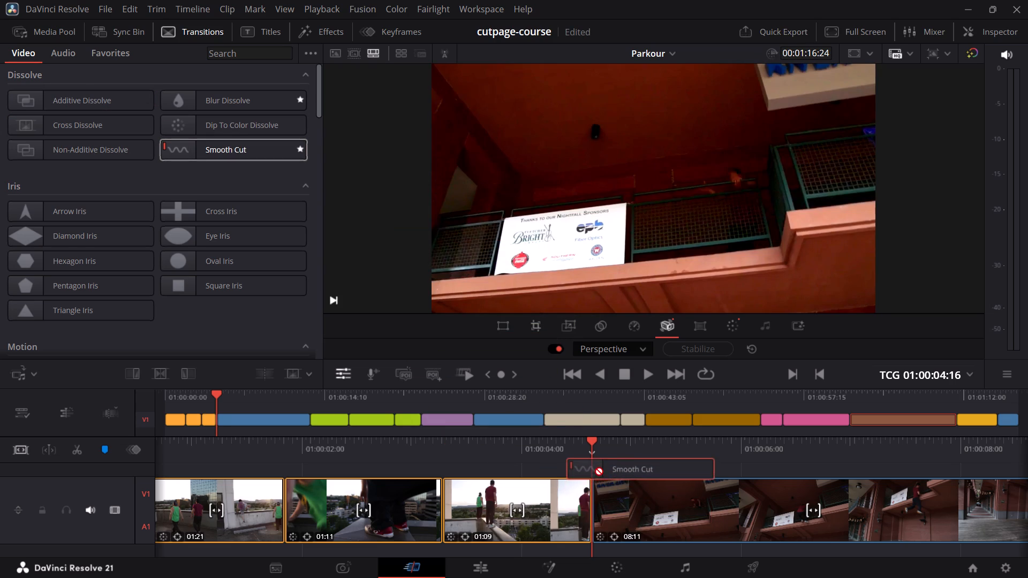
{"action": "left_click_drag", "start_coordinate": [595, 467], "coordinate": [595, 500]}
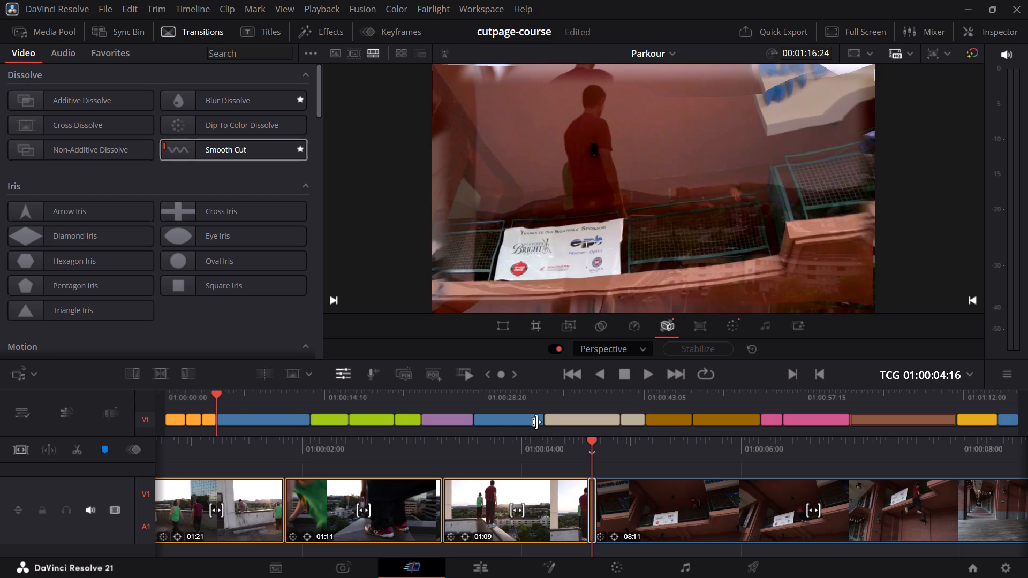
Play through the Smooth Cut between the 01:09 and 08:11 clips, and undo the transition.
{"action": "left_click", "coordinate": [208, 398]}
{"action": "key", "text": "space"}
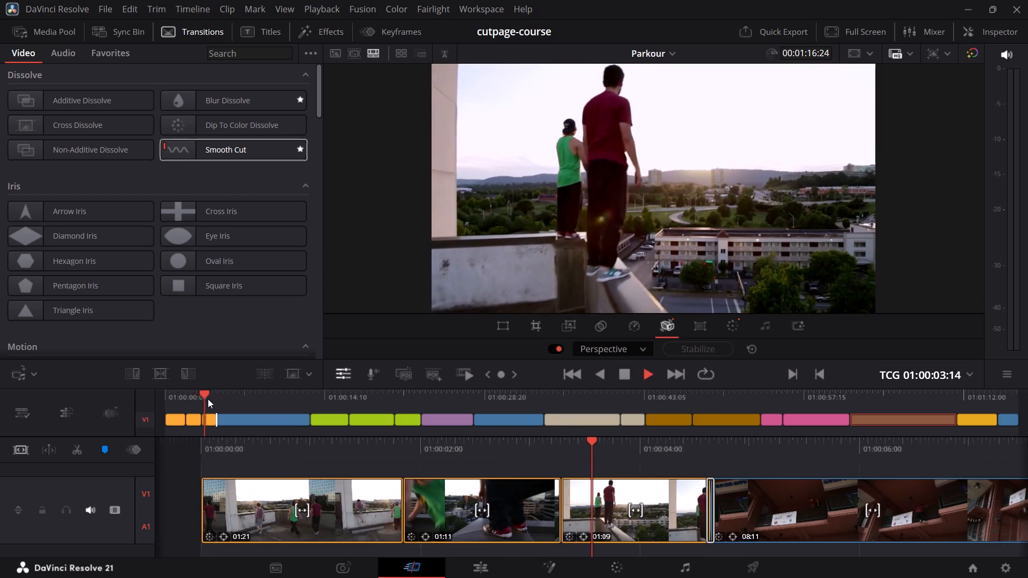
{"action": "key", "text": "space"}
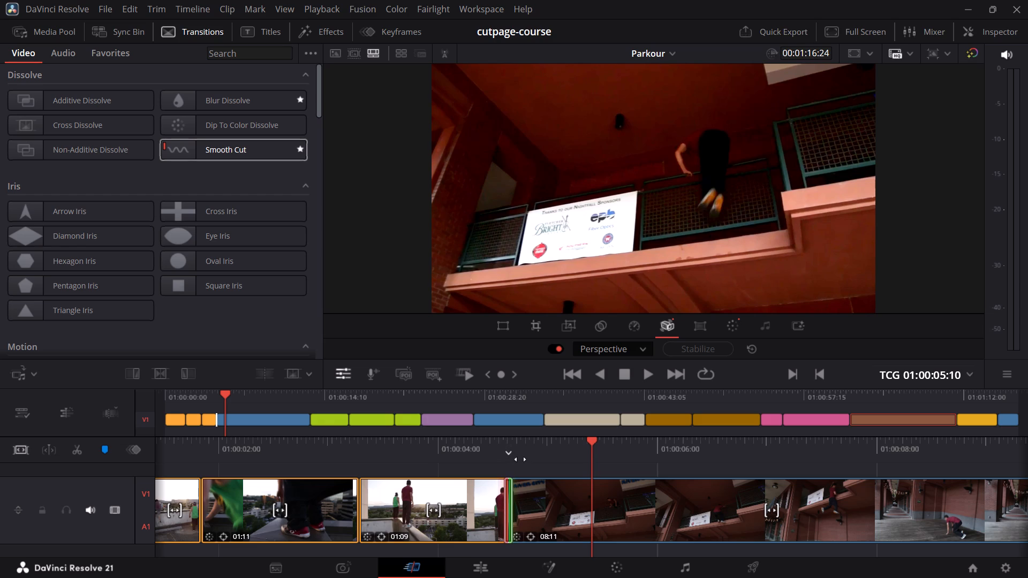
{"action": "key", "text": "ctrl+z"}
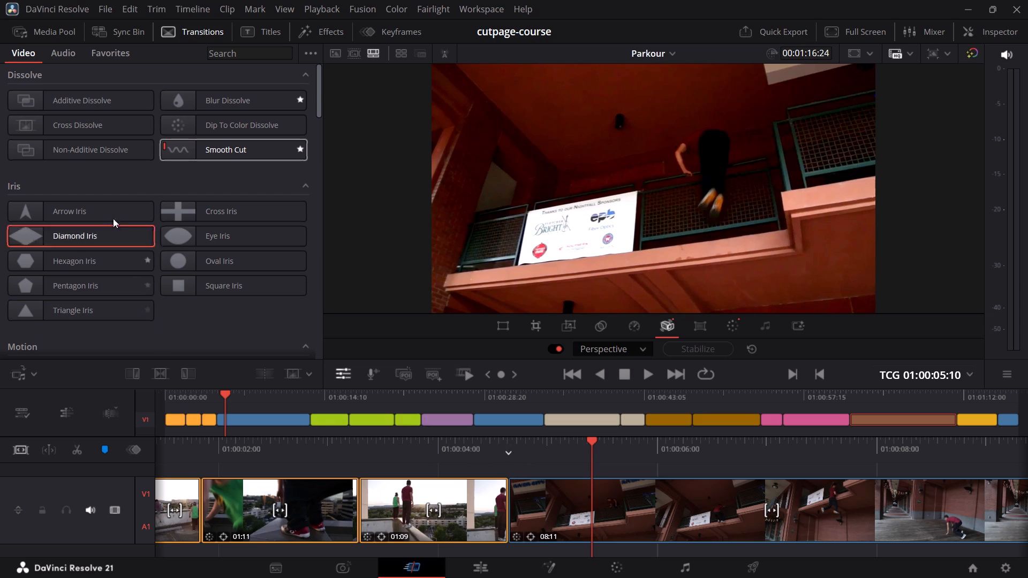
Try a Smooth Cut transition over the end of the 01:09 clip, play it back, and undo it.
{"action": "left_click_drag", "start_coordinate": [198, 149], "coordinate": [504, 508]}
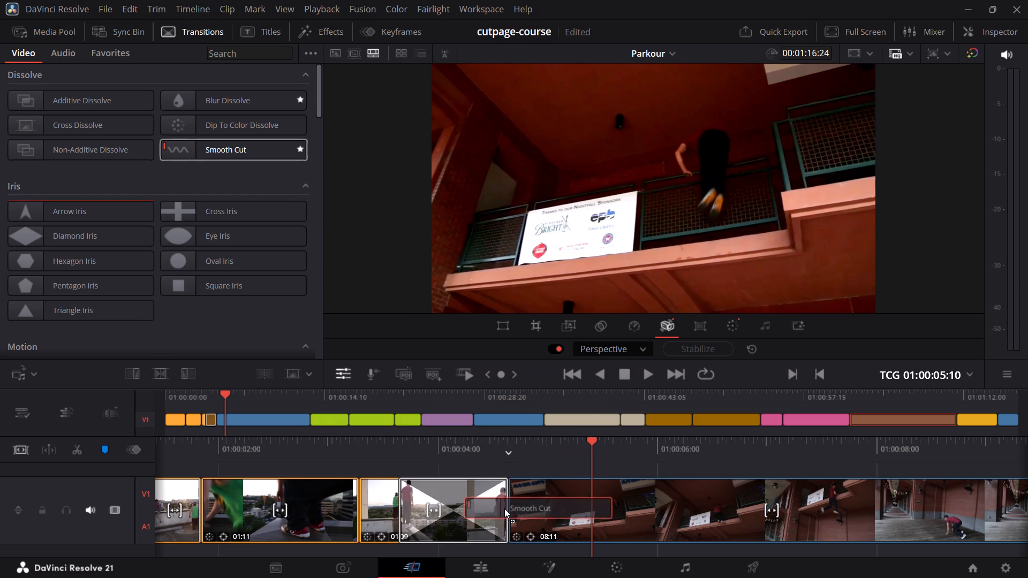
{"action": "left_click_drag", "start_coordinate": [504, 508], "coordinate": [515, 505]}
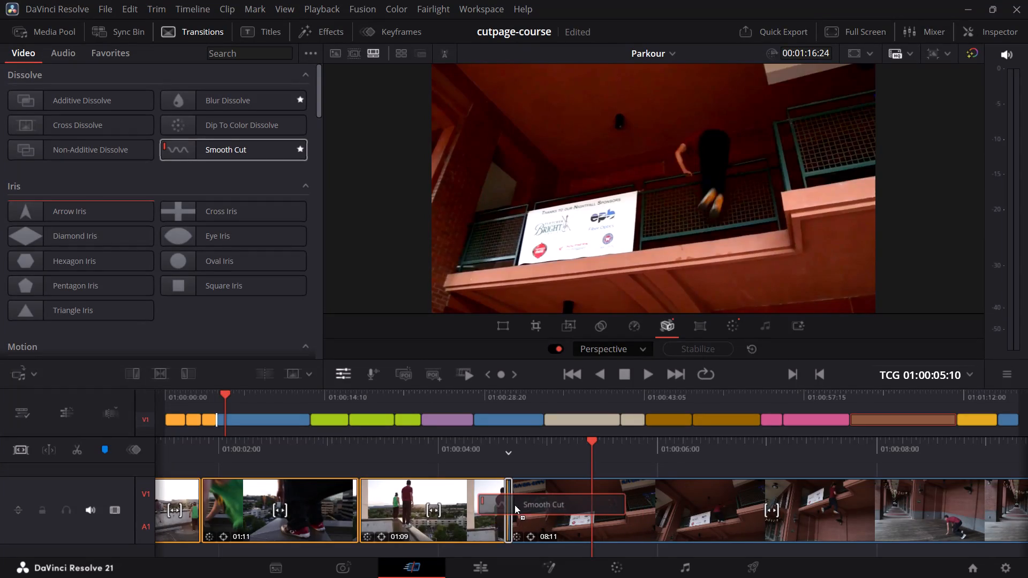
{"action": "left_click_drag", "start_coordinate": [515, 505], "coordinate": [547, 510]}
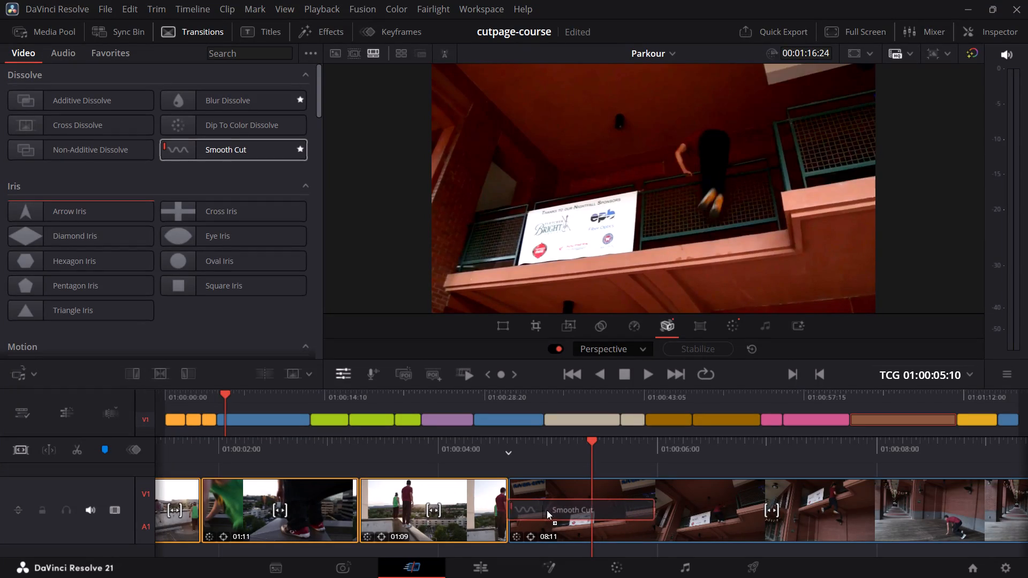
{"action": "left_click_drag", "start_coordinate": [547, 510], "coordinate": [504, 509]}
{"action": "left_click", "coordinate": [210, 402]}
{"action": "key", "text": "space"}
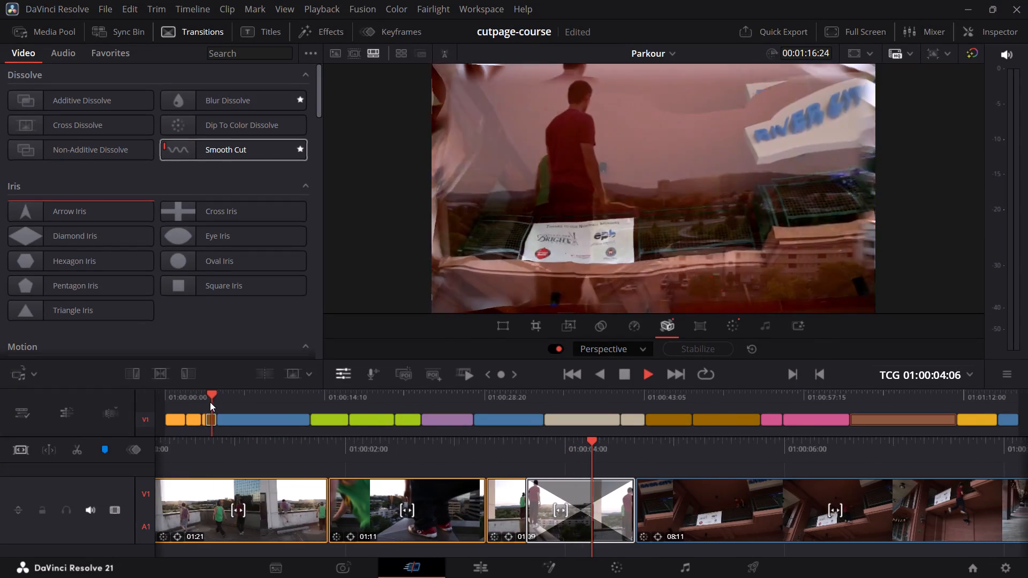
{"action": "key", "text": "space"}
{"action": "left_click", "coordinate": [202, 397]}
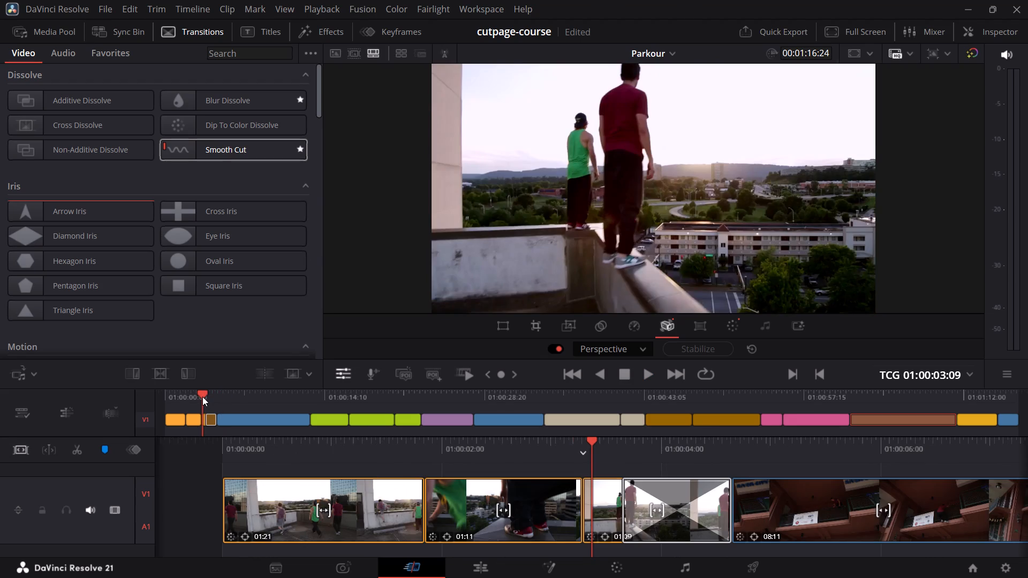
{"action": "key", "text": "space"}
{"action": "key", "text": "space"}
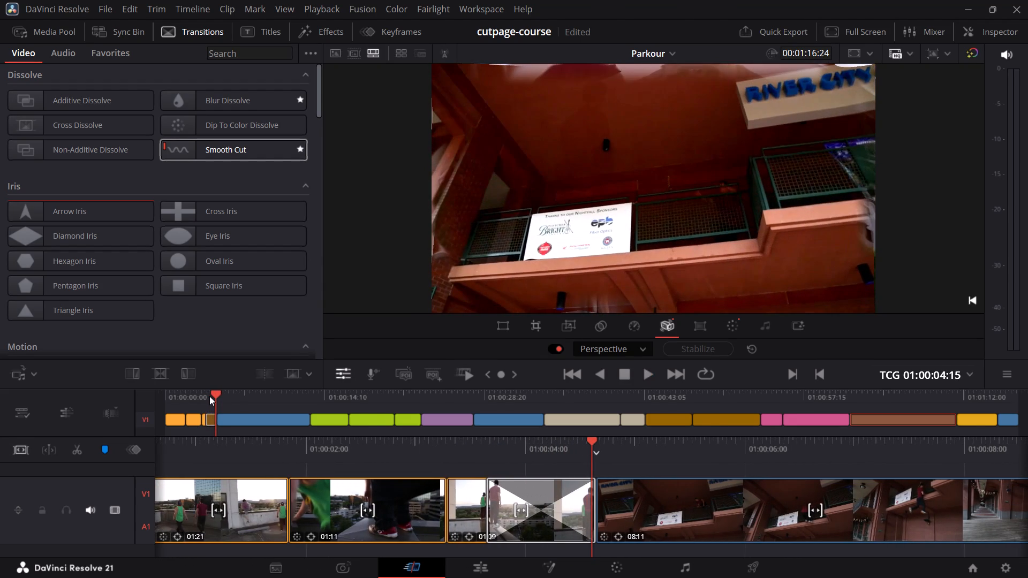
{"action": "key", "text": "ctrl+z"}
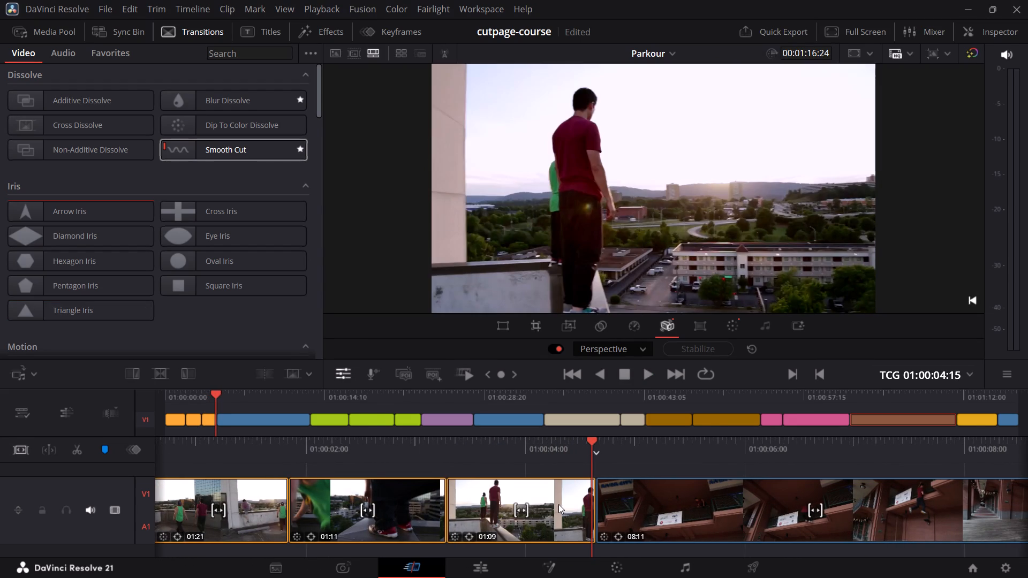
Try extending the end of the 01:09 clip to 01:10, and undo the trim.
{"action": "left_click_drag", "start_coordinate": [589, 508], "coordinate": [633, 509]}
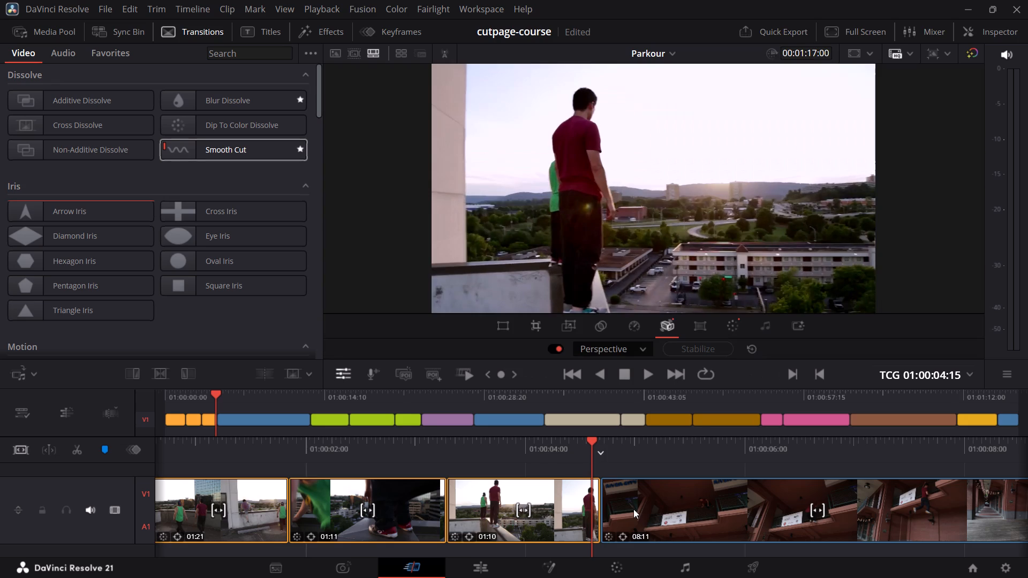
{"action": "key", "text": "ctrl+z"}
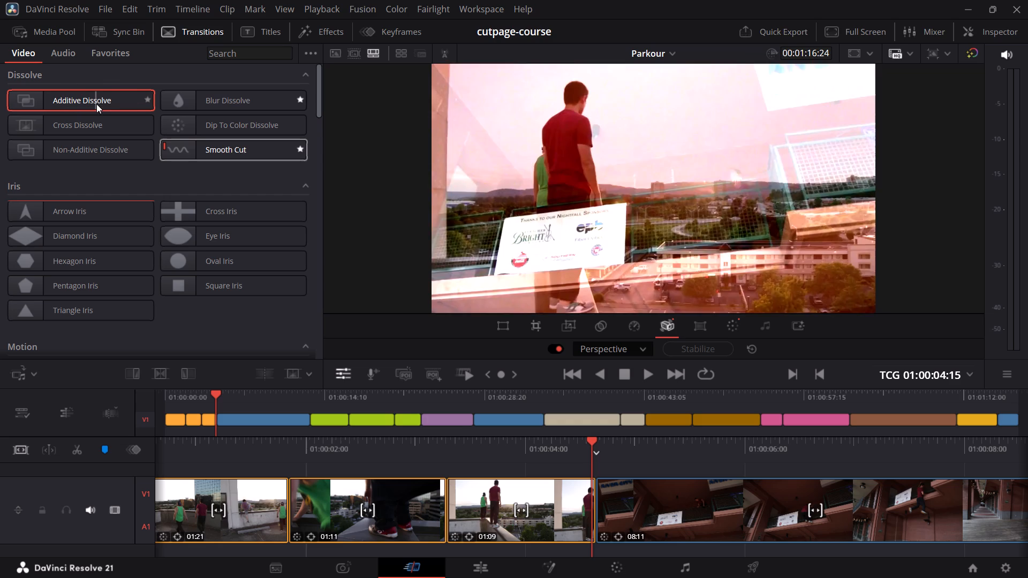
Browse the video transitions from Dissolve through Motion, Wipe and Fusion Transitions for an effect suited to the cut before the 08:11 clip.
{"action": "scroll", "coordinate": [184, 246], "scroll_direction": "down", "scroll_amount": 3}
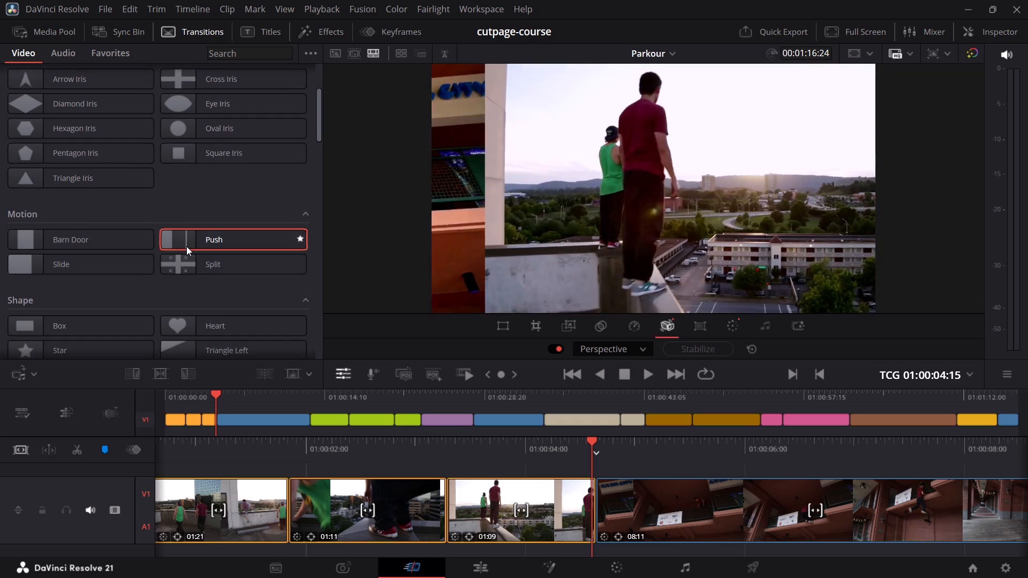
{"action": "scroll", "coordinate": [186, 247], "scroll_direction": "down", "scroll_amount": 7}
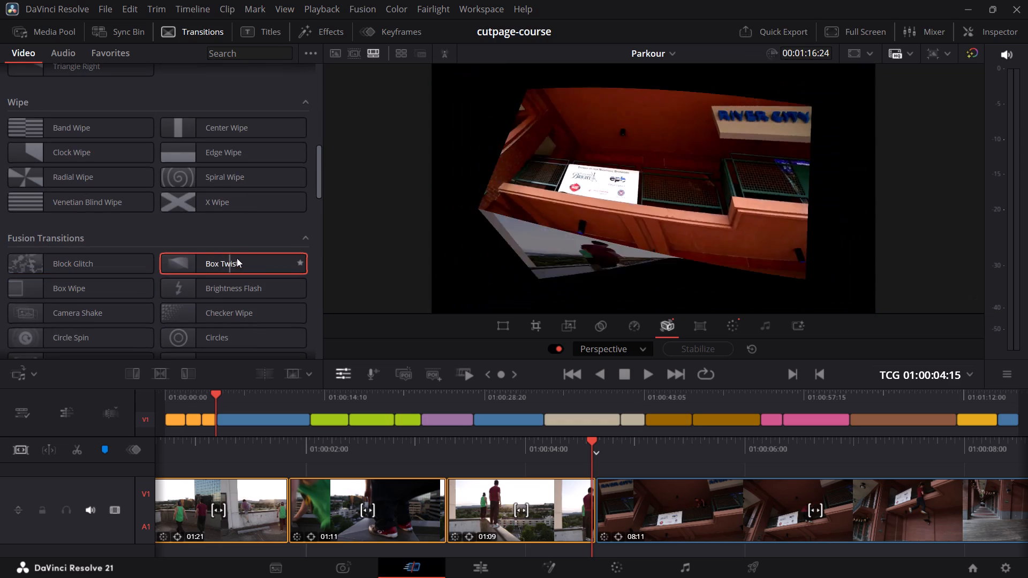
{"action": "scroll", "coordinate": [91, 286], "scroll_direction": "down", "scroll_amount": 2}
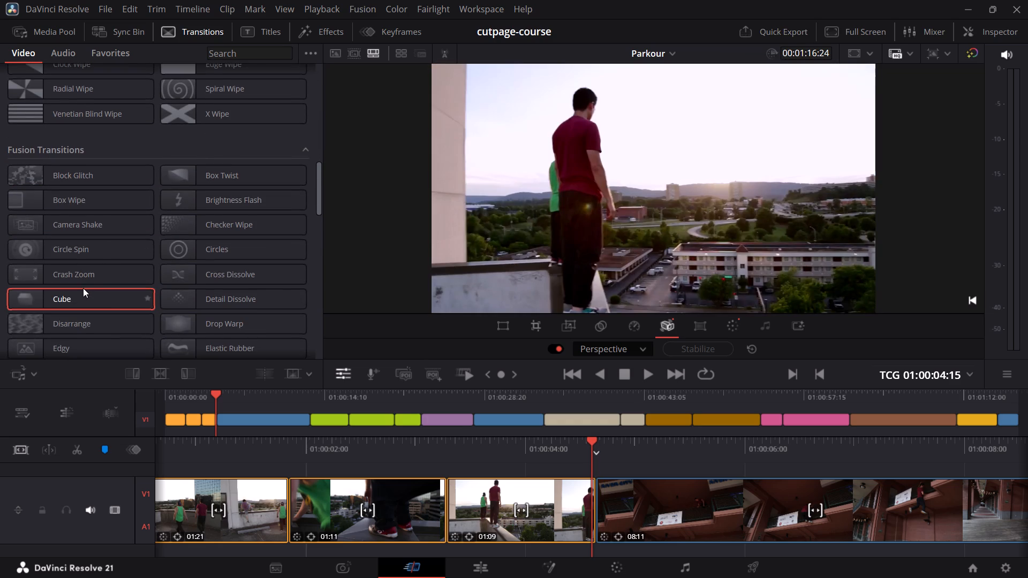
{"action": "scroll", "coordinate": [83, 288], "scroll_direction": "down", "scroll_amount": 6}
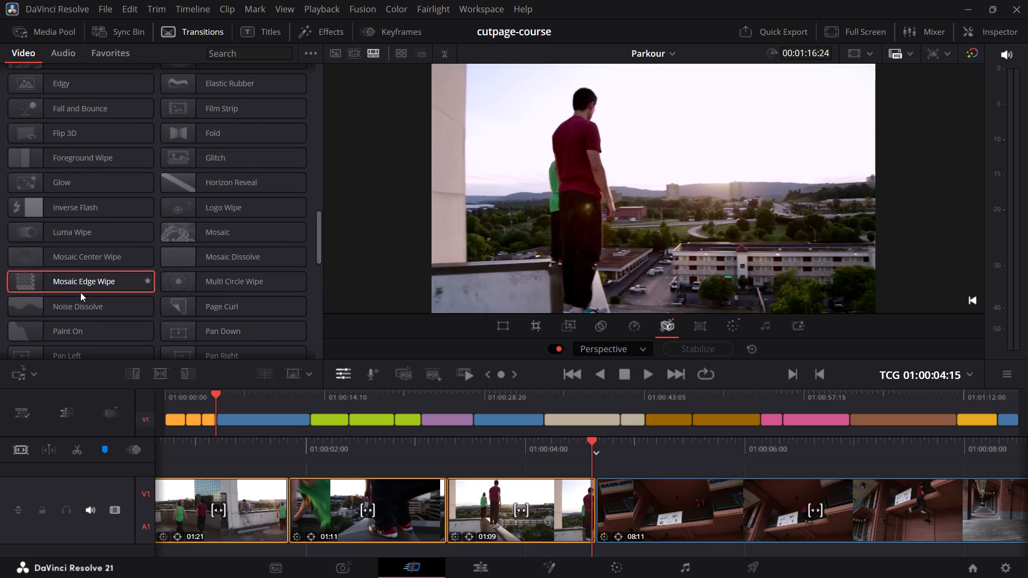
{"action": "scroll", "coordinate": [80, 292], "scroll_direction": "down", "scroll_amount": 5}
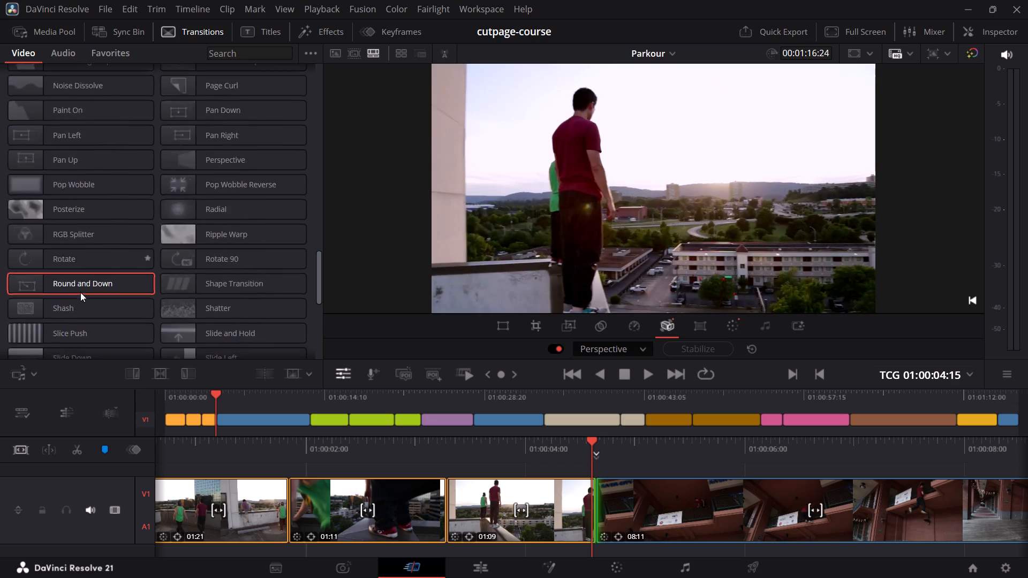
{"action": "scroll", "coordinate": [80, 292], "scroll_direction": "down", "scroll_amount": 5}
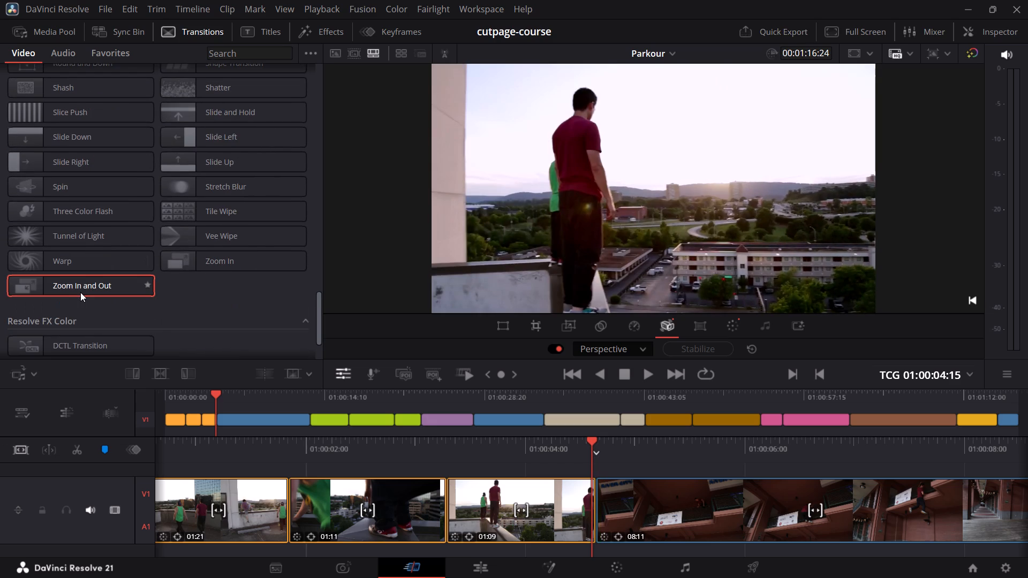
{"action": "scroll", "coordinate": [80, 292], "scroll_direction": "up", "scroll_amount": 9}
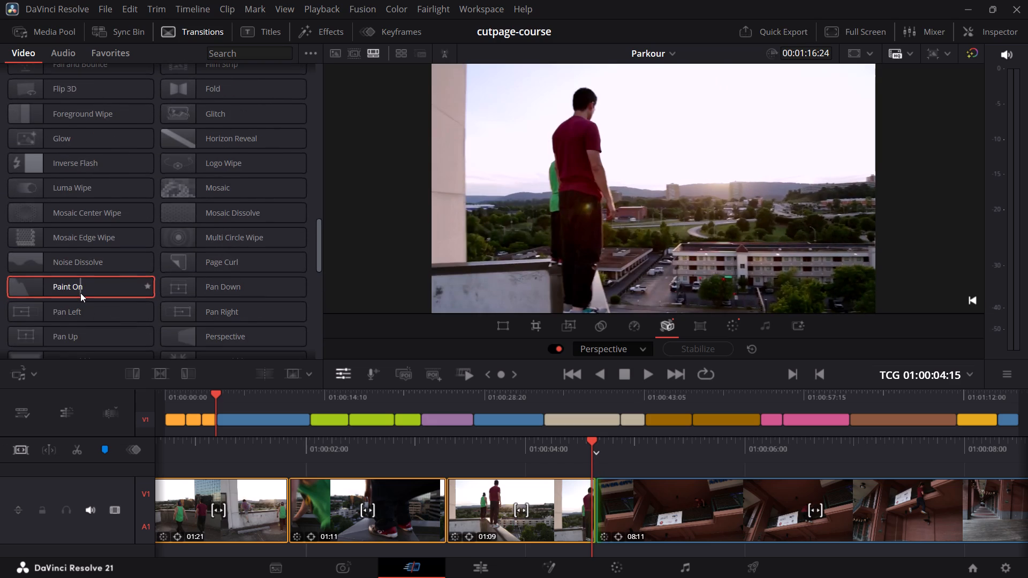
{"action": "scroll", "coordinate": [80, 293], "scroll_direction": "up", "scroll_amount": 7}
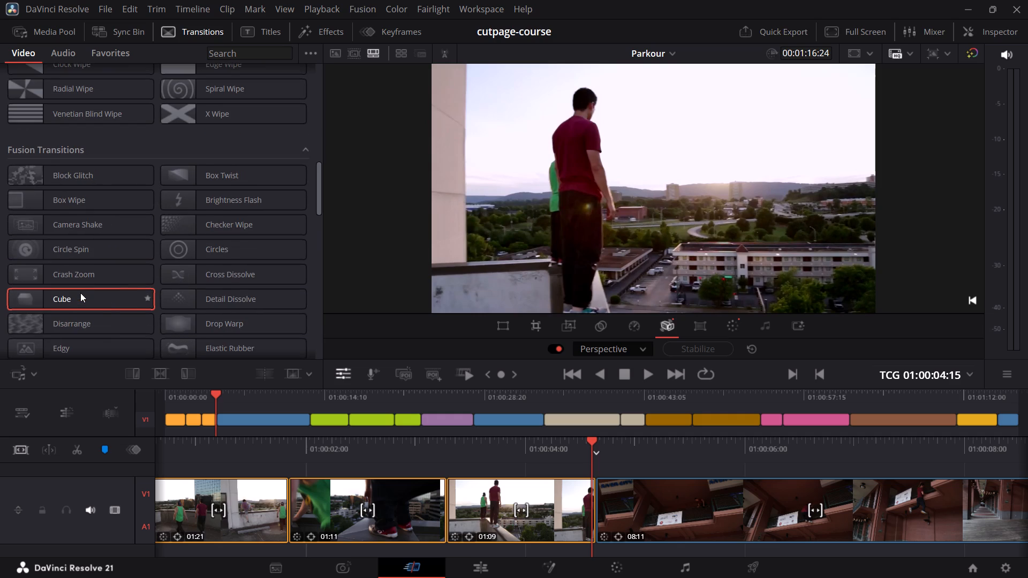
{"action": "scroll", "coordinate": [80, 293], "scroll_direction": "up", "scroll_amount": 1}
{"action": "scroll", "coordinate": [80, 293], "scroll_direction": "down", "scroll_amount": 1}
{"action": "scroll", "coordinate": [80, 293], "scroll_direction": "up", "scroll_amount": 6}
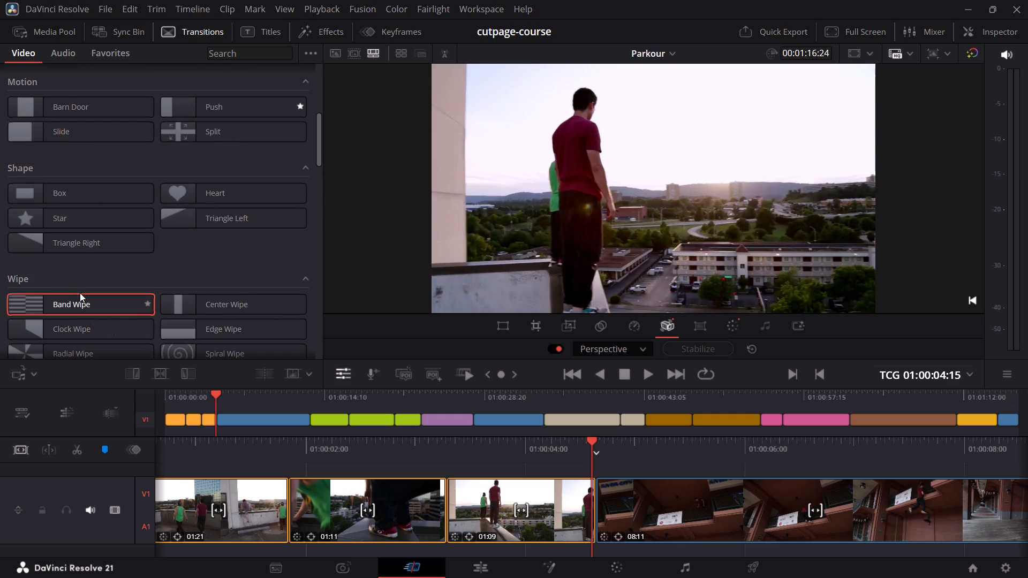
{"action": "scroll", "coordinate": [57, 274], "scroll_direction": "up", "scroll_amount": 8}
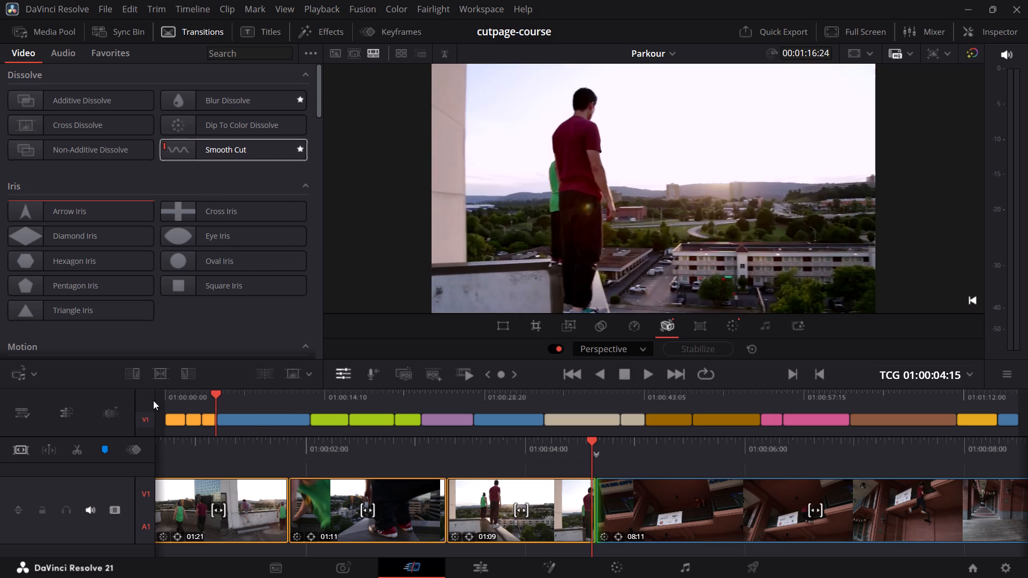
Play the 01:09 clip and trim its end back to a duration of 01:05, closing the gap to the 08:11 clip.
{"action": "left_click", "coordinate": [204, 398]}
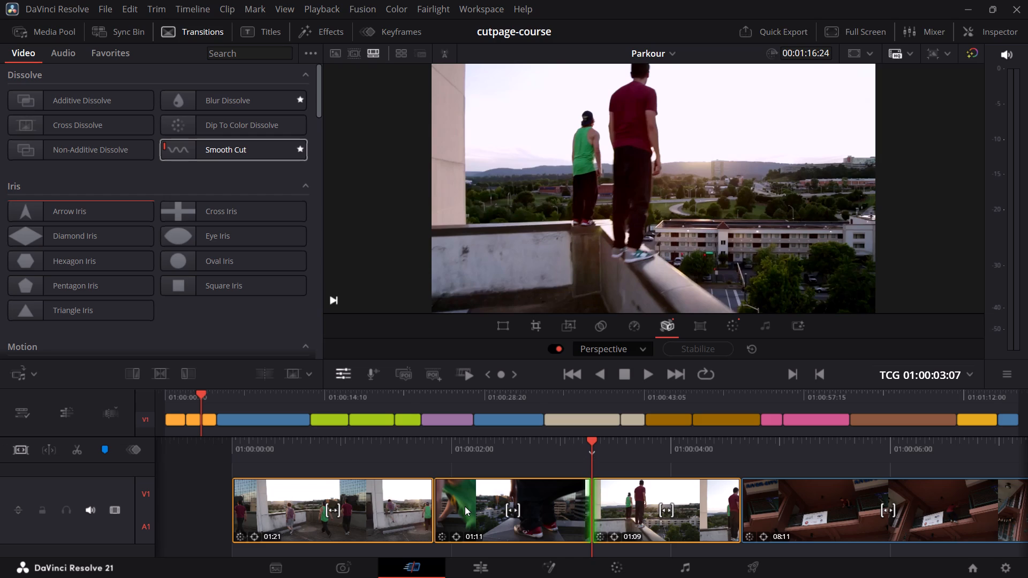
{"action": "key", "text": "space"}
{"action": "key", "text": "space"}
{"action": "key", "text": "space"}
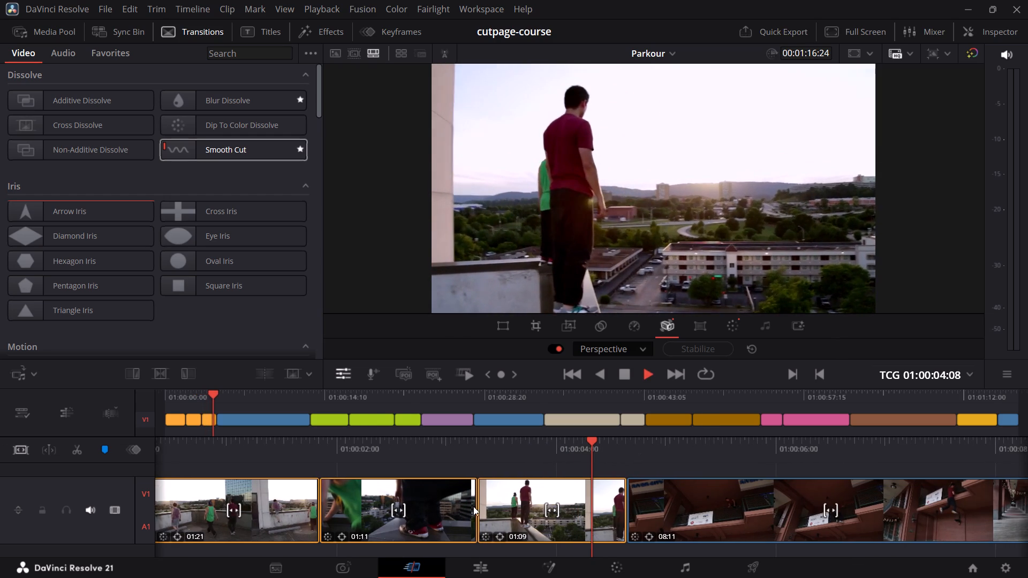
{"action": "key", "text": "space"}
{"action": "left_click_drag", "start_coordinate": [600, 515], "coordinate": [594, 514]}
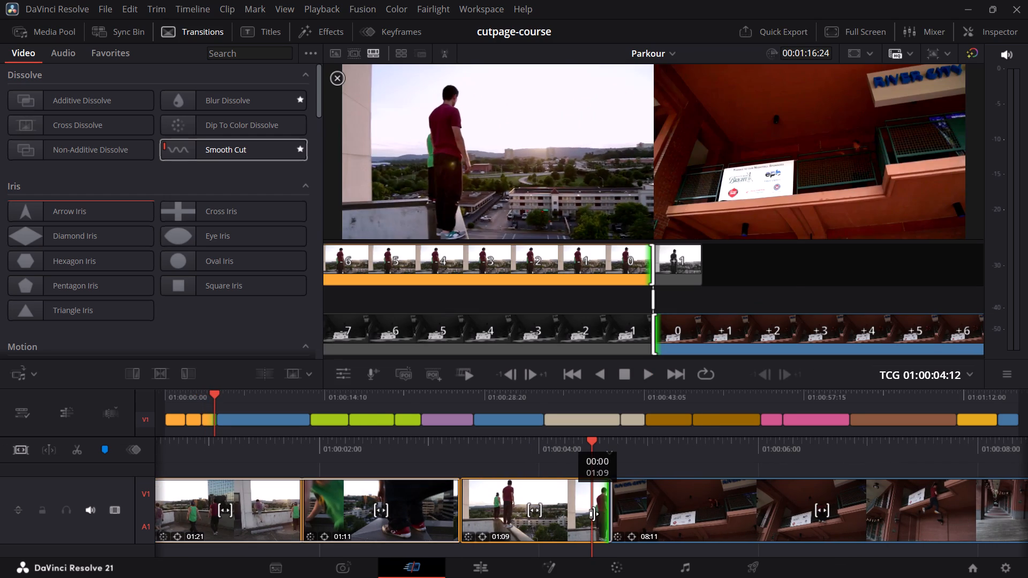
{"action": "left_click_drag", "start_coordinate": [594, 514], "coordinate": [586, 514]}
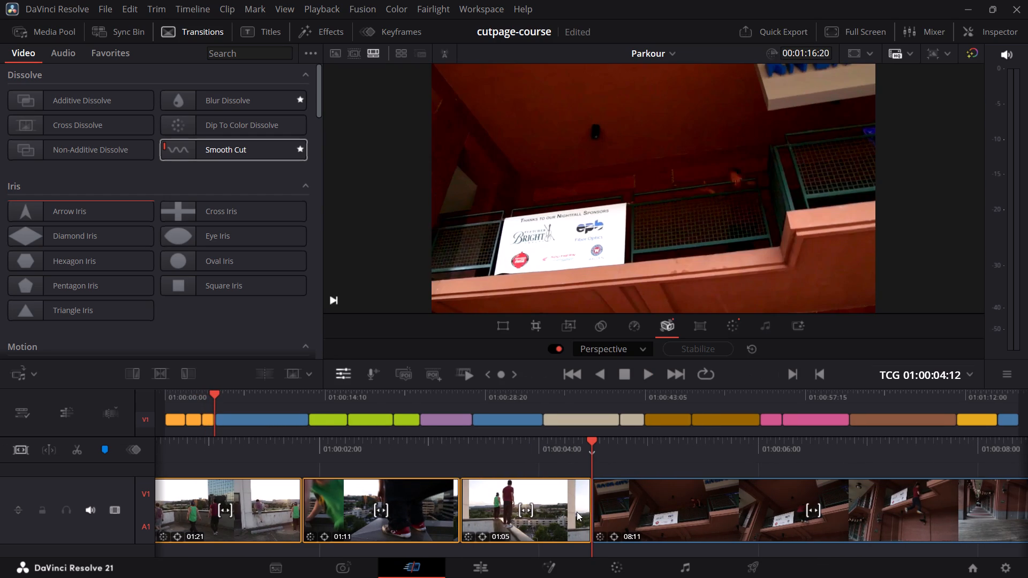
Play and scrub across the cut between the 01:05 and 08:11 clips to check the trimmed edit.
{"action": "left_click_drag", "start_coordinate": [569, 446], "coordinate": [631, 456]}
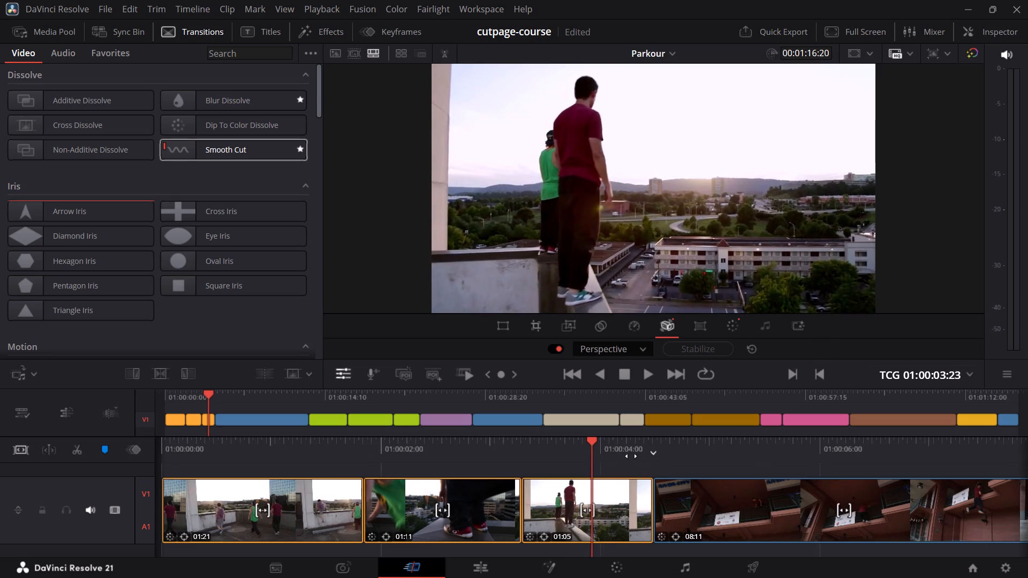
{"action": "left_click_drag", "start_coordinate": [631, 456], "coordinate": [668, 460]}
{"action": "key", "text": "space"}
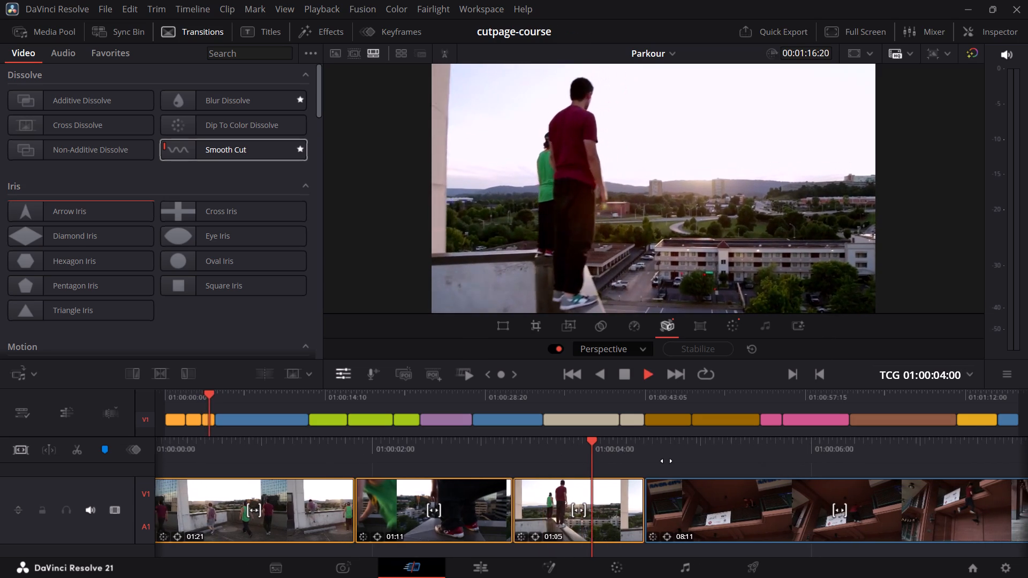
{"action": "key", "text": "space"}
{"action": "key", "text": "space"}
{"action": "key", "text": "space"}
{"action": "left_click_drag", "start_coordinate": [608, 458], "coordinate": [632, 461]}
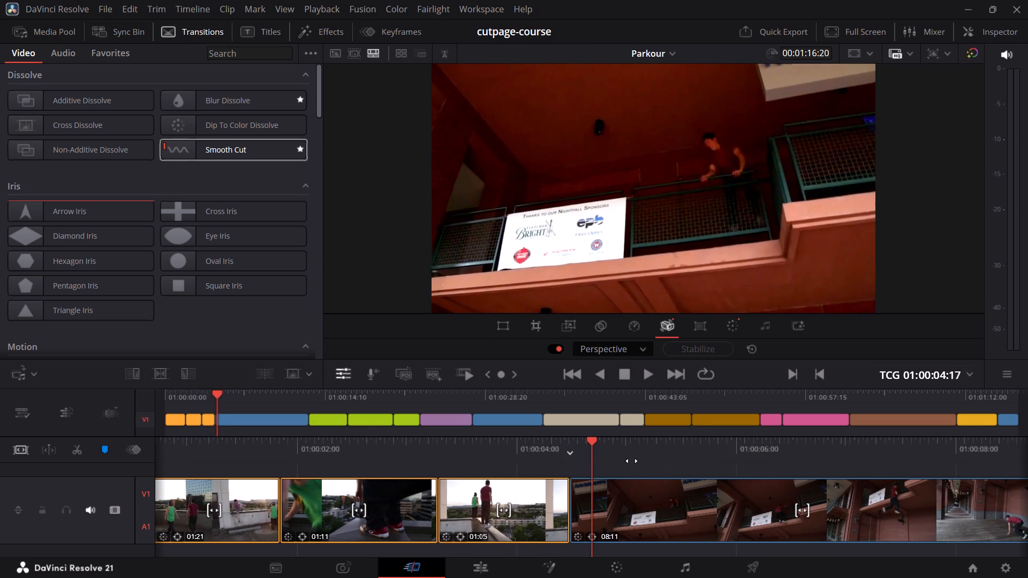
{"action": "left_click_drag", "start_coordinate": [632, 461], "coordinate": [639, 458]}
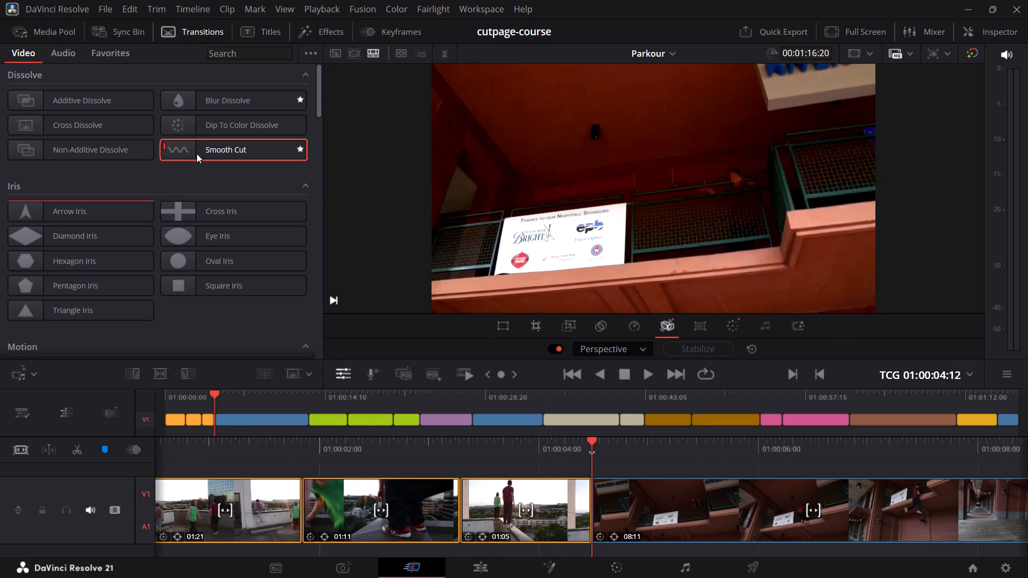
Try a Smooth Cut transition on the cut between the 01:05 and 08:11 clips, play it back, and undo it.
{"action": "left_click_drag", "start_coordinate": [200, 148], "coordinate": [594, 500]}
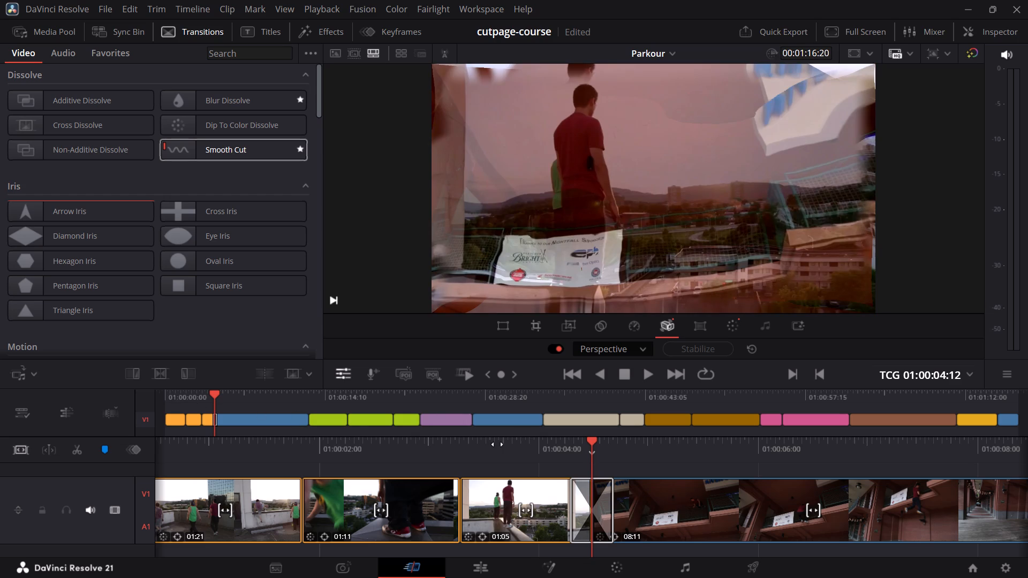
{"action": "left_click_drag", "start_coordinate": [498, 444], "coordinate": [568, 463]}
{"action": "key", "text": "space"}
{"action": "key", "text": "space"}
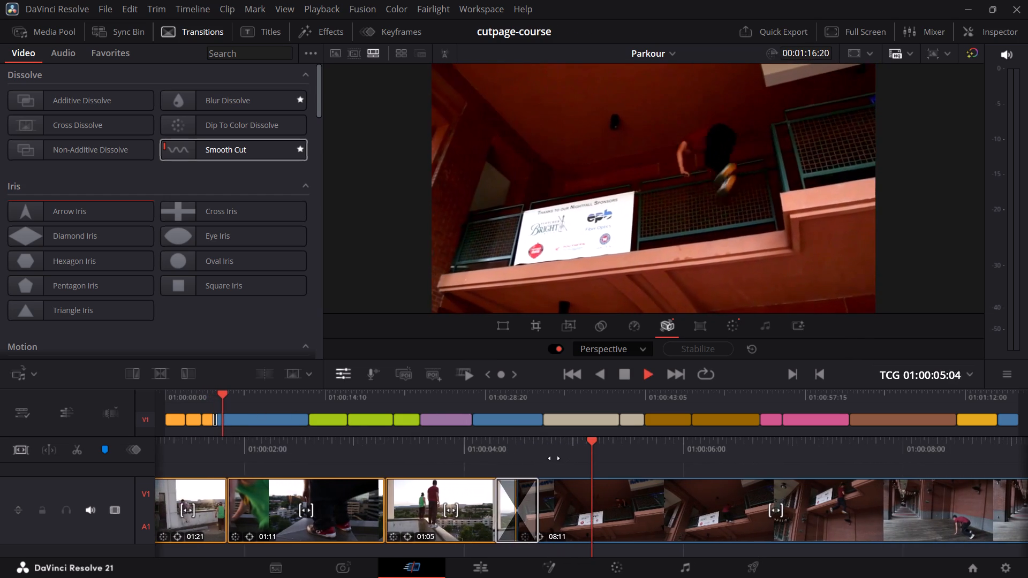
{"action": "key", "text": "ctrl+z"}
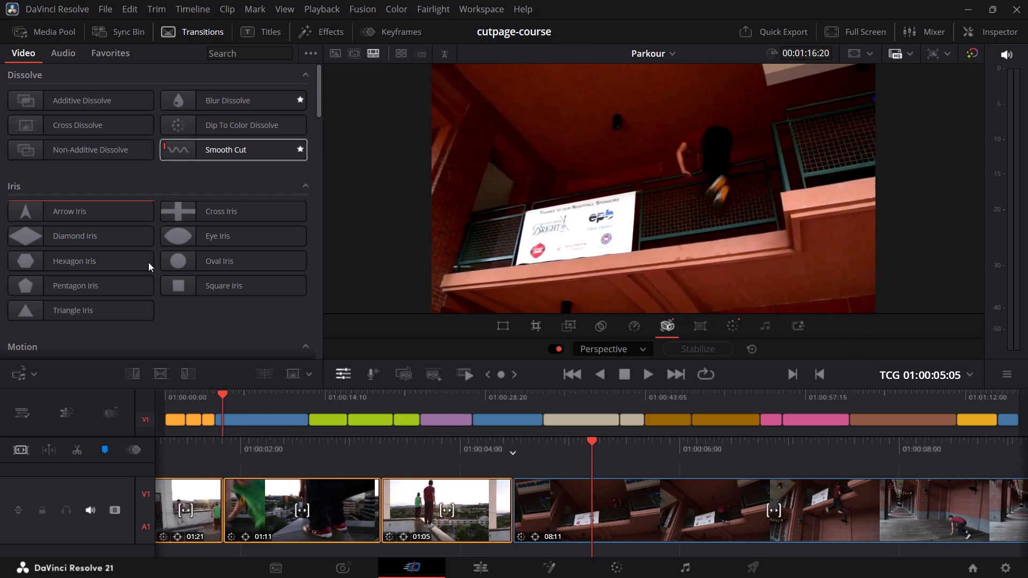
Add an Additive Dissolve transition on the cut between the 01:05 clip and the 08:11 clip.
{"action": "left_click_drag", "start_coordinate": [66, 101], "coordinate": [521, 499]}
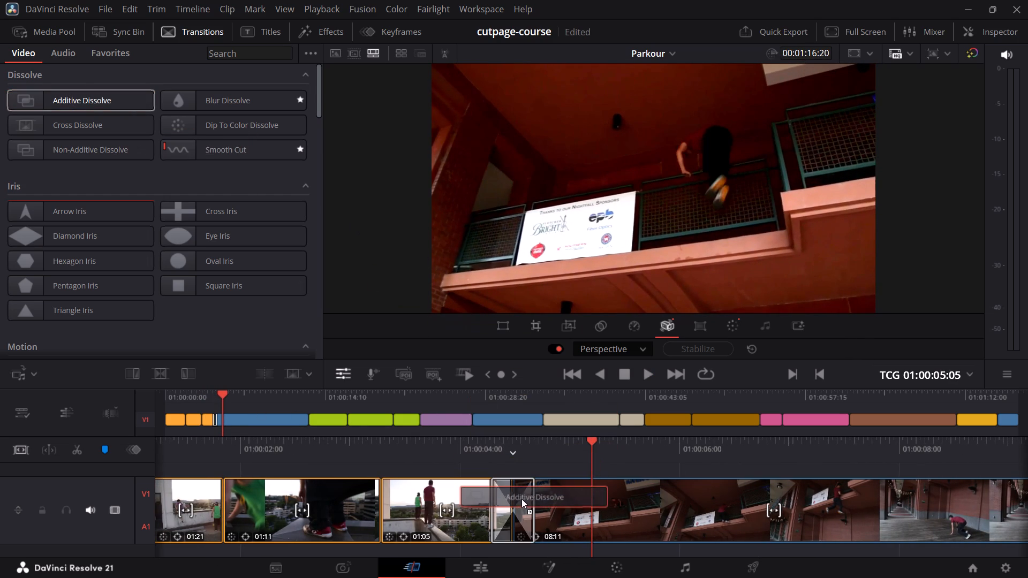
{"action": "left_click_drag", "start_coordinate": [521, 499], "coordinate": [522, 499]}
Scrub and play across the Additive Dissolve between the 01:05 and 08:11 clips to review it.
{"action": "left_click_drag", "start_coordinate": [485, 441], "coordinate": [596, 466]}
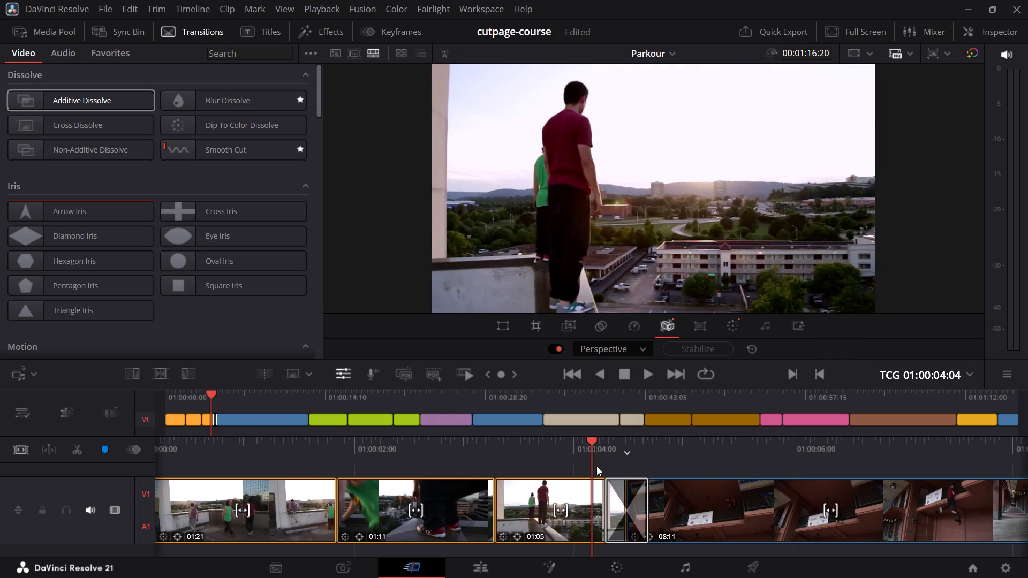
{"action": "key", "text": "space"}
{"action": "key", "text": "space"}
{"action": "left_click_drag", "start_coordinate": [509, 466], "coordinate": [681, 463]}
{"action": "left_click_drag", "start_coordinate": [447, 449], "coordinate": [746, 458]}
{"action": "key", "text": "space"}
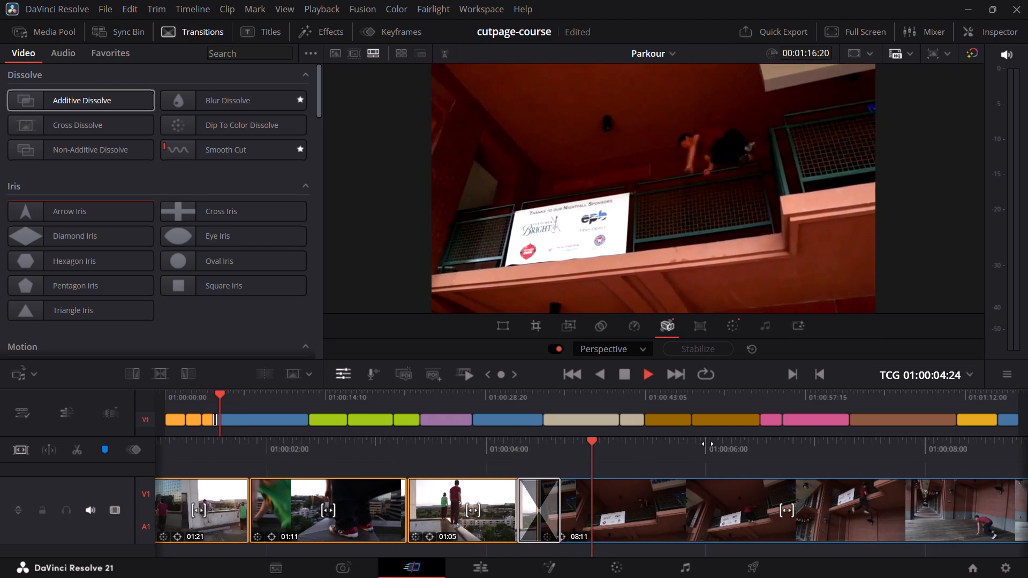
{"action": "key", "text": "space"}
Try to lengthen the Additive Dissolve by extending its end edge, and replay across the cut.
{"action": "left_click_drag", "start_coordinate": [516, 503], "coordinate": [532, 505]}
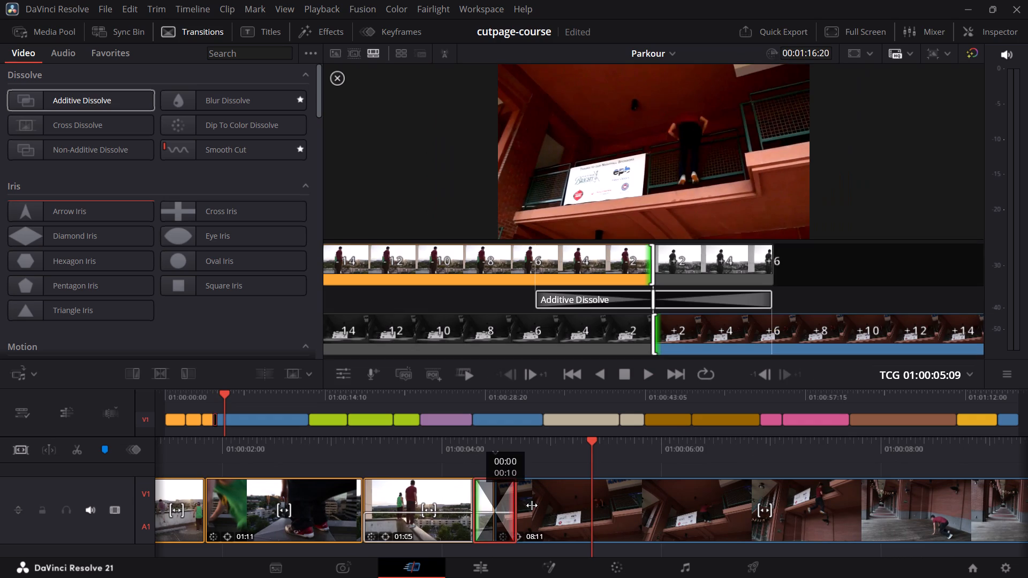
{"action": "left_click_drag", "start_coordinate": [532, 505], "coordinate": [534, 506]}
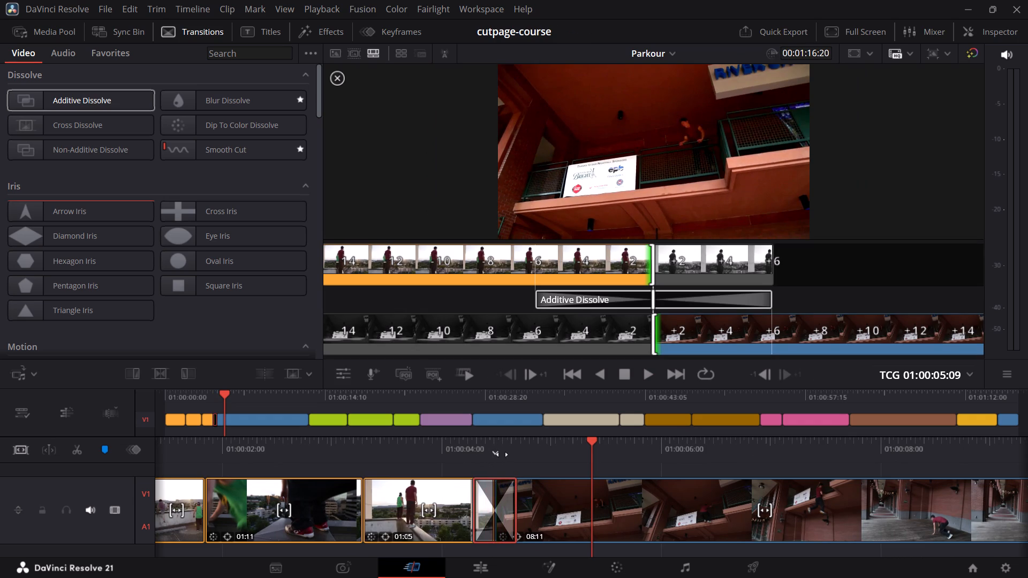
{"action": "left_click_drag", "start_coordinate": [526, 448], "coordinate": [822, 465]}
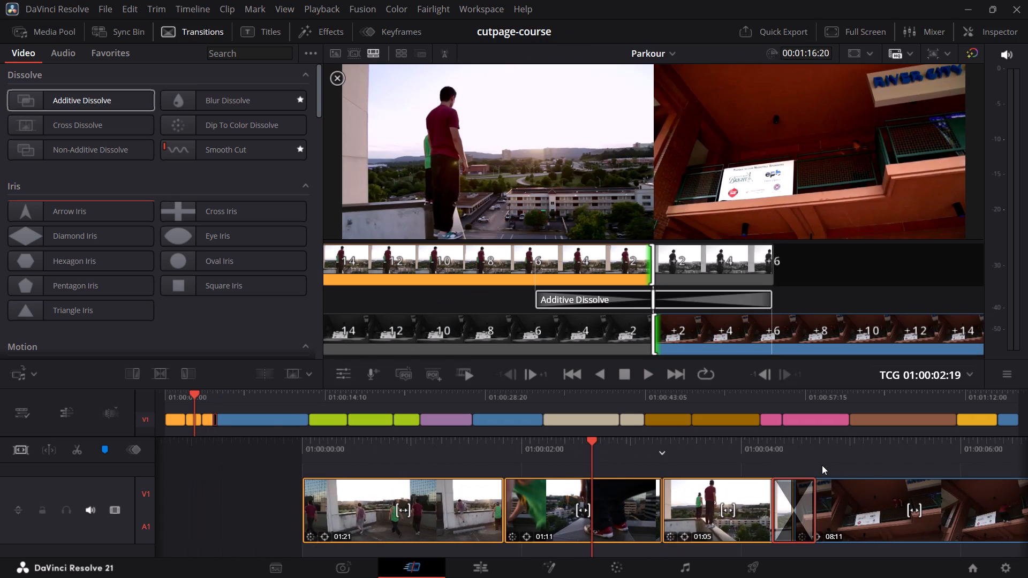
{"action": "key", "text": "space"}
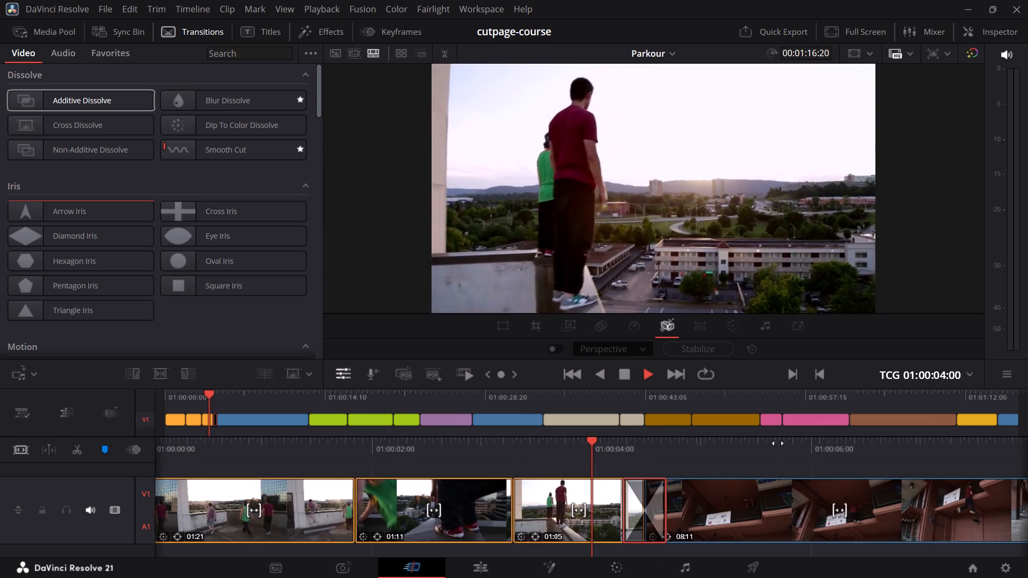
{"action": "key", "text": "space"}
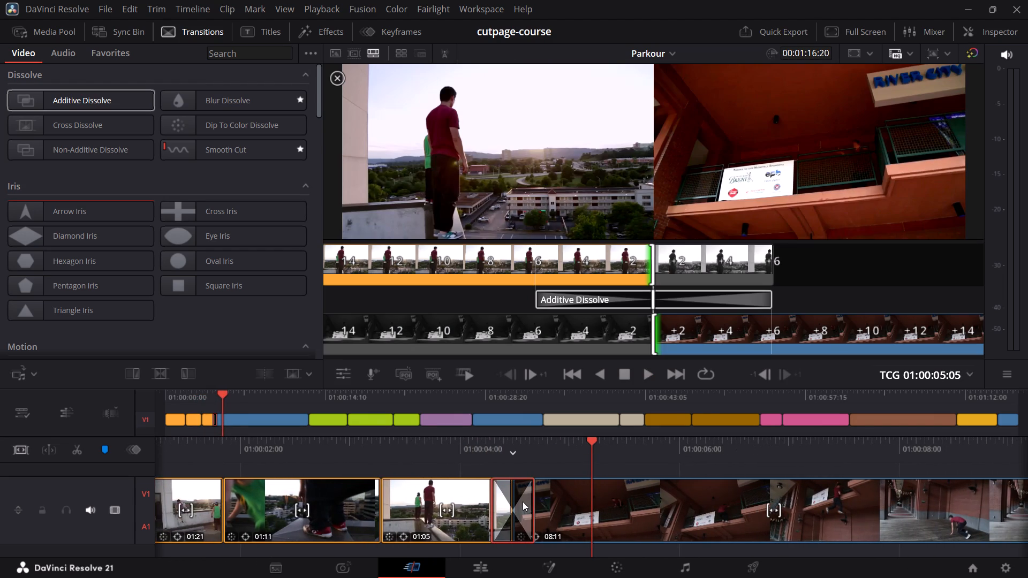
Delete the Additive Dissolve transition from the cut between the 01:05 and 08:11 clips.
{"action": "left_click", "coordinate": [522, 501]}
{"action": "left_click", "coordinate": [519, 486]}
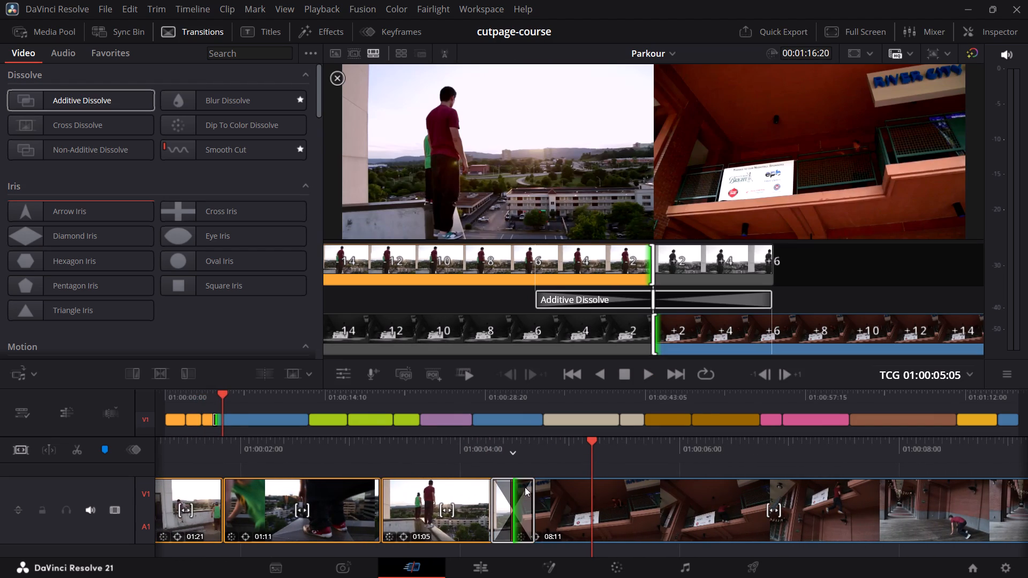
{"action": "left_click", "coordinate": [527, 488]}
{"action": "key", "text": "BackSpace"}
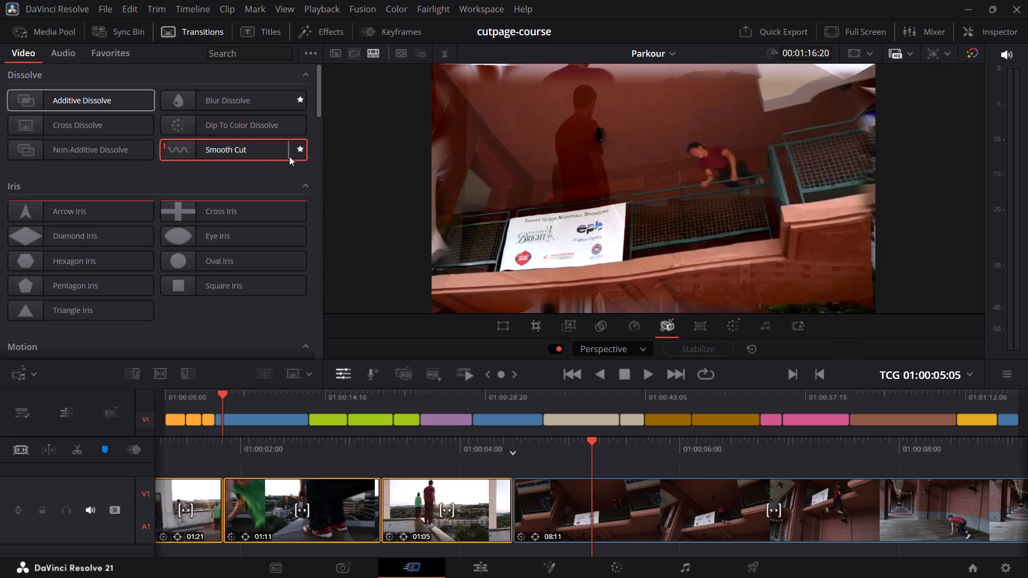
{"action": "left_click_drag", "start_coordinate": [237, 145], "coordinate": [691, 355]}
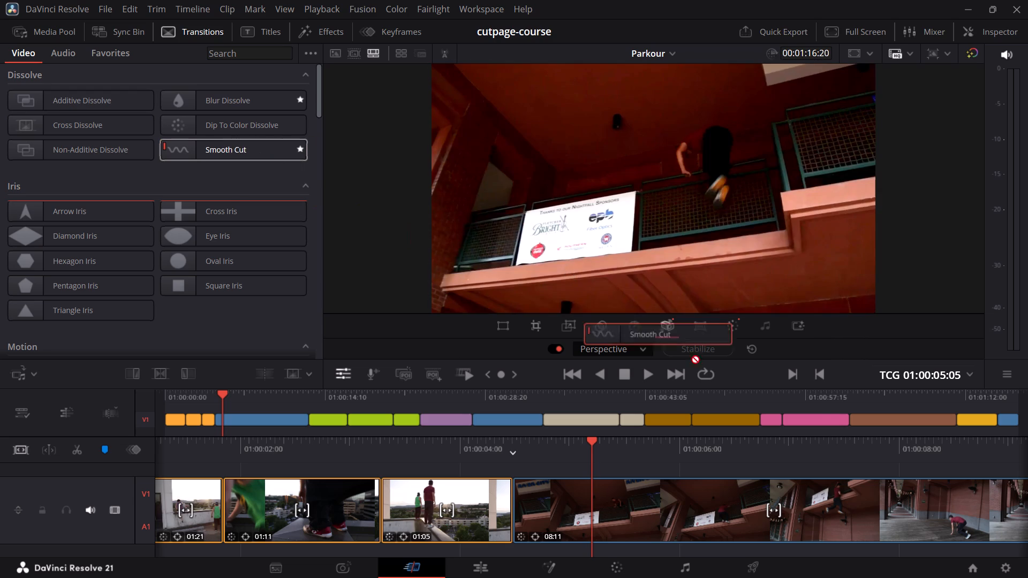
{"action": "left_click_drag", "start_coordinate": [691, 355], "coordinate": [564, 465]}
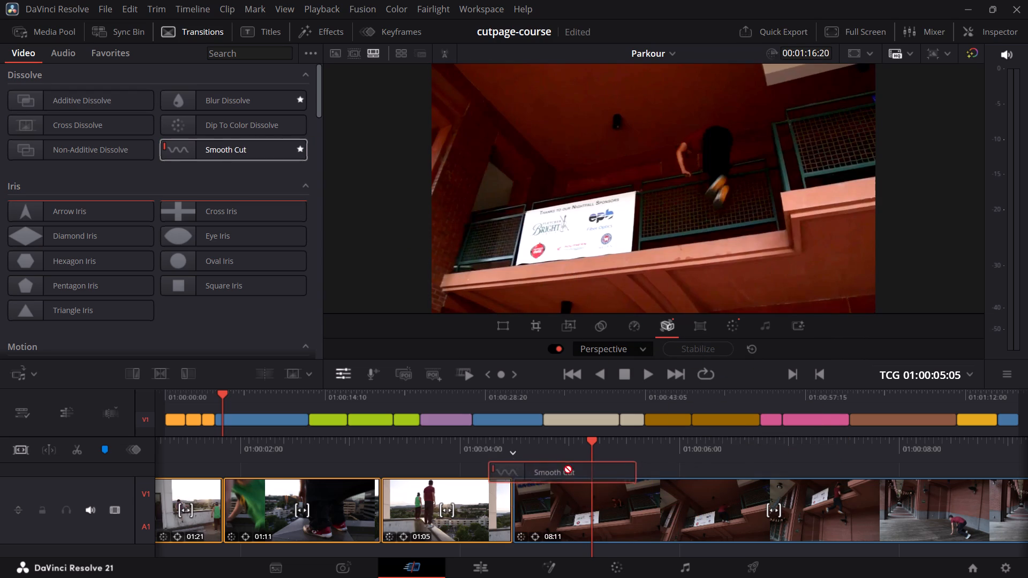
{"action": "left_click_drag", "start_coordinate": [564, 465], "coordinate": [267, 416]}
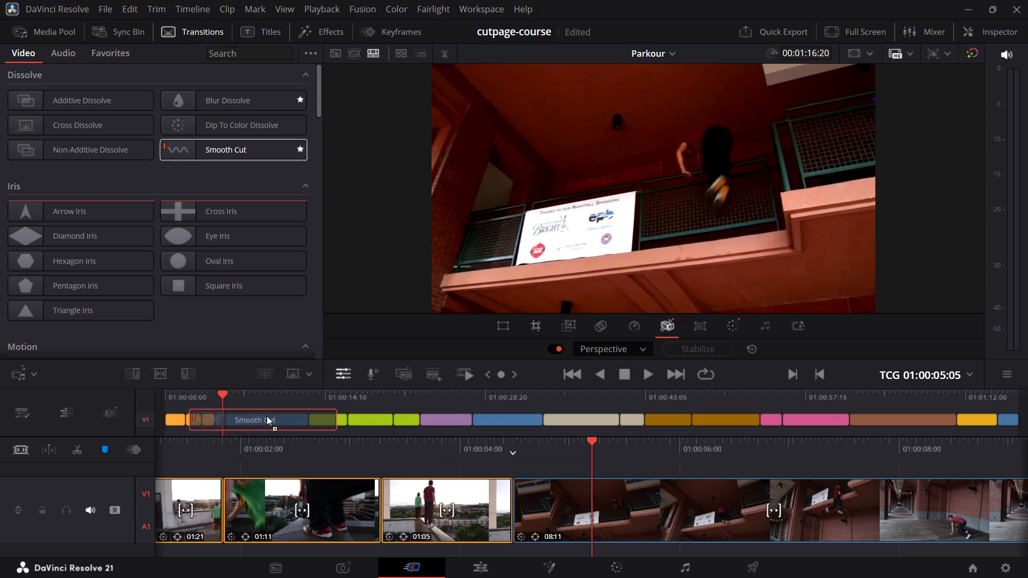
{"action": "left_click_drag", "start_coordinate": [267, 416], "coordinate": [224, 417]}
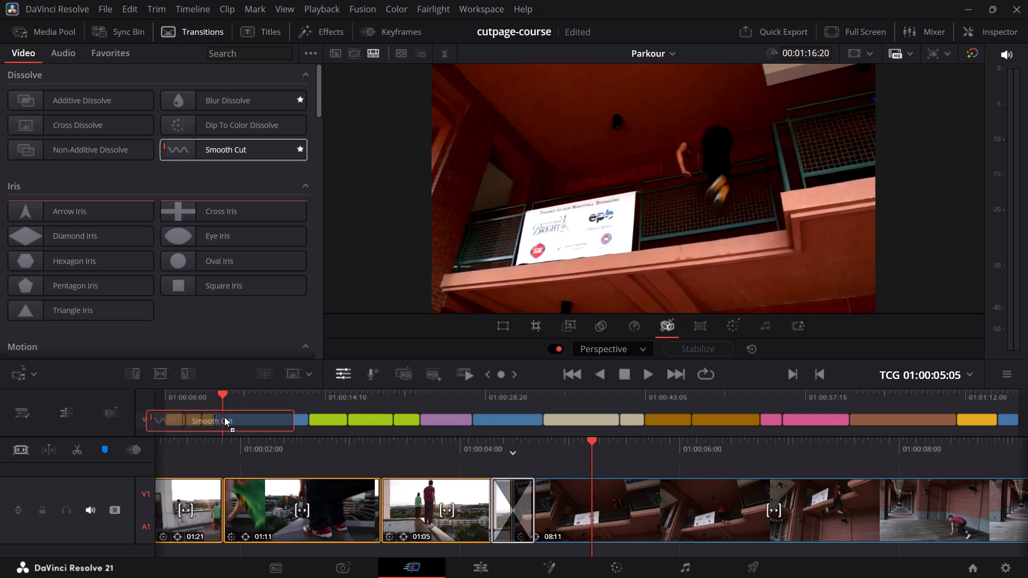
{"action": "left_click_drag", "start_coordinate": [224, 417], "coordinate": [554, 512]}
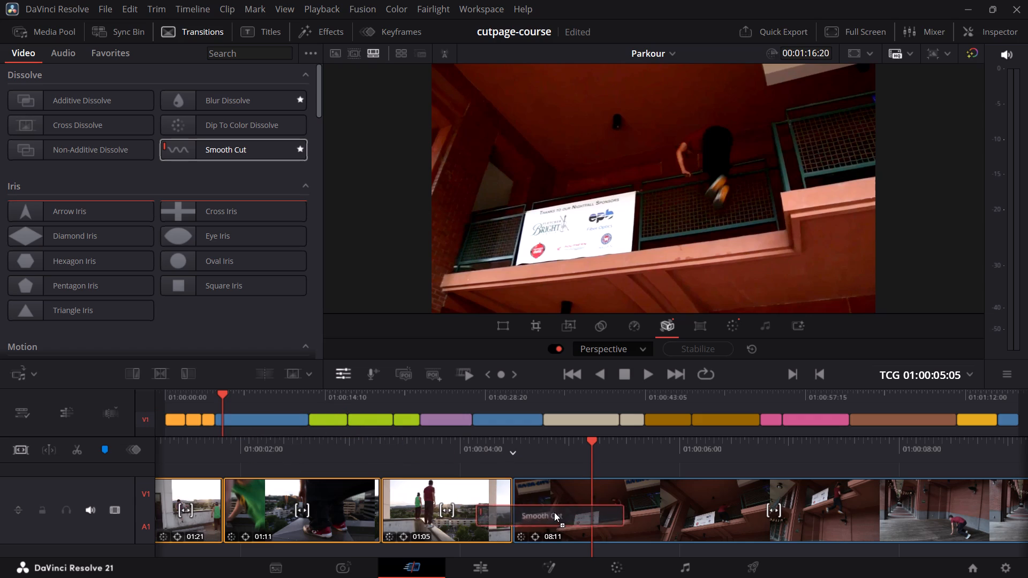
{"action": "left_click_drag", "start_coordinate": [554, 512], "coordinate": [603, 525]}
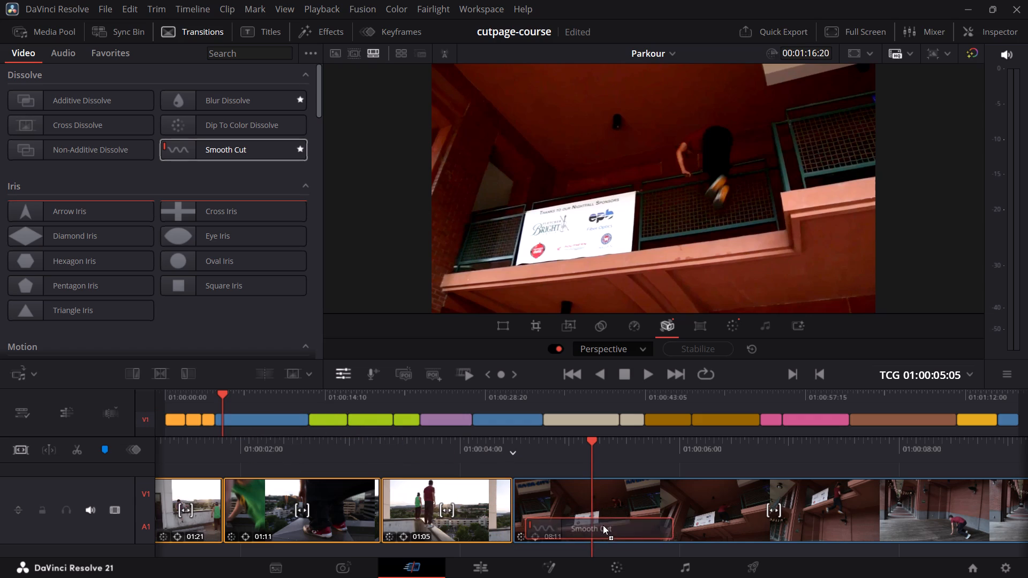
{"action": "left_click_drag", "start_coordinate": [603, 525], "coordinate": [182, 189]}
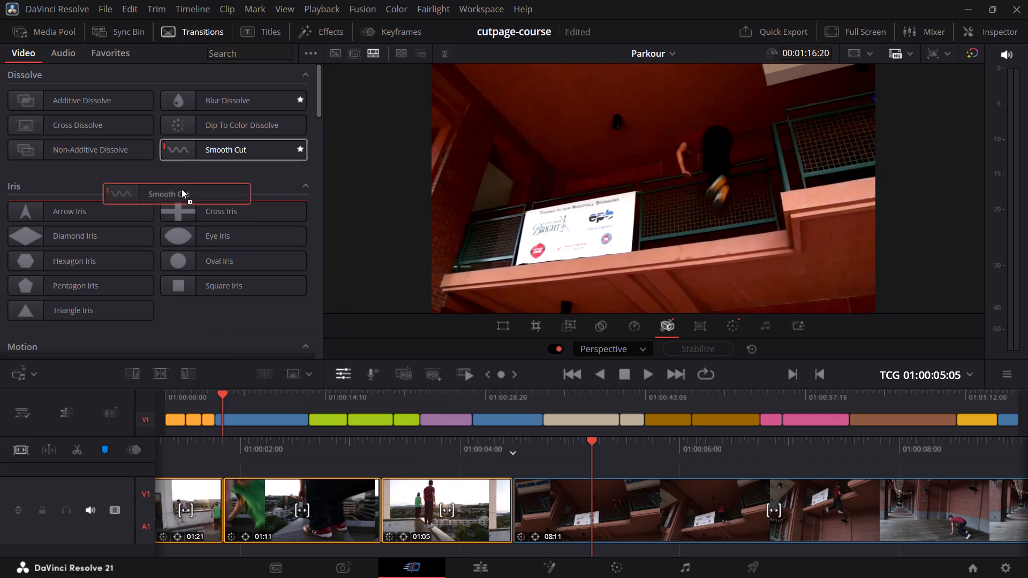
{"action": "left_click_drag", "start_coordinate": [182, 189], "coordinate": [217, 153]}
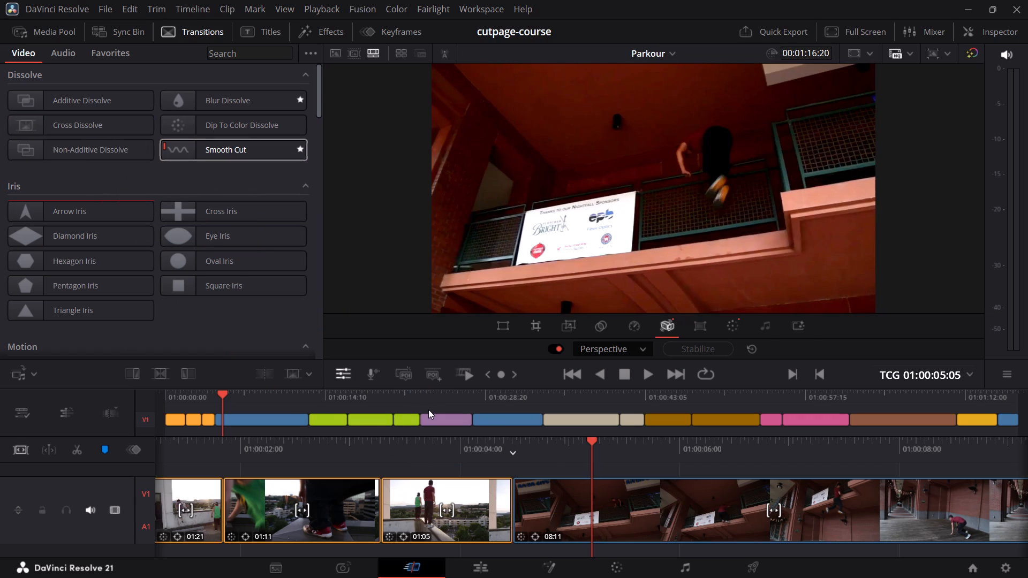
Play from the 01:05 clip into the 08:11 clip to review the plain cut.
{"action": "left_click", "coordinate": [205, 399]}
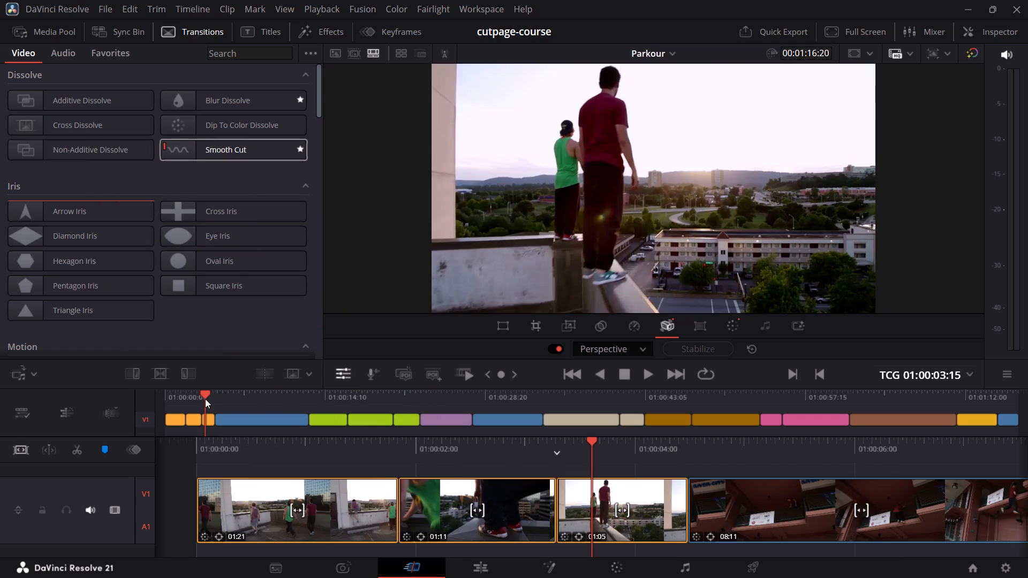
{"action": "key", "text": "space"}
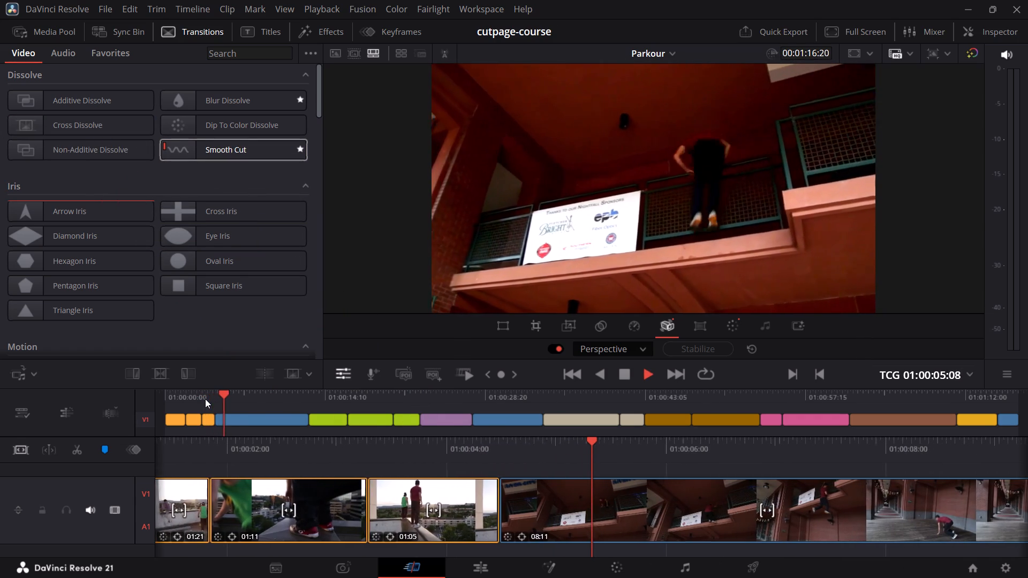
{"action": "key", "text": "space"}
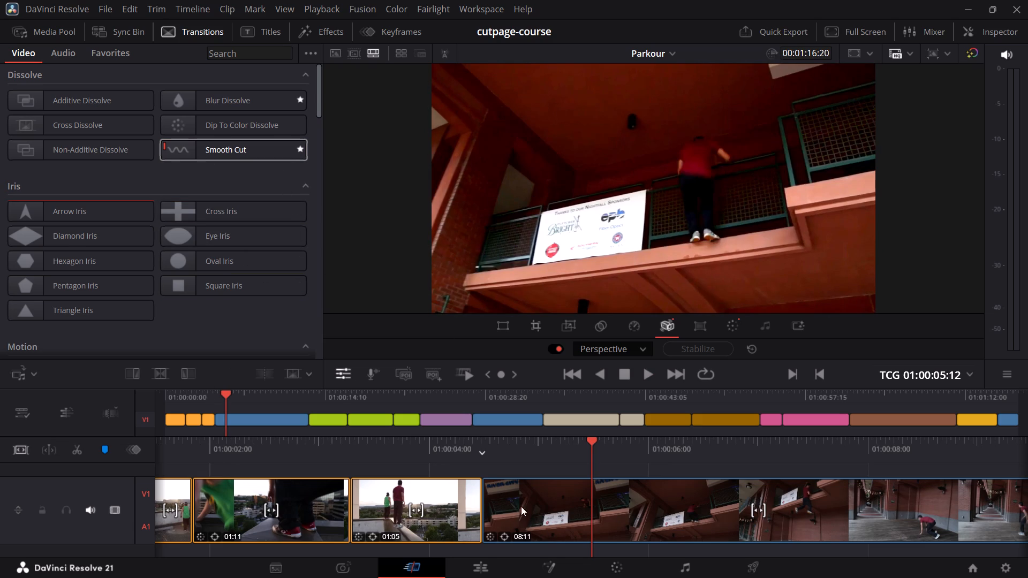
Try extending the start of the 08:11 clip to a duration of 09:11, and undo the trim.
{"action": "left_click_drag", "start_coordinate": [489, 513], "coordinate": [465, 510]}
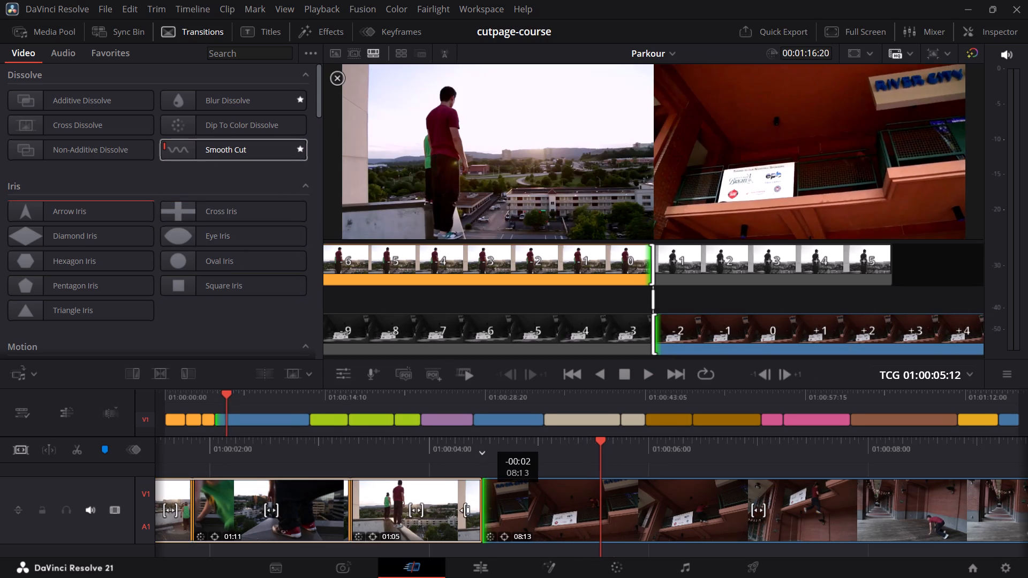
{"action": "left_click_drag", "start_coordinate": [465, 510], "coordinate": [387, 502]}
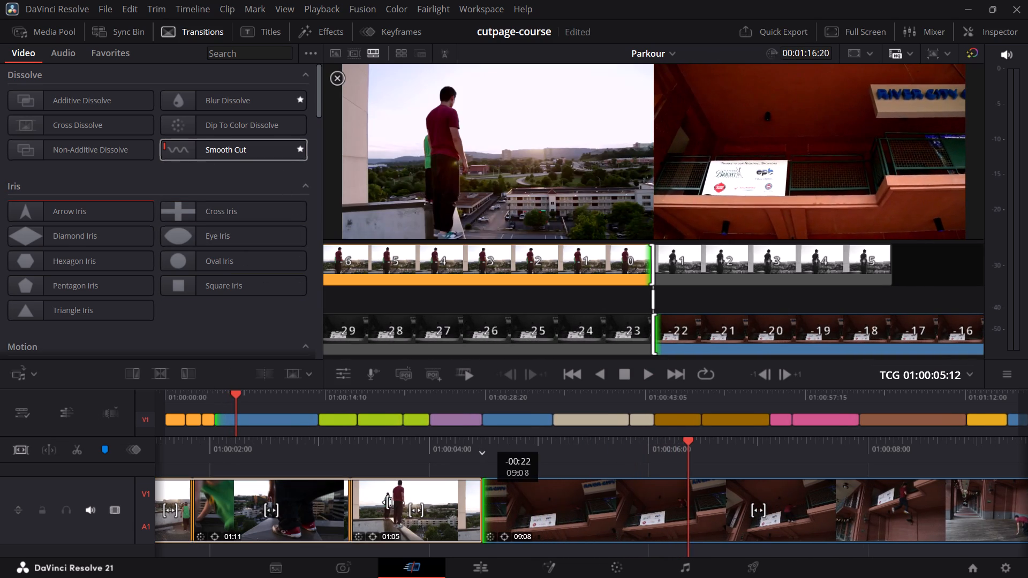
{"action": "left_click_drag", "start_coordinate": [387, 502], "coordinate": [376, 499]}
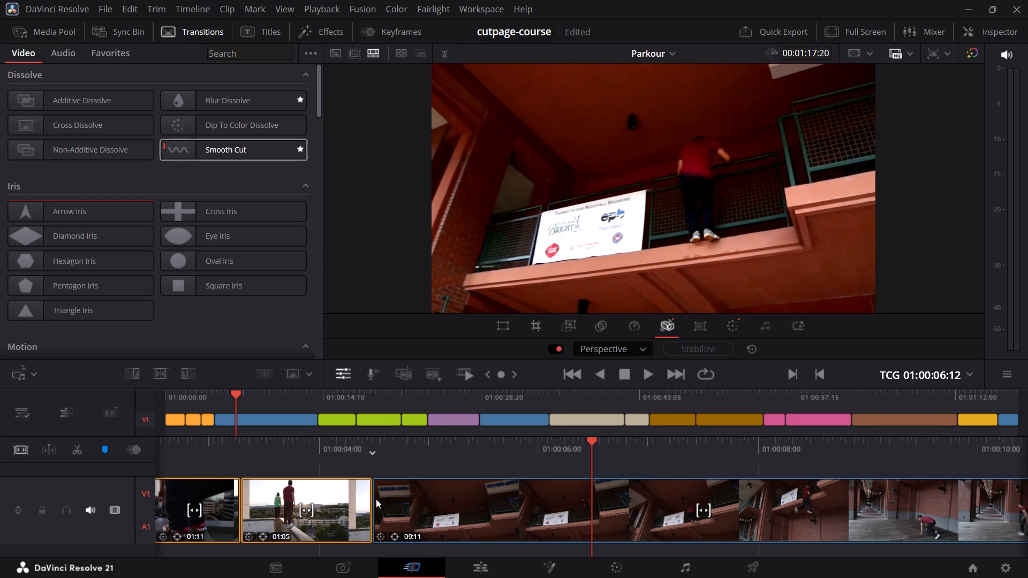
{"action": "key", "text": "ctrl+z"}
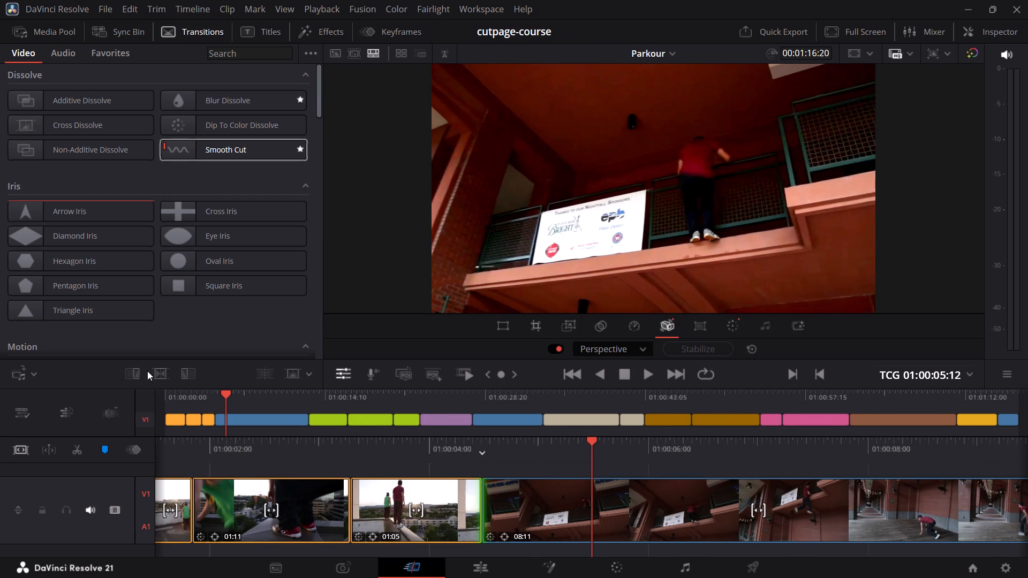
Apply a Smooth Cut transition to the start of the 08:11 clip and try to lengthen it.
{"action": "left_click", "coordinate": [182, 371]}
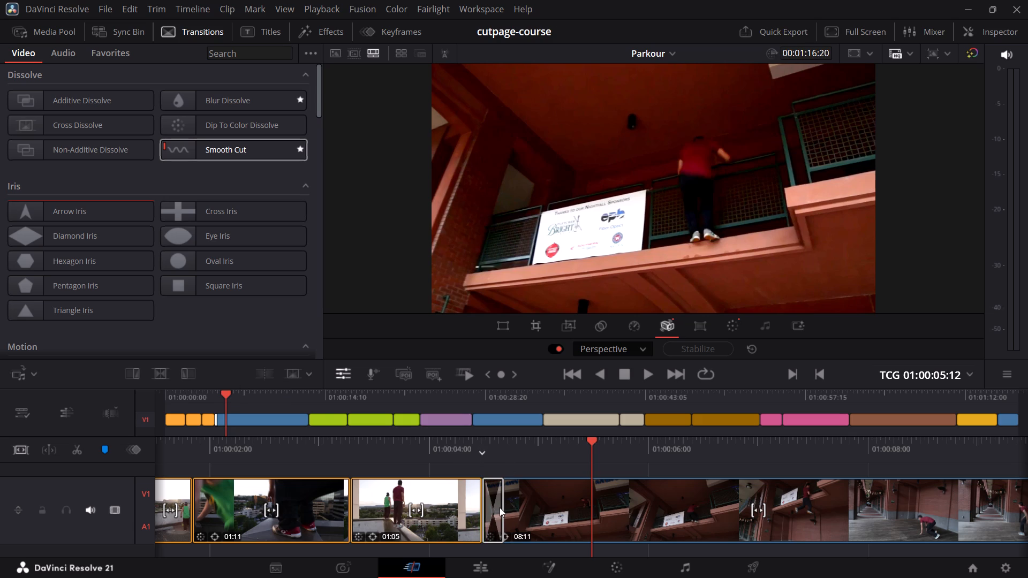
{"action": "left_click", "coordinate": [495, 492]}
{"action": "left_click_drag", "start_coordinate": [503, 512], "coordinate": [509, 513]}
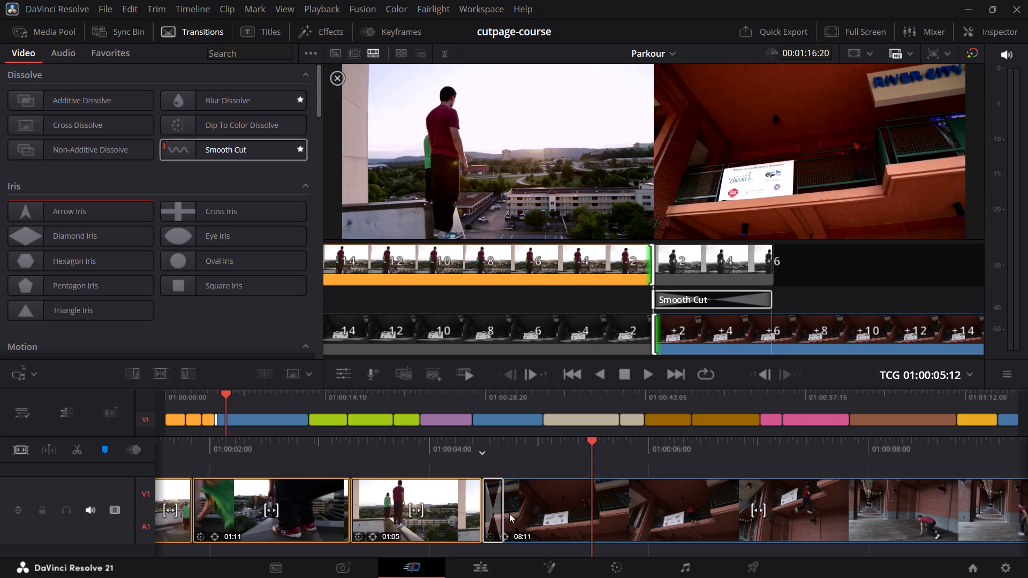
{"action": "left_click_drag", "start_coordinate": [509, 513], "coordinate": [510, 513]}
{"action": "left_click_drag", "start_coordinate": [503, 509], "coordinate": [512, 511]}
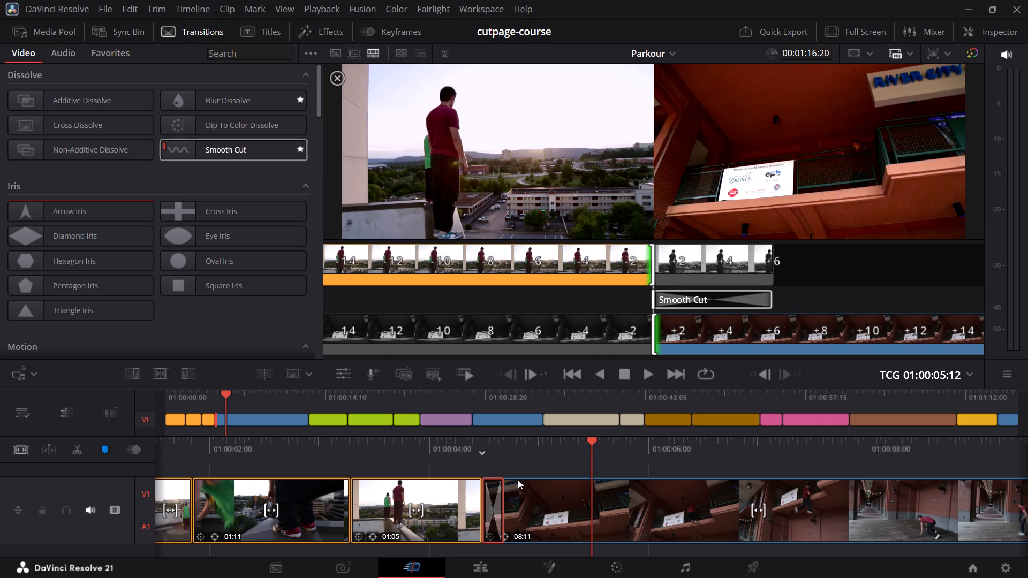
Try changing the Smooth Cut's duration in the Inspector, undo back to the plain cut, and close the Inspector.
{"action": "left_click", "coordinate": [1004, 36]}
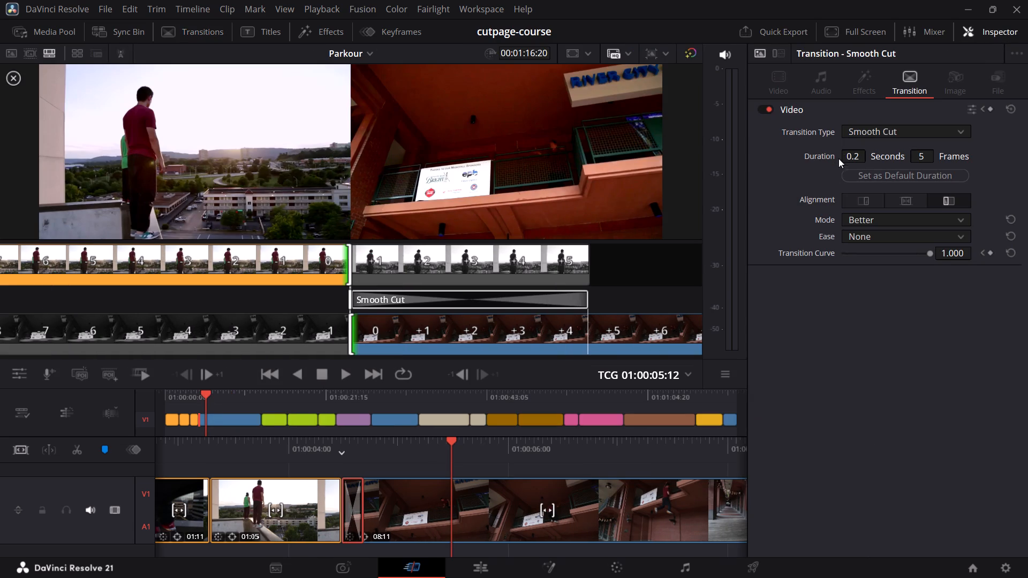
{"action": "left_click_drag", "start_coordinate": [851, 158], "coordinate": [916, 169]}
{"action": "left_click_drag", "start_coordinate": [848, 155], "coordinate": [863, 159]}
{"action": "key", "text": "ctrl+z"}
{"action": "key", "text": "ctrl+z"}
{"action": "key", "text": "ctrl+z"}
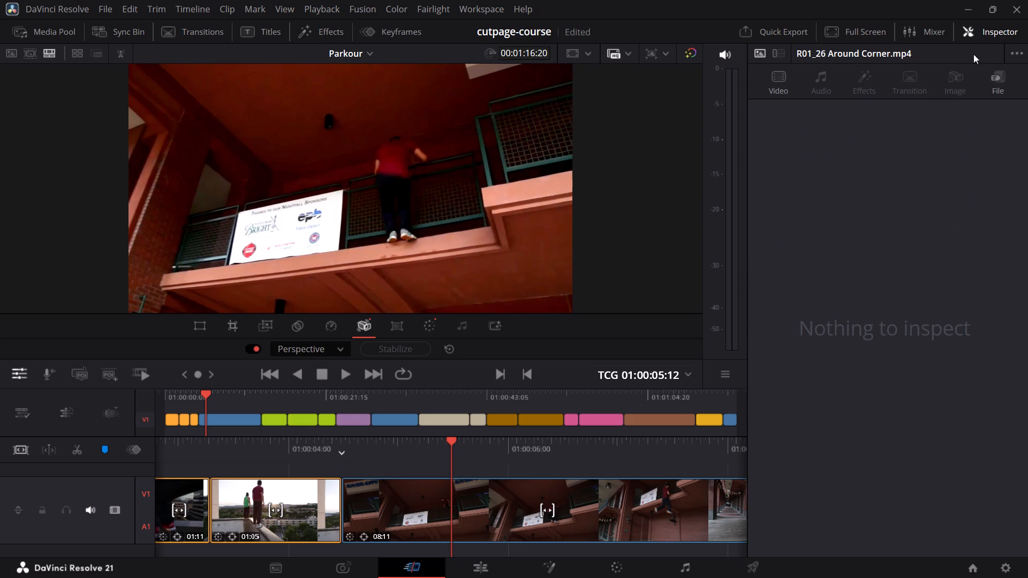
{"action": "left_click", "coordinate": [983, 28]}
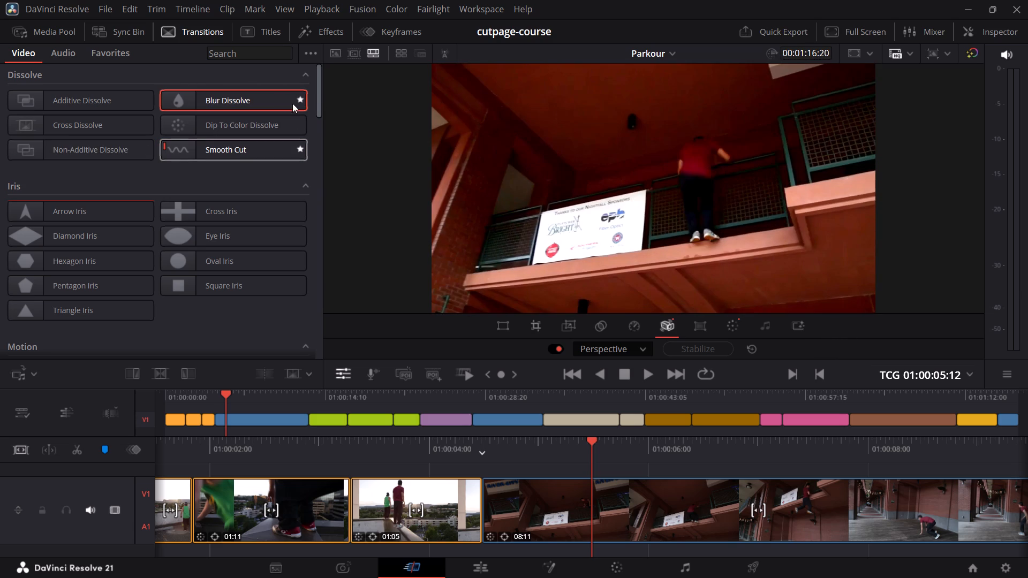
Add a Blur Dissolve transition on the cut between the 01:05 and 08:11 clips.
{"action": "left_click_drag", "start_coordinate": [273, 95], "coordinate": [488, 505]}
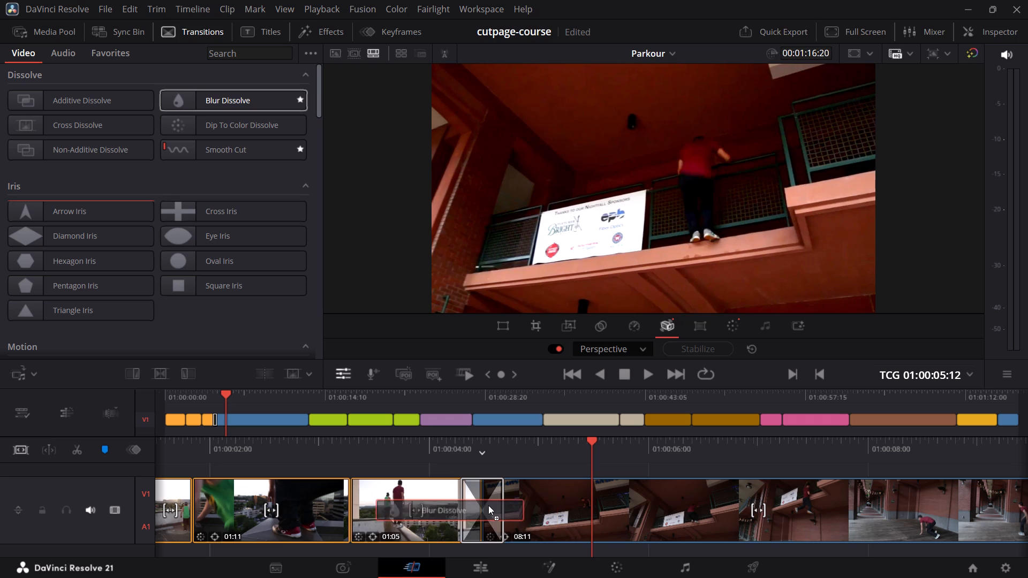
{"action": "left_click_drag", "start_coordinate": [488, 505], "coordinate": [485, 501]}
Play the timeline from about 01:00:03:09 to review the Blur Dissolve and the 08:11 clip through its end.
{"action": "left_click_drag", "start_coordinate": [289, 449], "coordinate": [410, 458]}
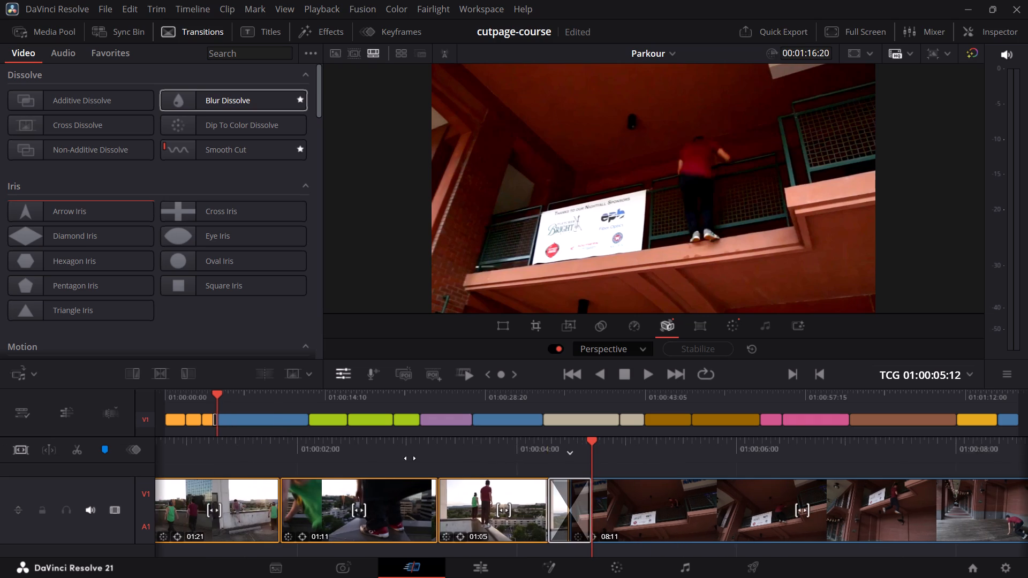
{"action": "left_click_drag", "start_coordinate": [410, 458], "coordinate": [440, 462]}
{"action": "left_click_drag", "start_coordinate": [456, 466], "coordinate": [473, 466]}
{"action": "left_click_drag", "start_coordinate": [463, 446], "coordinate": [539, 454]}
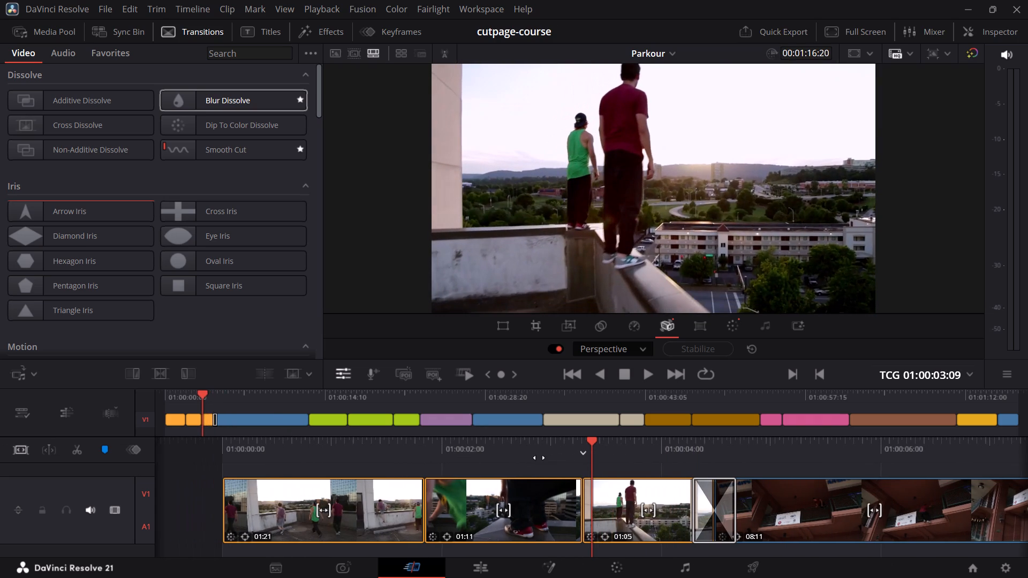
{"action": "key", "text": "space"}
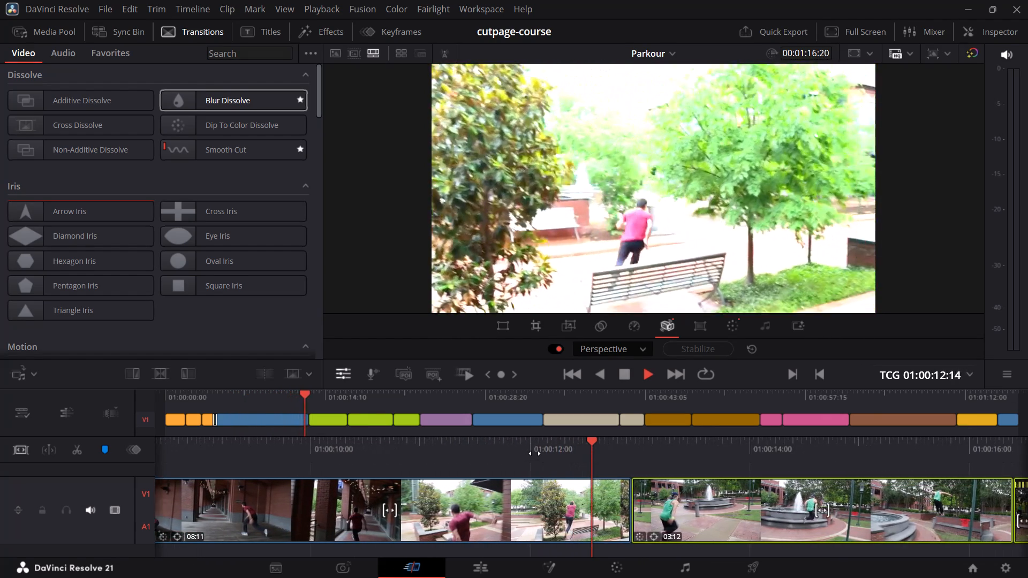
{"action": "key", "text": "space"}
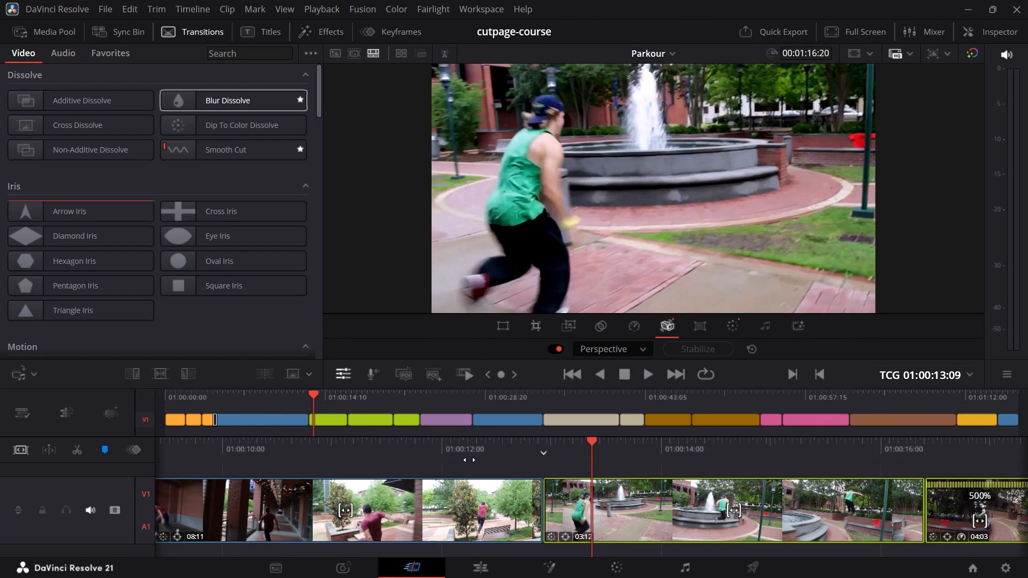
Add a Smooth Cut transition centred on the cut between the 08:11 and 03:12 clips.
{"action": "left_click_drag", "start_coordinate": [469, 450], "coordinate": [517, 474]}
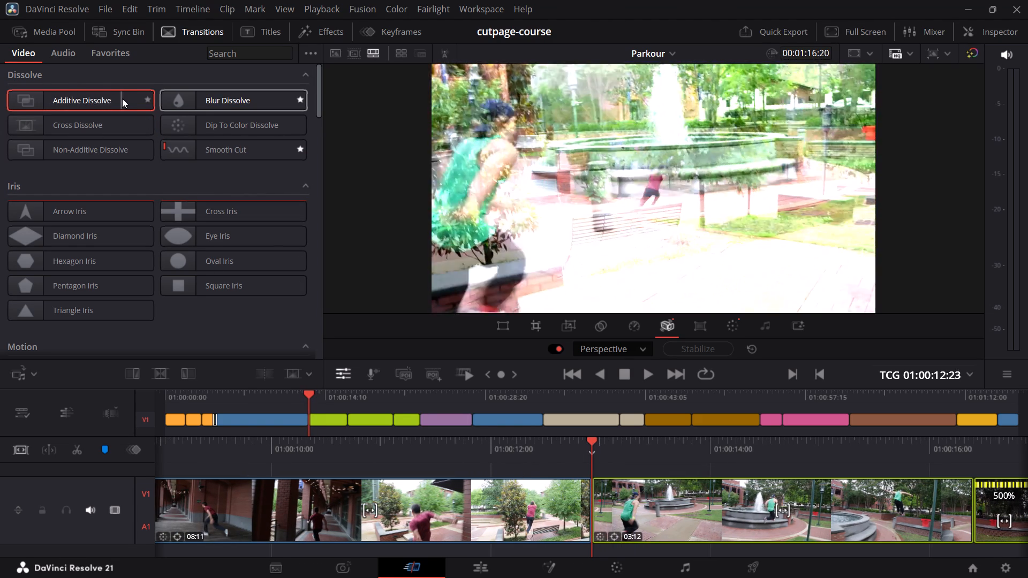
{"action": "left_click_drag", "start_coordinate": [183, 149], "coordinate": [570, 514]}
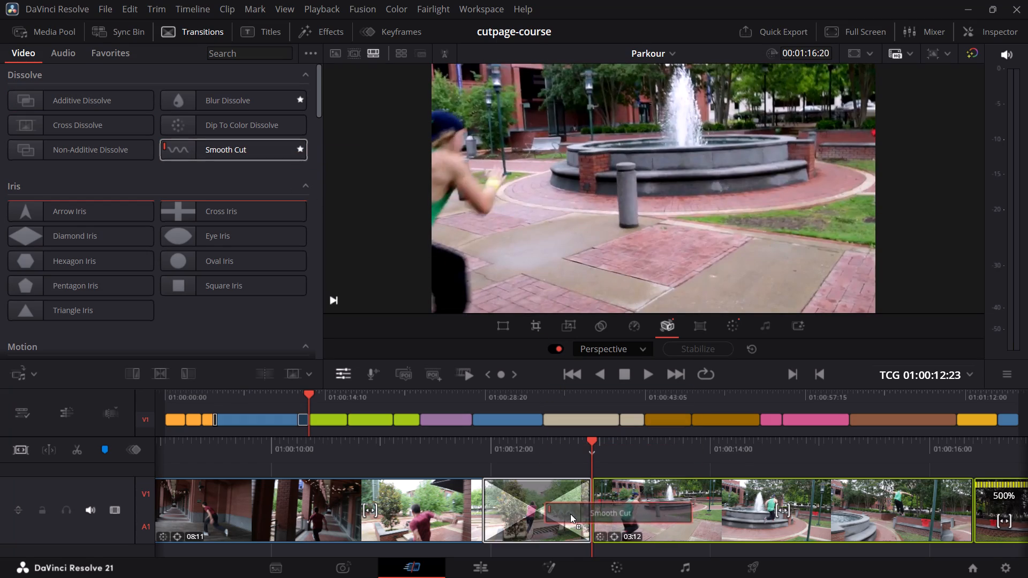
{"action": "left_click_drag", "start_coordinate": [570, 514], "coordinate": [583, 518]}
Play back the Smooth Cut and the 03:12 clip into the start of the 04:03 clip.
{"action": "left_click_drag", "start_coordinate": [522, 448], "coordinate": [549, 454]}
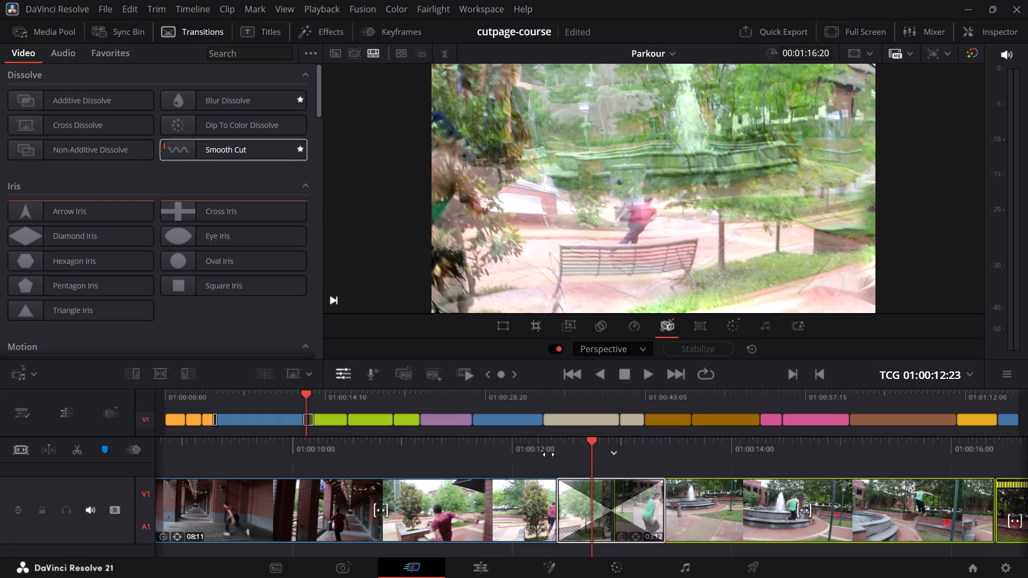
{"action": "left_click_drag", "start_coordinate": [549, 454], "coordinate": [625, 473]}
{"action": "key", "text": "space"}
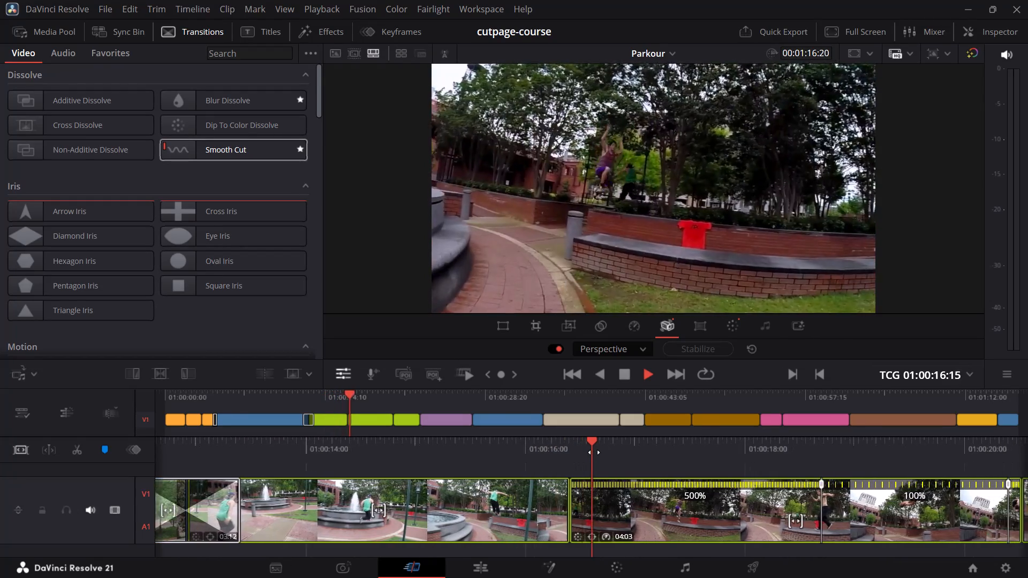
{"action": "key", "text": "space"}
Scrub back and forth across the cut between the 03:12 and 04:03 clips to compare framing and action.
{"action": "left_click_drag", "start_coordinate": [527, 460], "coordinate": [581, 482]}
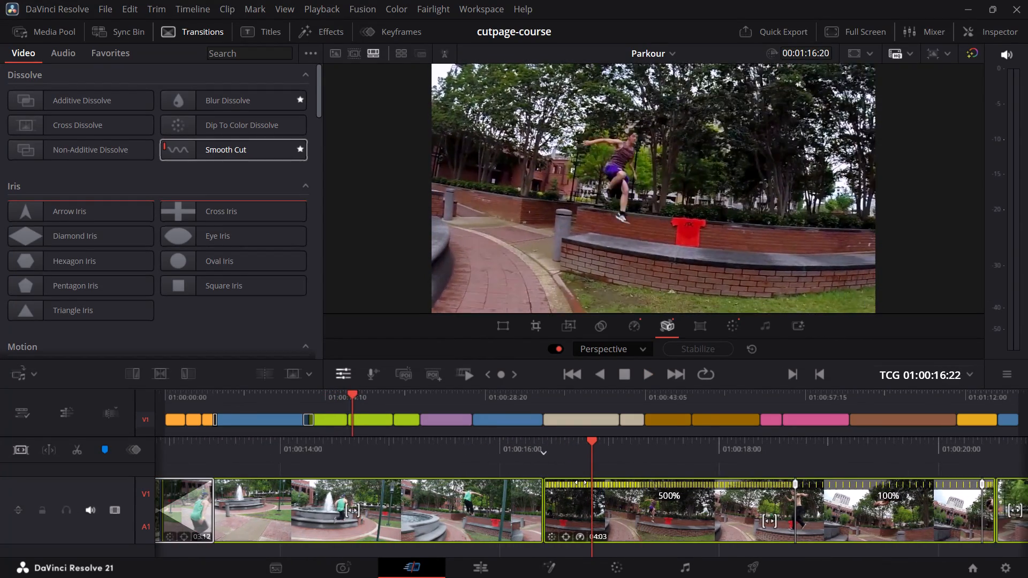
{"action": "left_click_drag", "start_coordinate": [581, 482], "coordinate": [631, 496]}
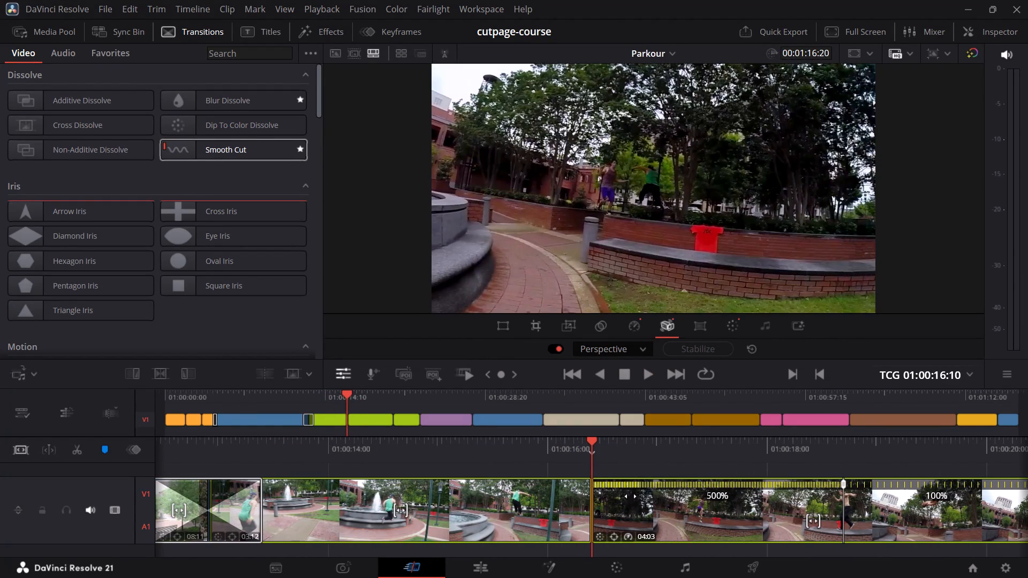
{"action": "left_click_drag", "start_coordinate": [631, 496], "coordinate": [611, 488]}
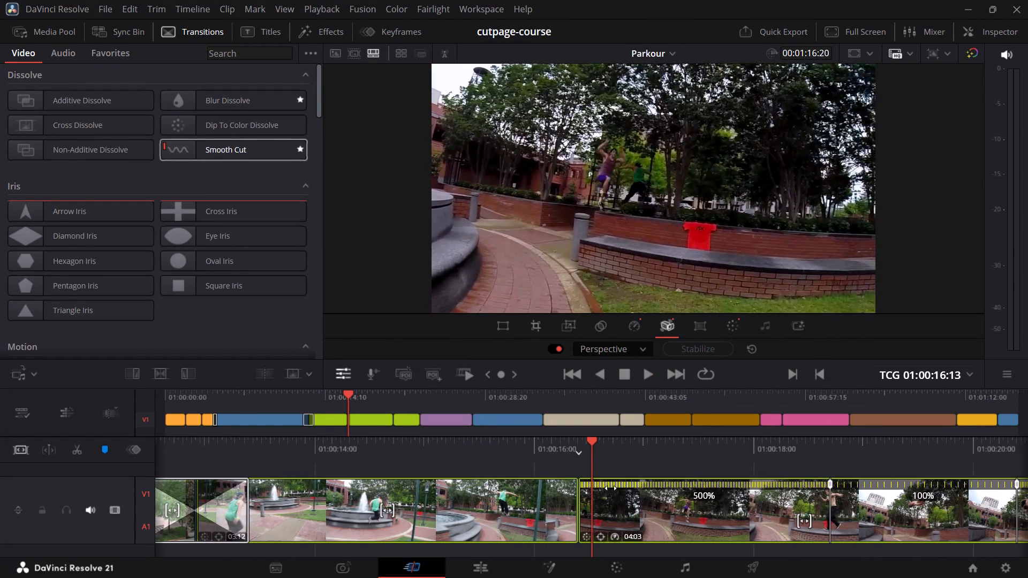
{"action": "left_click_drag", "start_coordinate": [611, 488], "coordinate": [569, 471]}
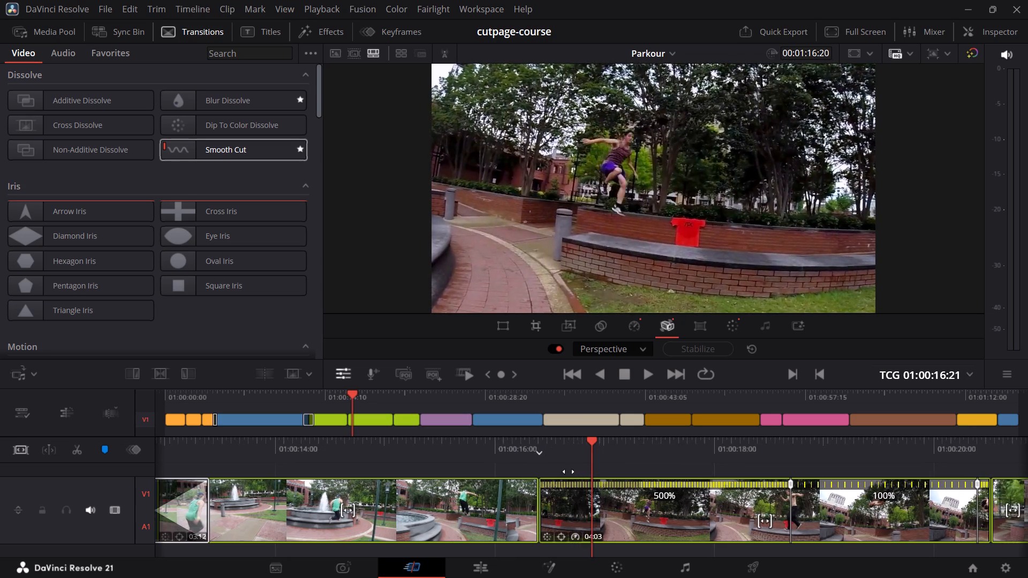
{"action": "left_click_drag", "start_coordinate": [569, 471], "coordinate": [696, 477]}
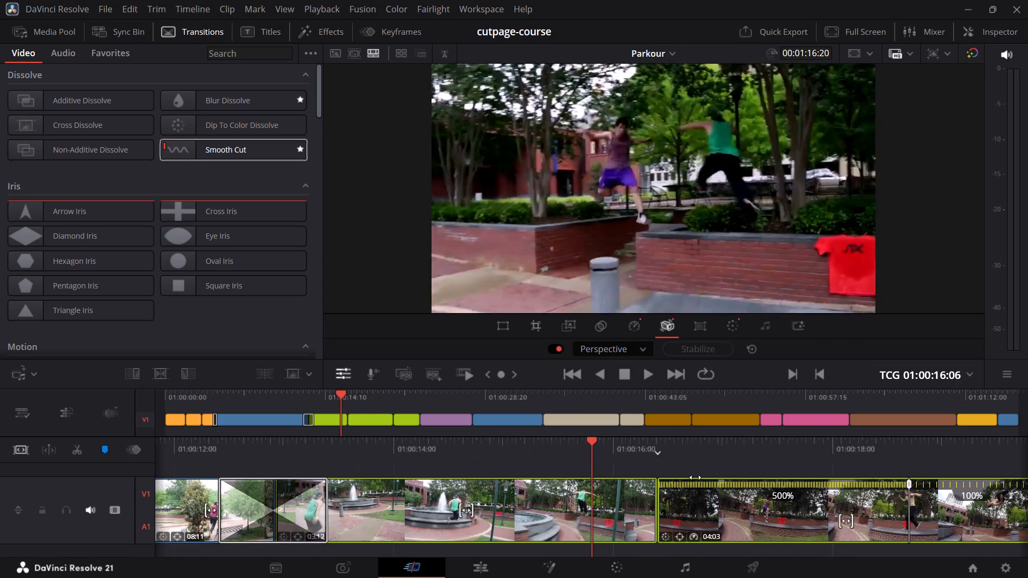
{"action": "left_click_drag", "start_coordinate": [696, 477], "coordinate": [632, 459]}
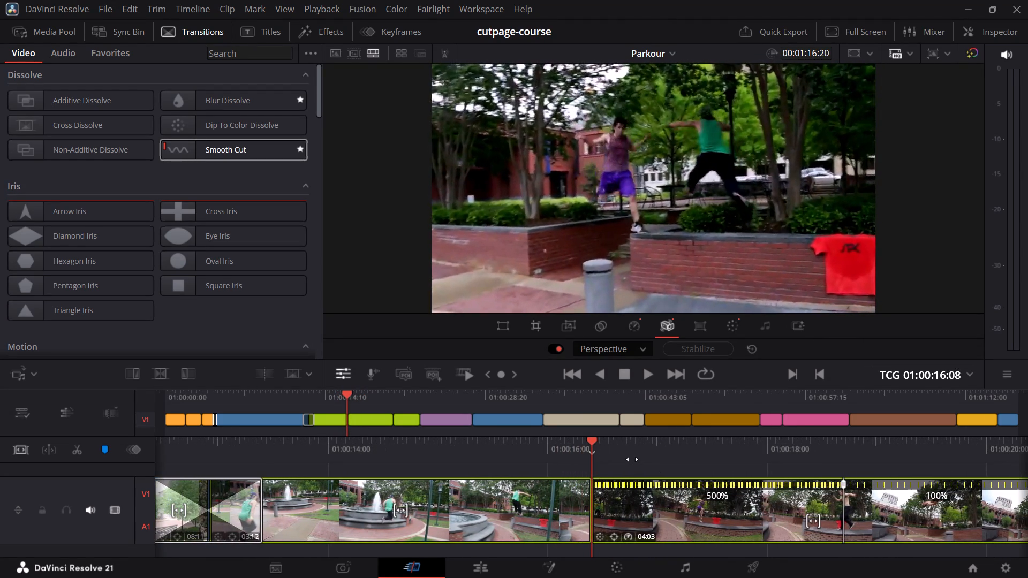
{"action": "left_click_drag", "start_coordinate": [632, 459], "coordinate": [626, 458]}
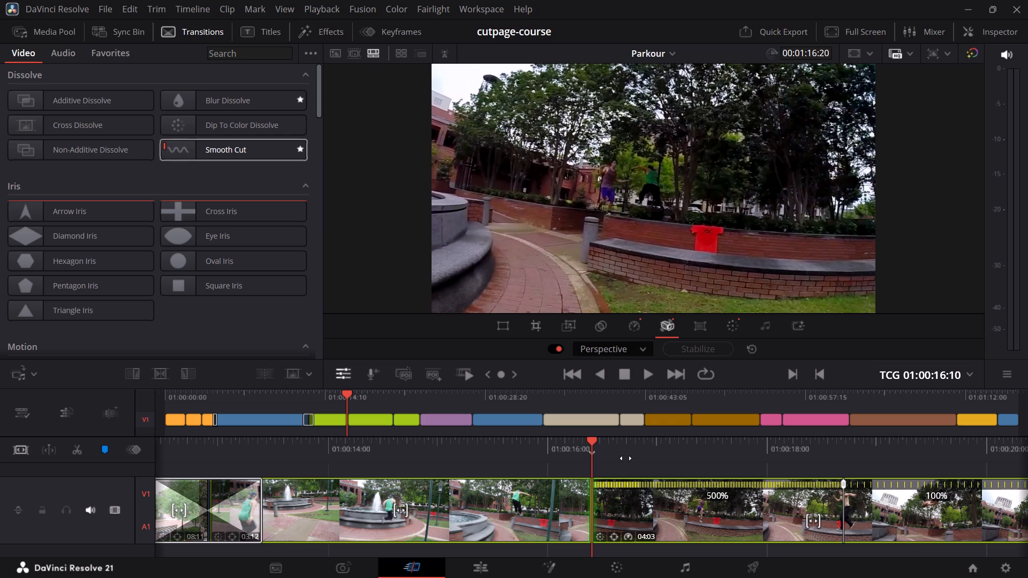
{"action": "left_click_drag", "start_coordinate": [626, 458], "coordinate": [626, 458]}
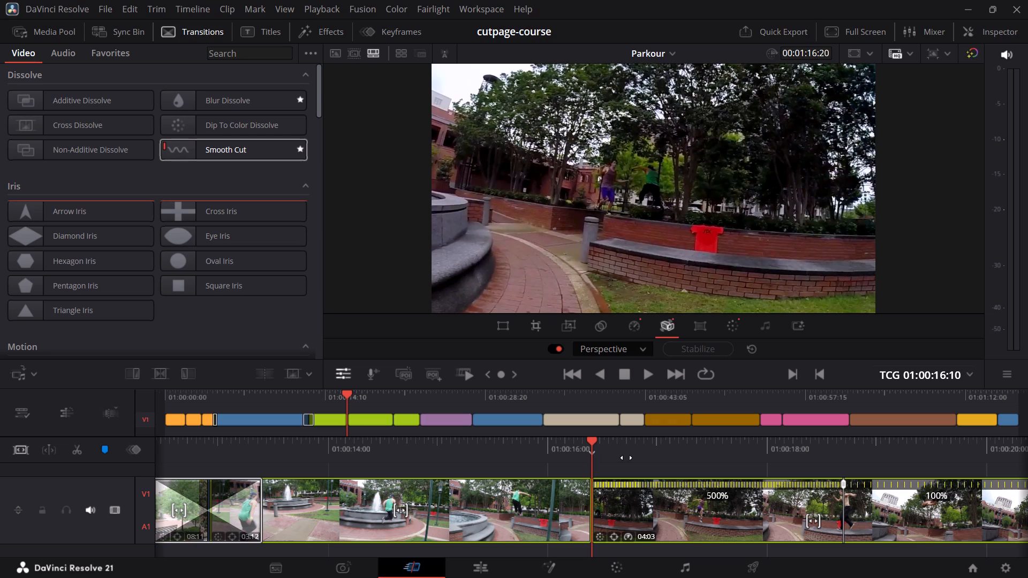
{"action": "left_click_drag", "start_coordinate": [626, 458], "coordinate": [628, 455]}
{"action": "left_click_drag", "start_coordinate": [628, 455], "coordinate": [603, 457]}
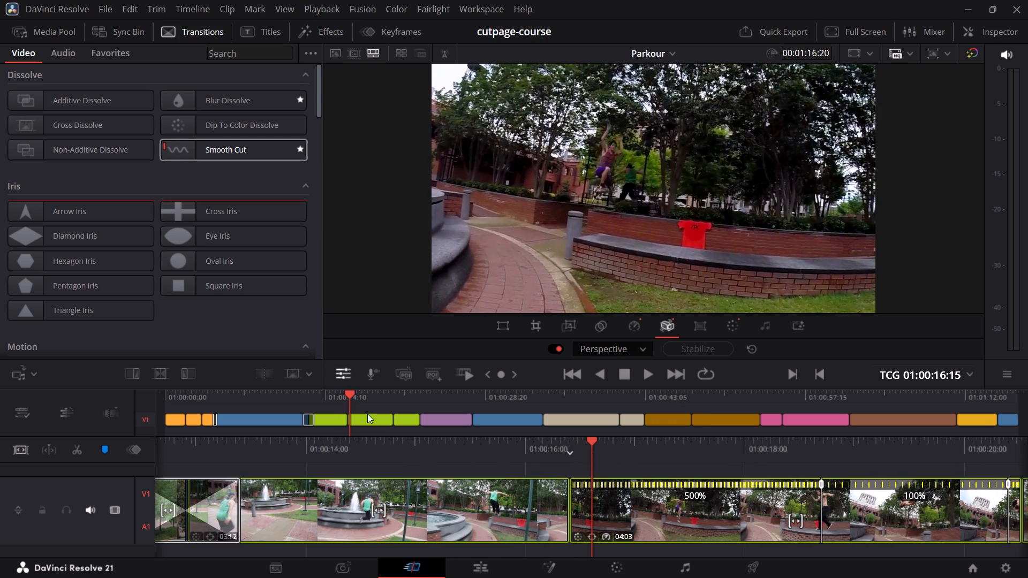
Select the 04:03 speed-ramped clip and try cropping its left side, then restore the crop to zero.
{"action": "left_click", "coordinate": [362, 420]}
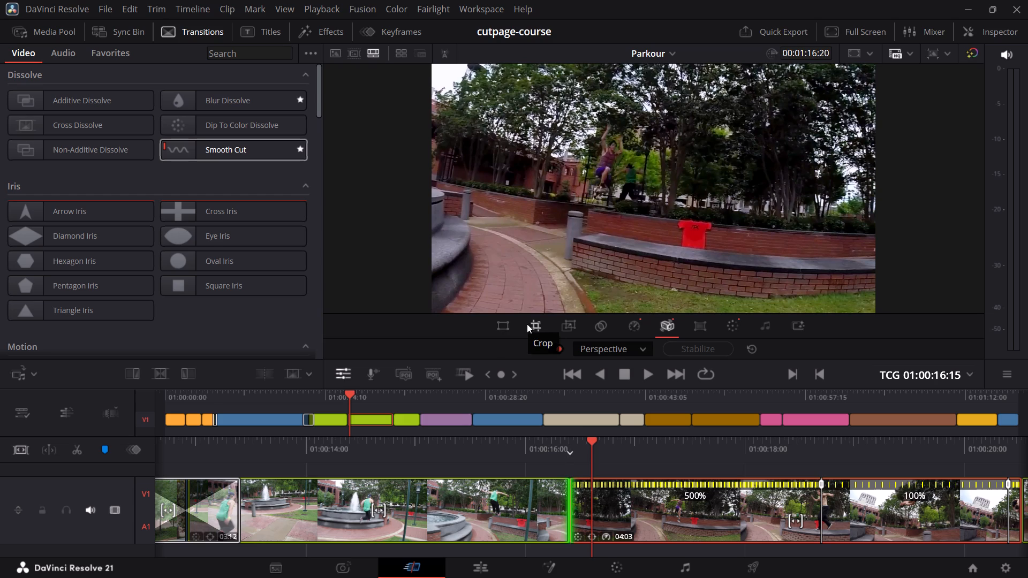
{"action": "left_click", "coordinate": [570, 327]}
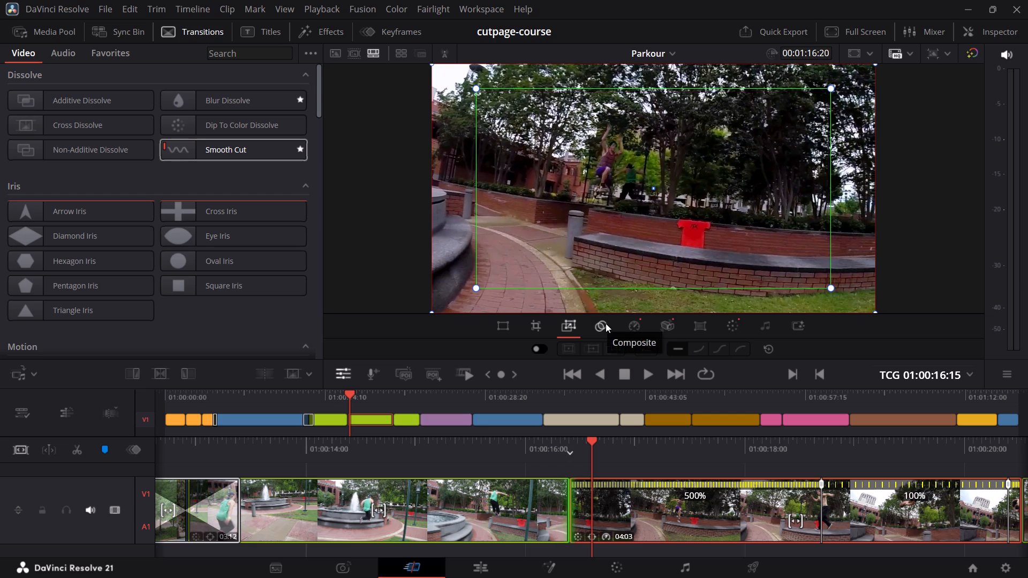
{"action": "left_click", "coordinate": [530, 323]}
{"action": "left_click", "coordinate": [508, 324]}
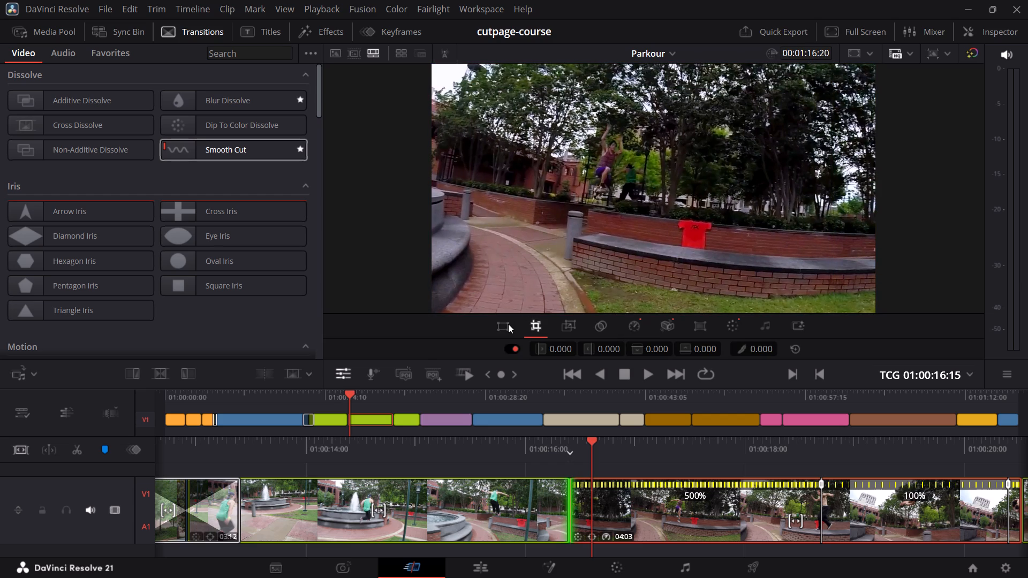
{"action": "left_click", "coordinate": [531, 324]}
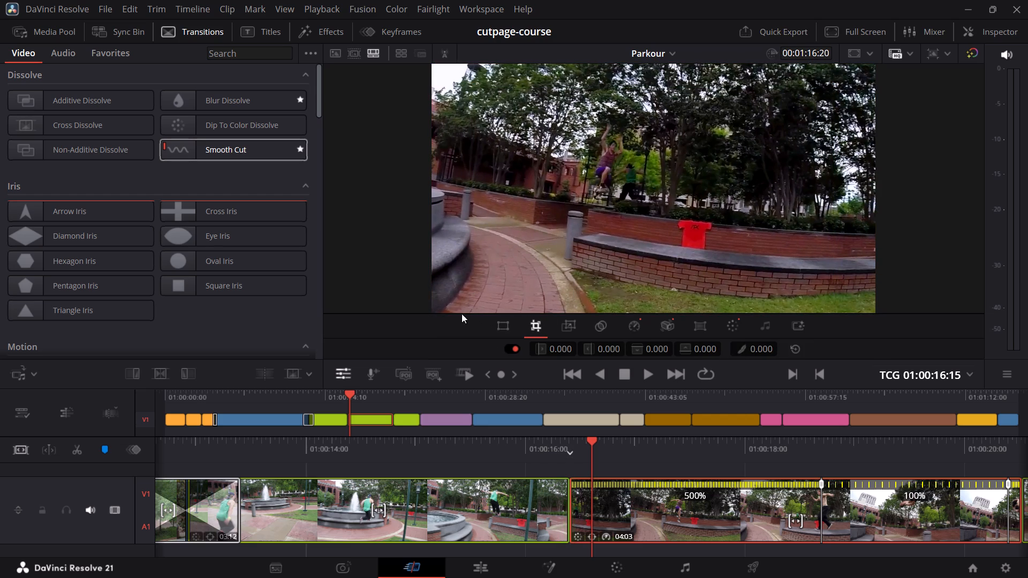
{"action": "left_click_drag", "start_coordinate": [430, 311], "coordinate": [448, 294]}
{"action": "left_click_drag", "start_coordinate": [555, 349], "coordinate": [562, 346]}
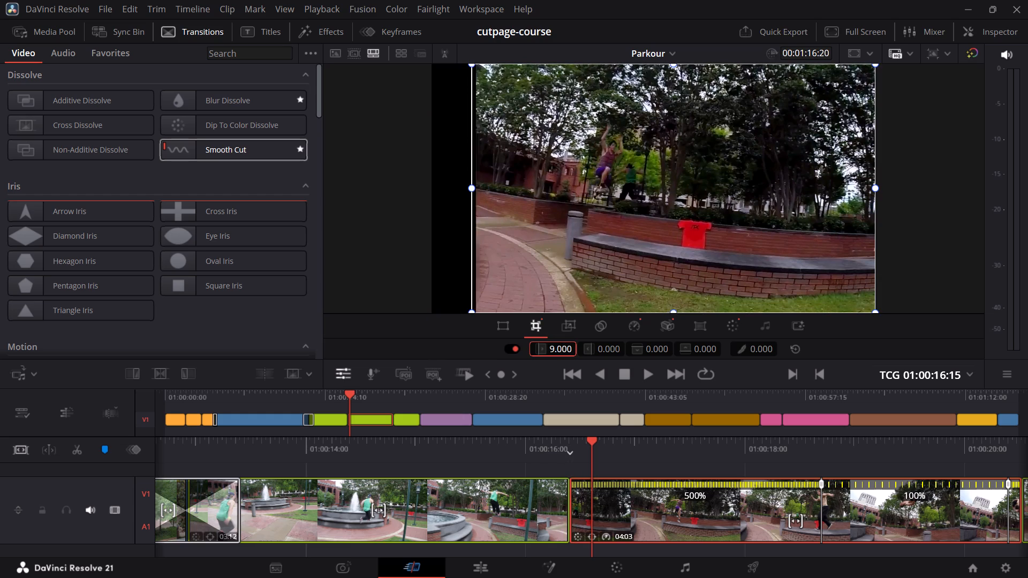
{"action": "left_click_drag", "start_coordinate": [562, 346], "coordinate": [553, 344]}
Enlarge the 04:03 clip with Transform by setting its linked zoom width and height to 1.300.
{"action": "left_click", "coordinate": [507, 324]}
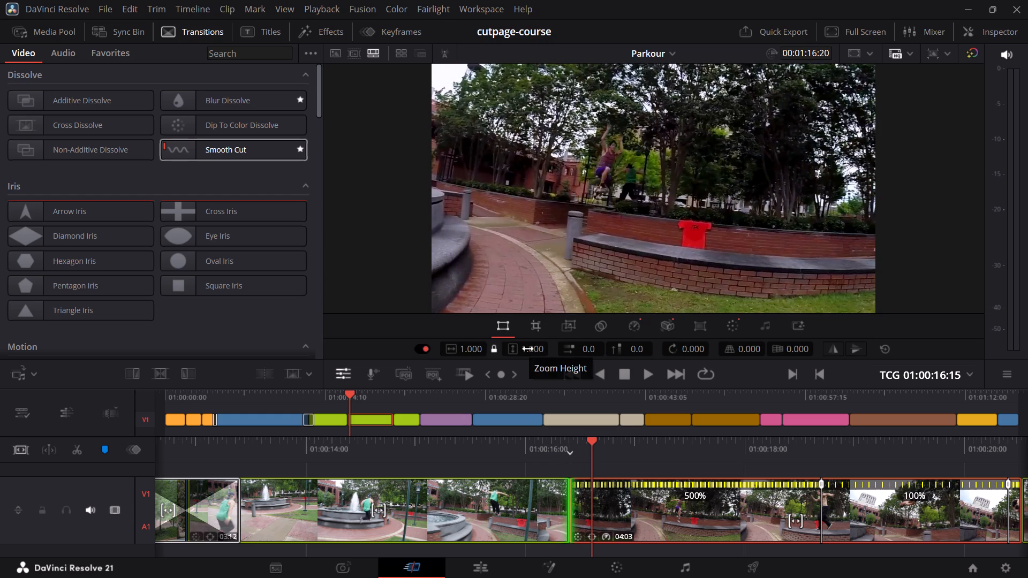
{"action": "left_click_drag", "start_coordinate": [526, 348], "coordinate": [531, 349]}
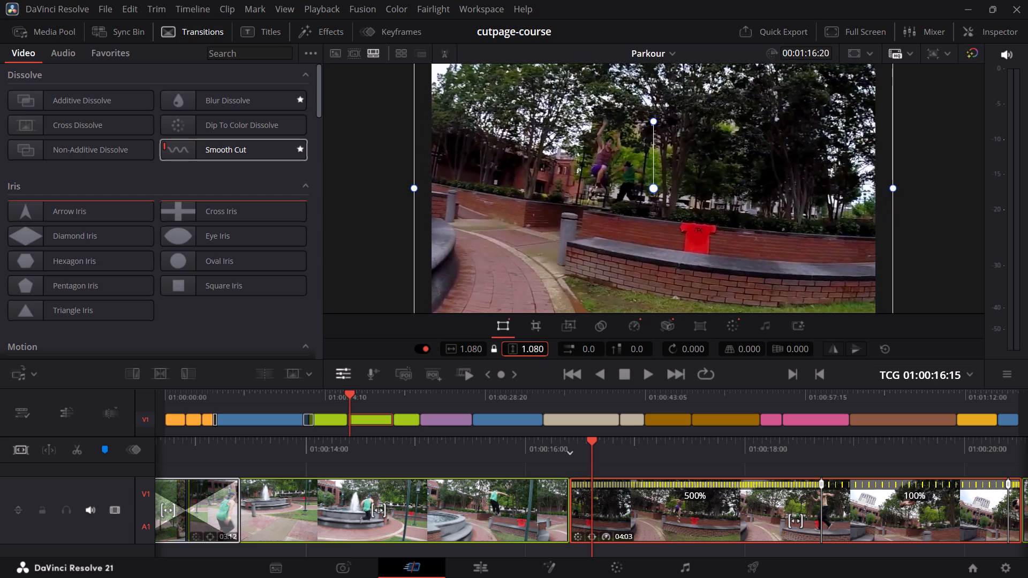
{"action": "left_click_drag", "start_coordinate": [531, 349], "coordinate": [538, 349]}
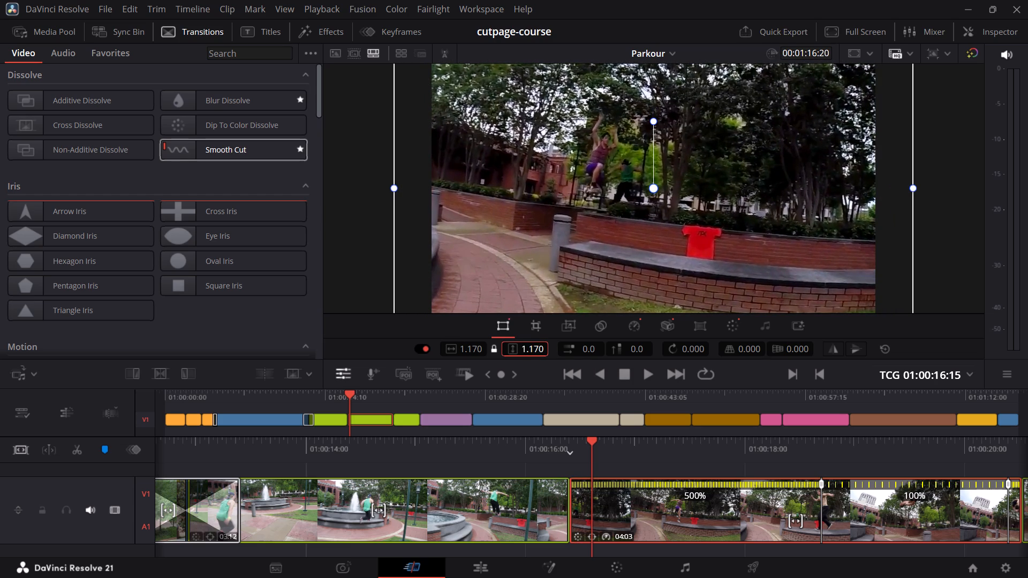
{"action": "left_click_drag", "start_coordinate": [538, 349], "coordinate": [545, 349]}
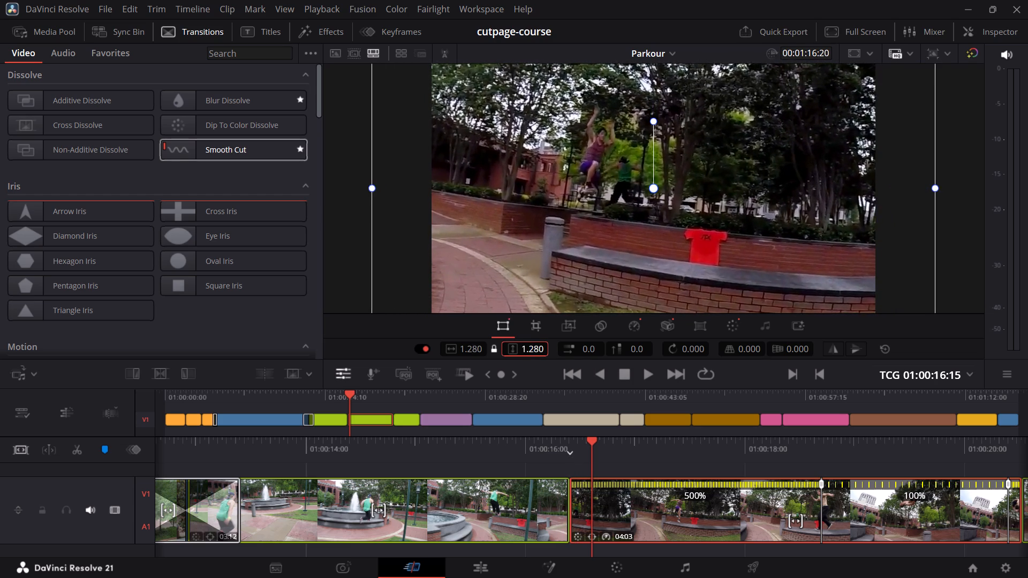
{"action": "left_click_drag", "start_coordinate": [545, 349], "coordinate": [546, 350]}
Scrub across the cut between the 03:12 and 04:03 clips to check how the enlarged framing matches.
{"action": "left_click_drag", "start_coordinate": [633, 450], "coordinate": [689, 450]}
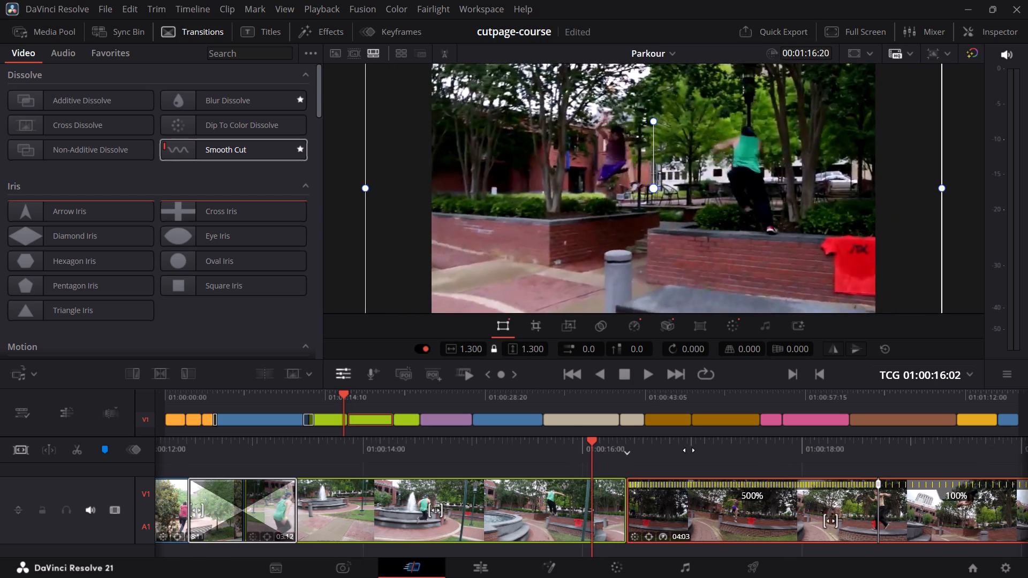
{"action": "left_click_drag", "start_coordinate": [689, 450], "coordinate": [659, 442]}
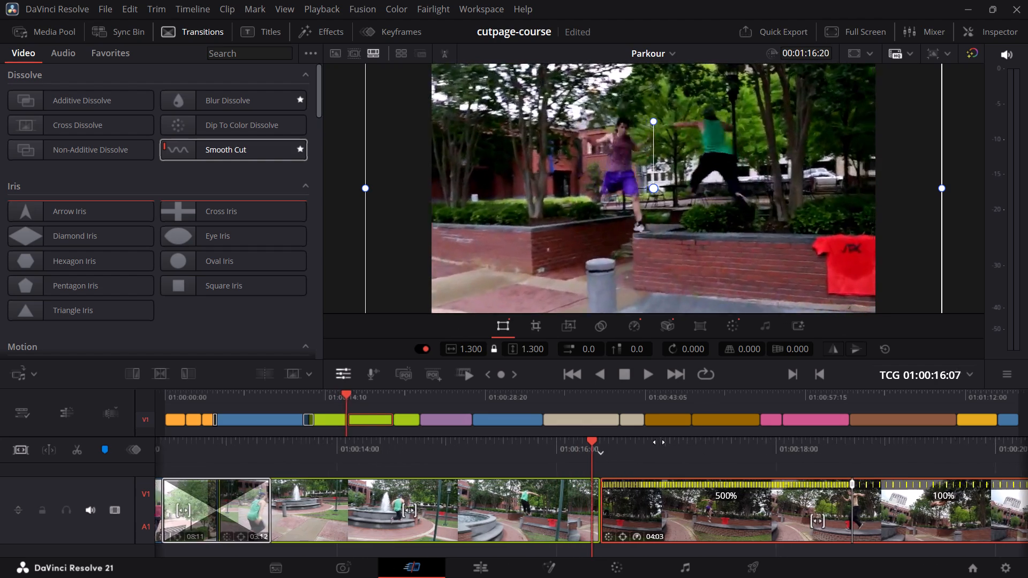
{"action": "left_click_drag", "start_coordinate": [659, 442], "coordinate": [624, 445]}
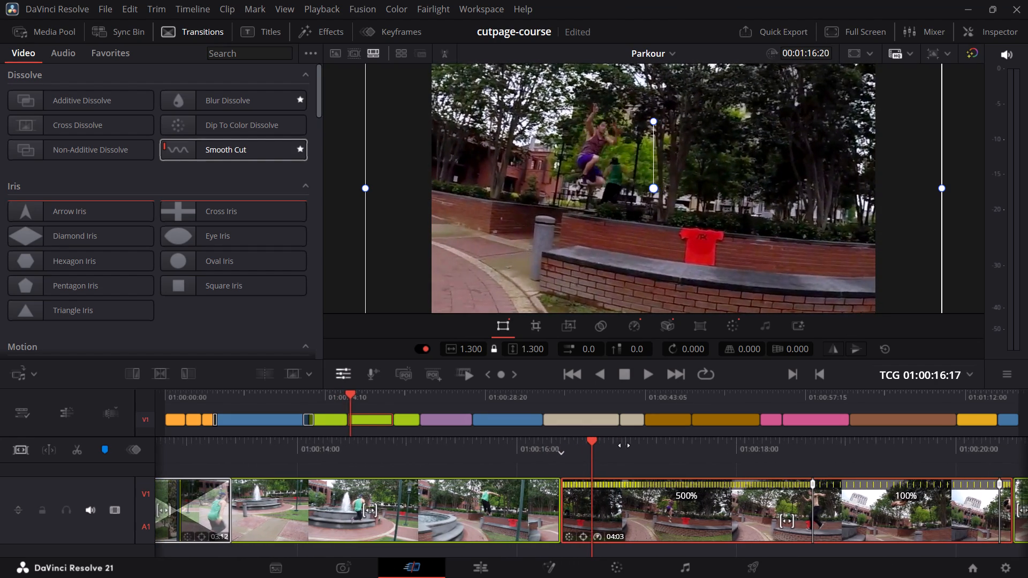
{"action": "left_click_drag", "start_coordinate": [624, 445], "coordinate": [437, 435]}
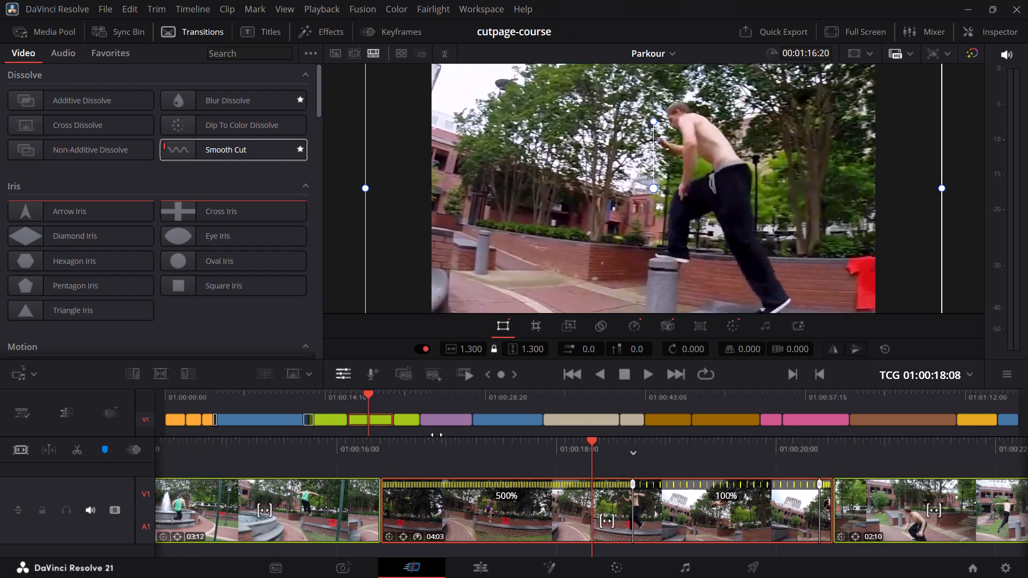
{"action": "left_click_drag", "start_coordinate": [437, 435], "coordinate": [426, 421]}
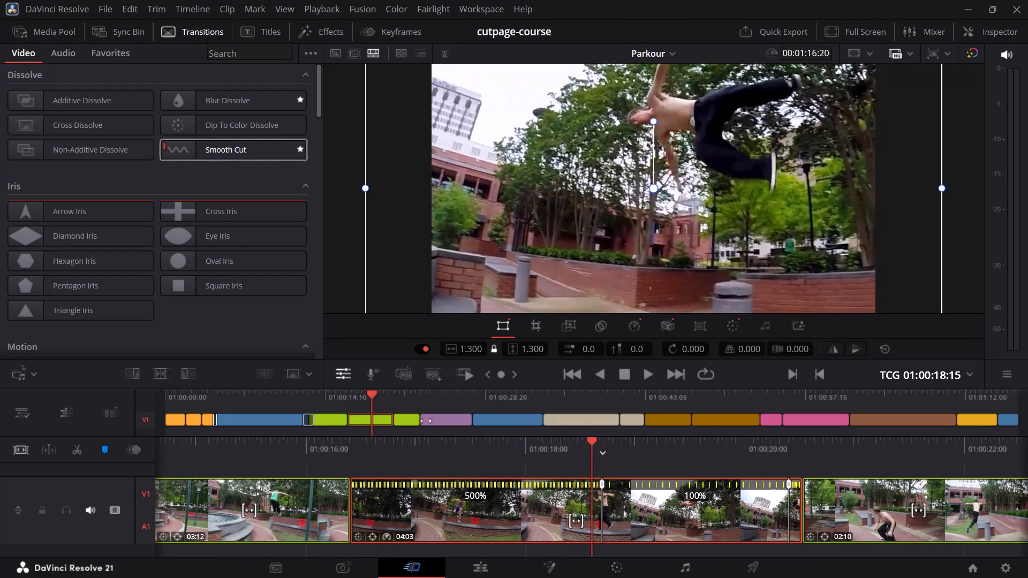
{"action": "left_click_drag", "start_coordinate": [426, 421], "coordinate": [753, 417]}
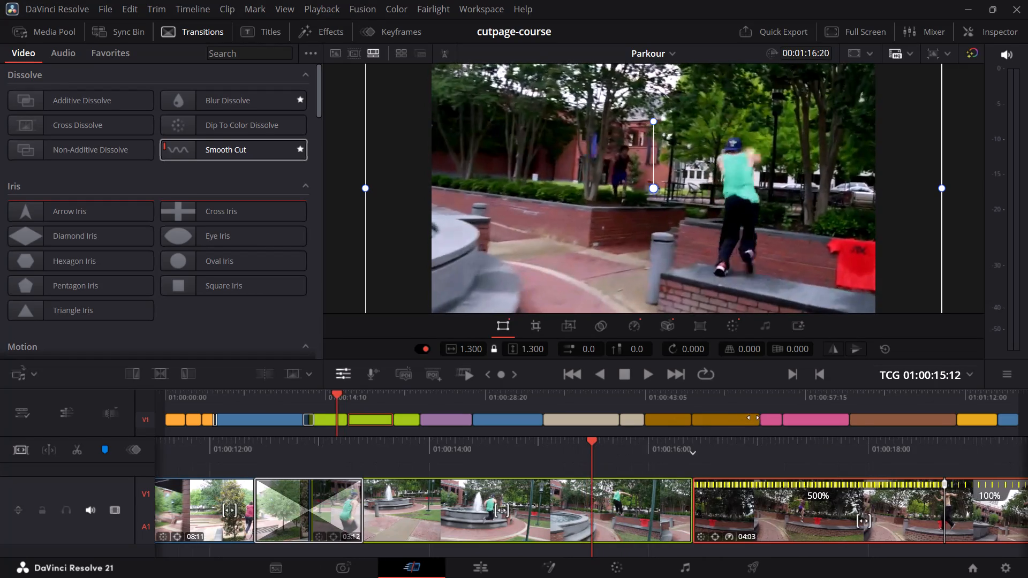
{"action": "left_click_drag", "start_coordinate": [753, 417], "coordinate": [636, 416]}
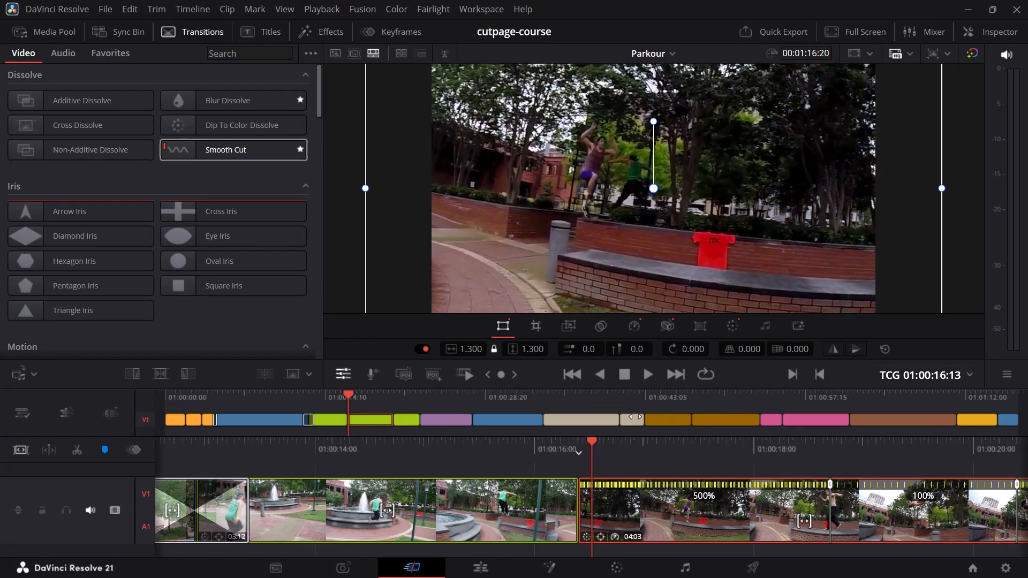
{"action": "left_click_drag", "start_coordinate": [636, 416], "coordinate": [647, 417]}
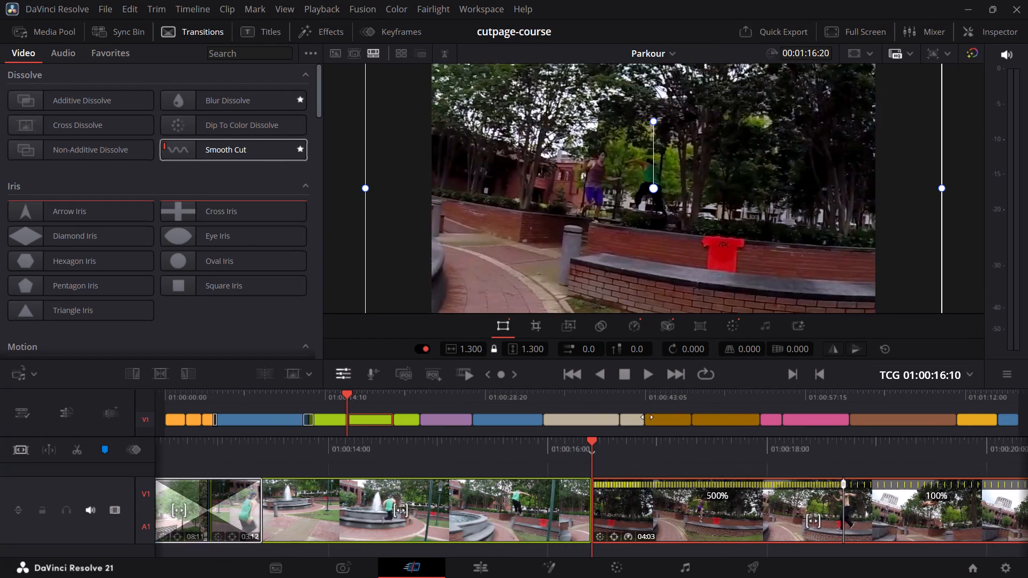
Play and scrub across the cut between the 03:12 and 04:03 clips to compare the jump action and framing.
{"action": "left_click_drag", "start_coordinate": [647, 417], "coordinate": [518, 412]}
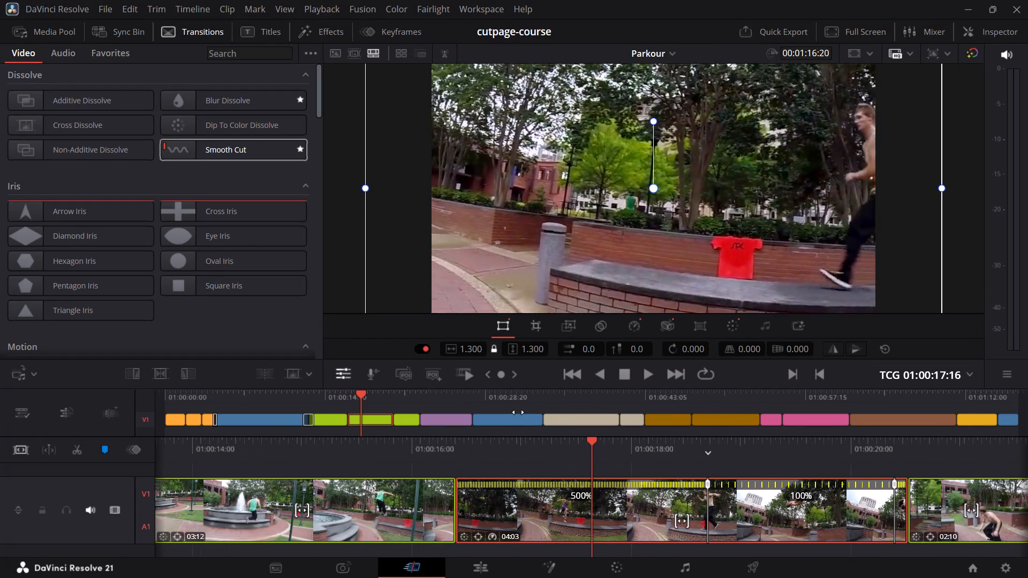
{"action": "left_click_drag", "start_coordinate": [518, 412], "coordinate": [793, 411]}
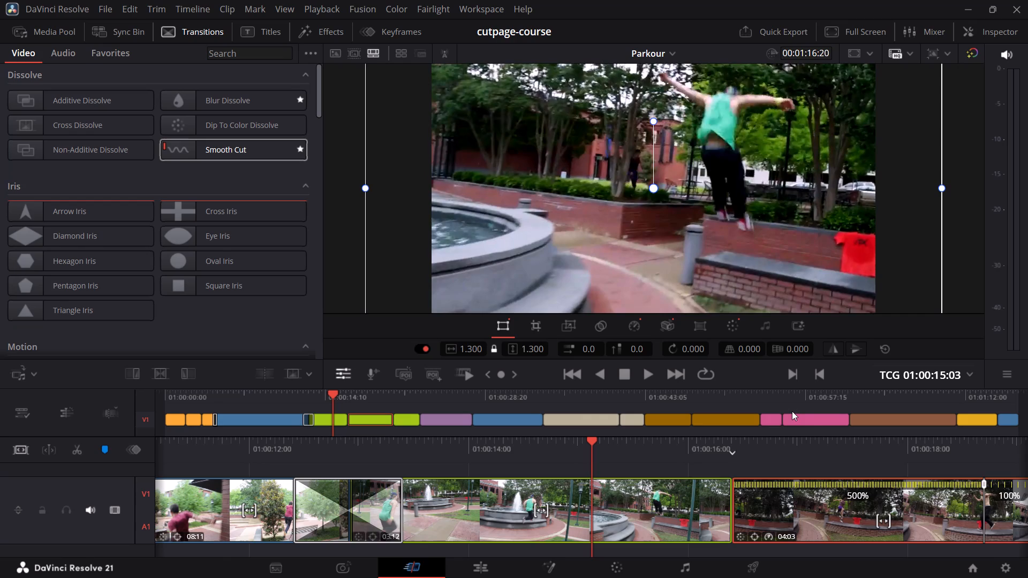
{"action": "key", "text": "space"}
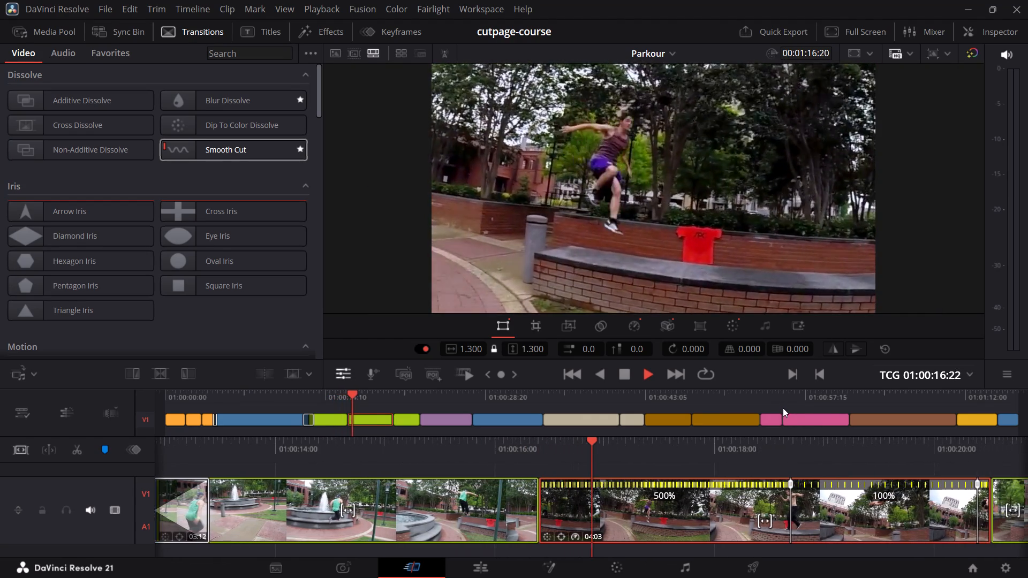
{"action": "key", "text": "space"}
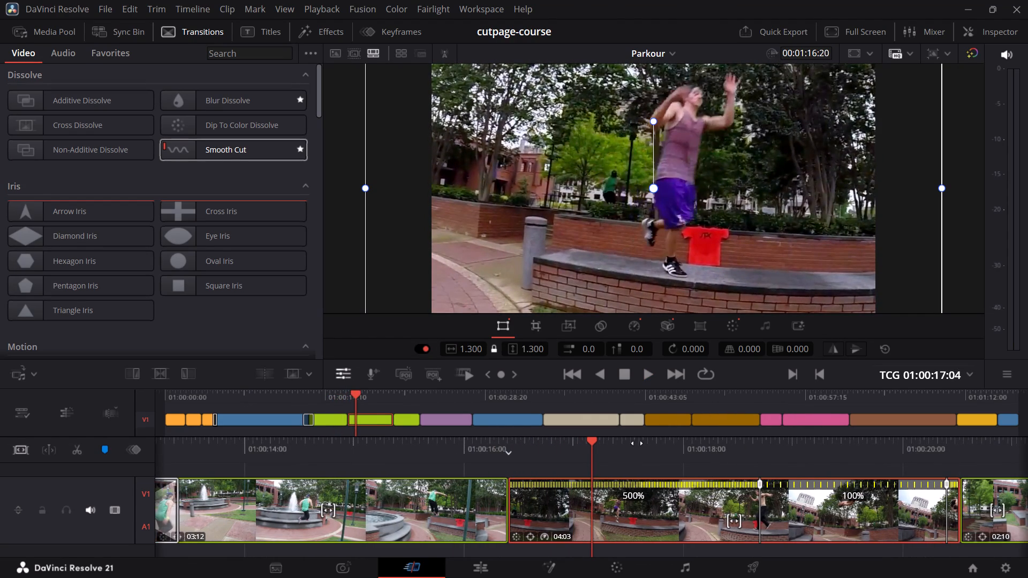
{"action": "left_click_drag", "start_coordinate": [635, 446], "coordinate": [707, 461]}
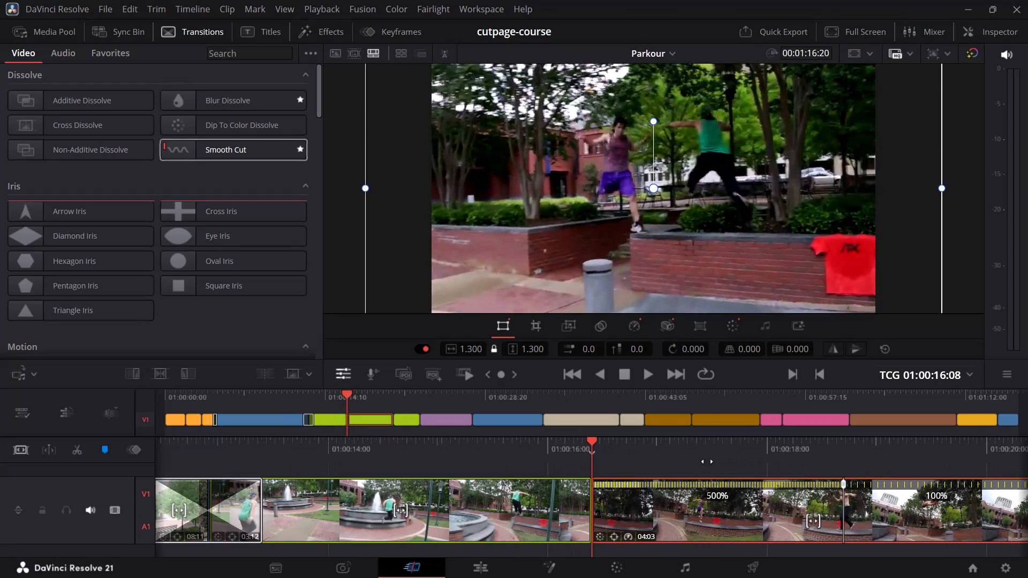
{"action": "left_click_drag", "start_coordinate": [707, 461], "coordinate": [715, 455]}
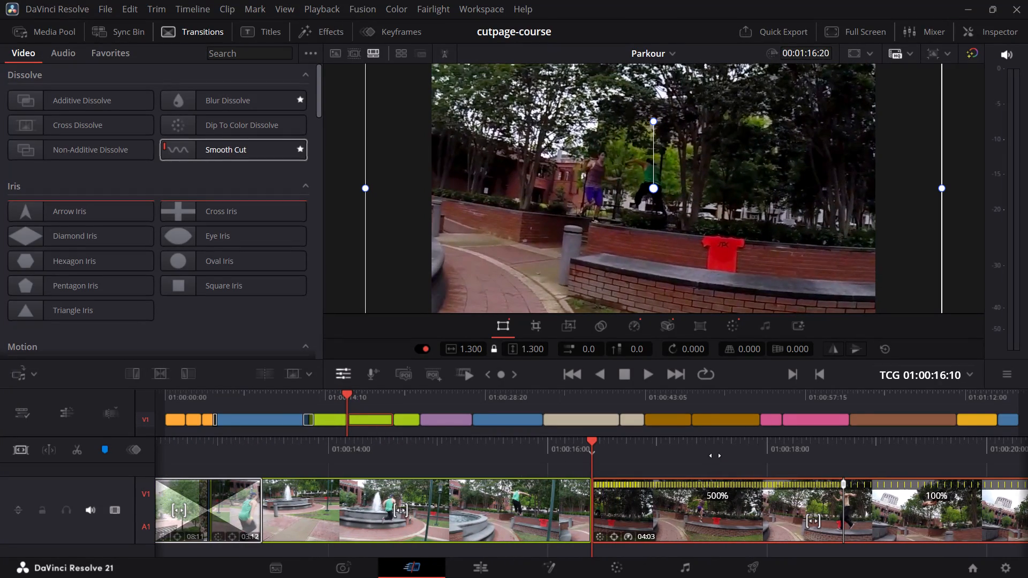
{"action": "left_click_drag", "start_coordinate": [715, 455], "coordinate": [684, 448]}
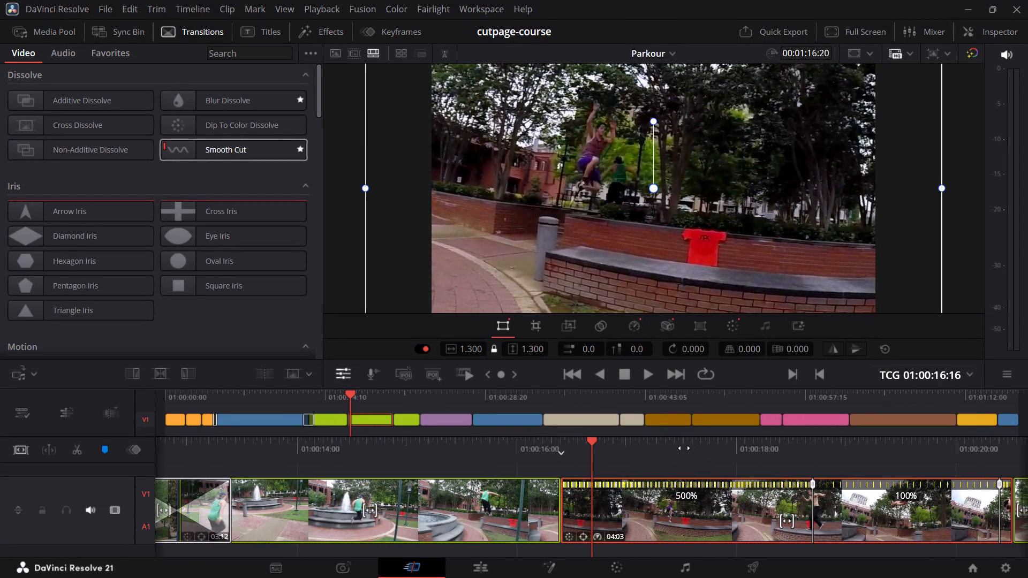
{"action": "left_click_drag", "start_coordinate": [684, 448], "coordinate": [729, 451]}
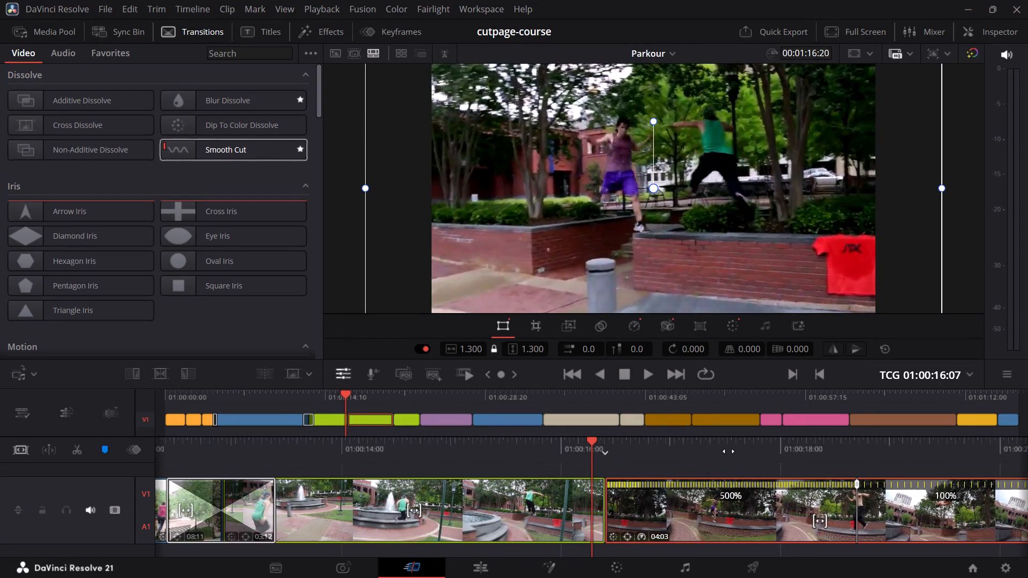
{"action": "left_click_drag", "start_coordinate": [729, 451], "coordinate": [691, 451]}
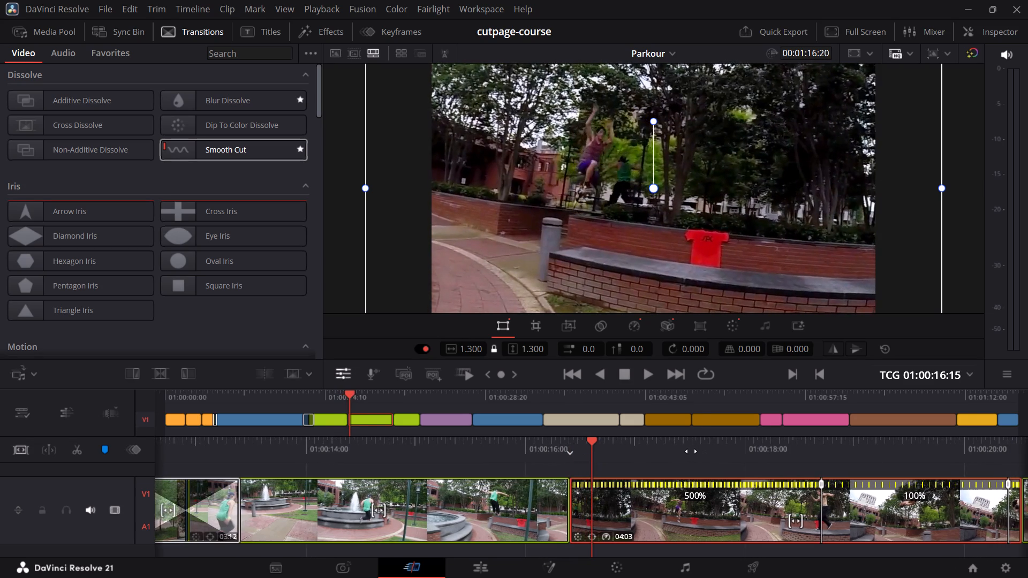
{"action": "left_click_drag", "start_coordinate": [691, 451], "coordinate": [701, 451]}
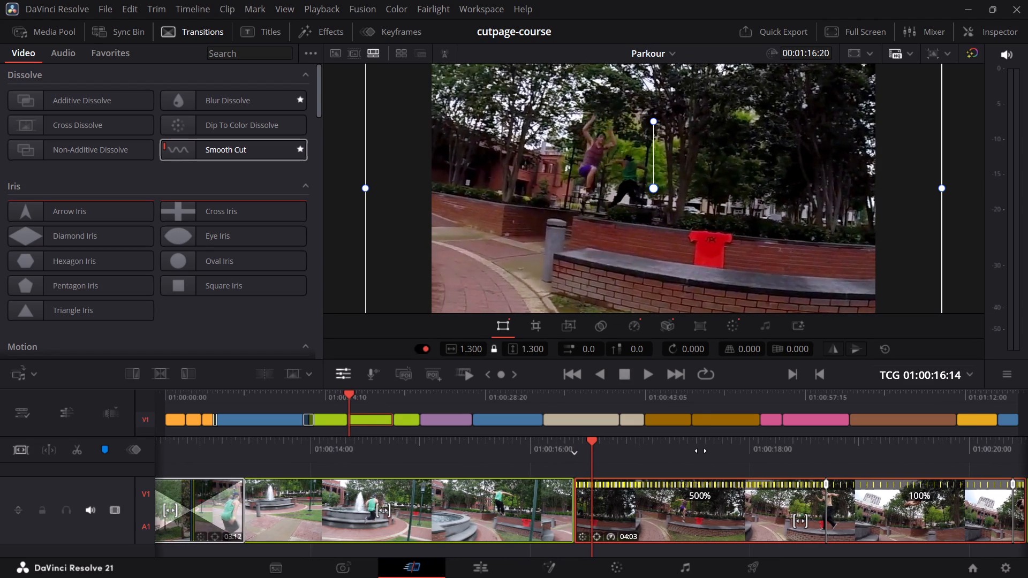
{"action": "left_click_drag", "start_coordinate": [701, 451], "coordinate": [705, 451]}
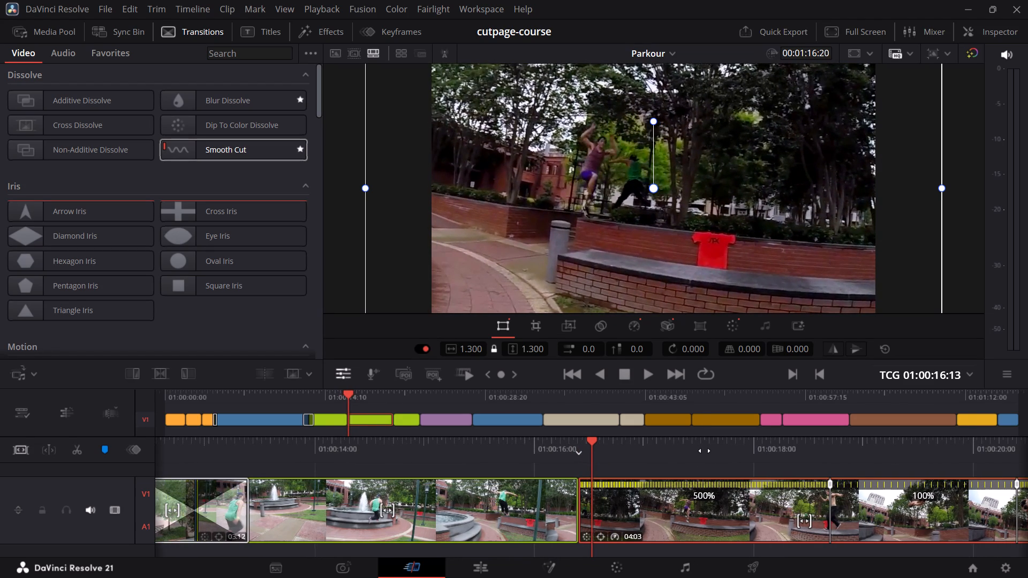
{"action": "left_click_drag", "start_coordinate": [705, 451], "coordinate": [711, 452]}
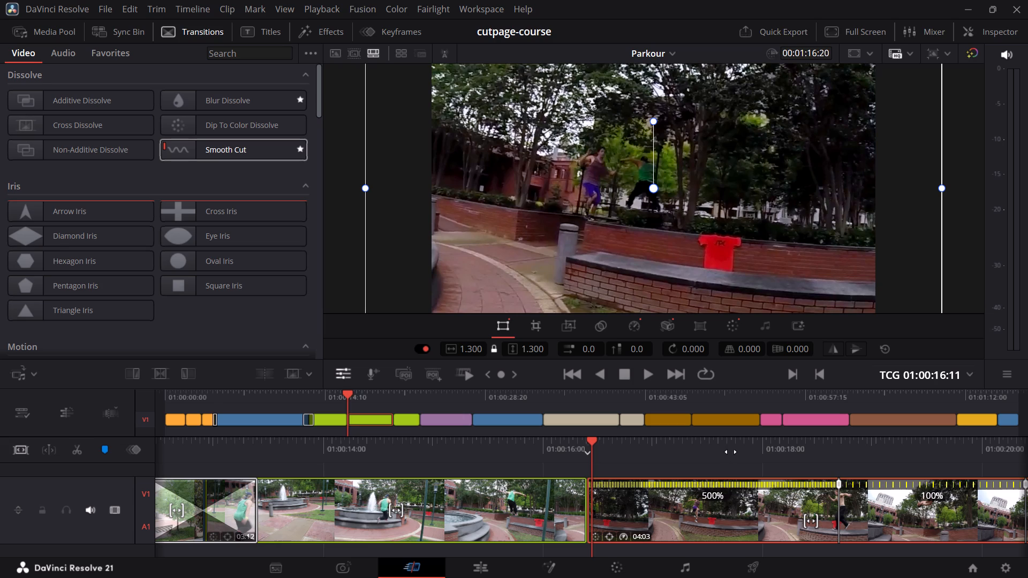
{"action": "left_click_drag", "start_coordinate": [731, 450], "coordinate": [691, 453]}
Set the speed of the fast opening segment of the 04:03 speed-ramped clip to 450%.
{"action": "left_click", "coordinate": [640, 325]}
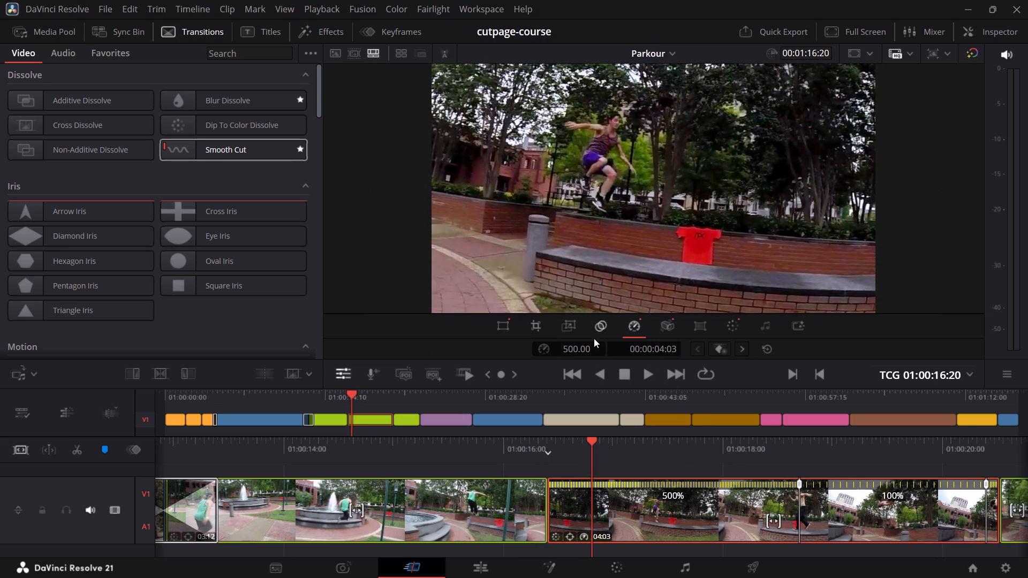
{"action": "double_click", "coordinate": [583, 349]}
{"action": "key", "text": "4"}
{"action": "type", "text": "50"}
{"action": "key", "text": "Return"}
Replay and scrub the cut from the 03:12 clip into the 450% segment to check the action's continuity.
{"action": "left_click_drag", "start_coordinate": [613, 450], "coordinate": [662, 458]}
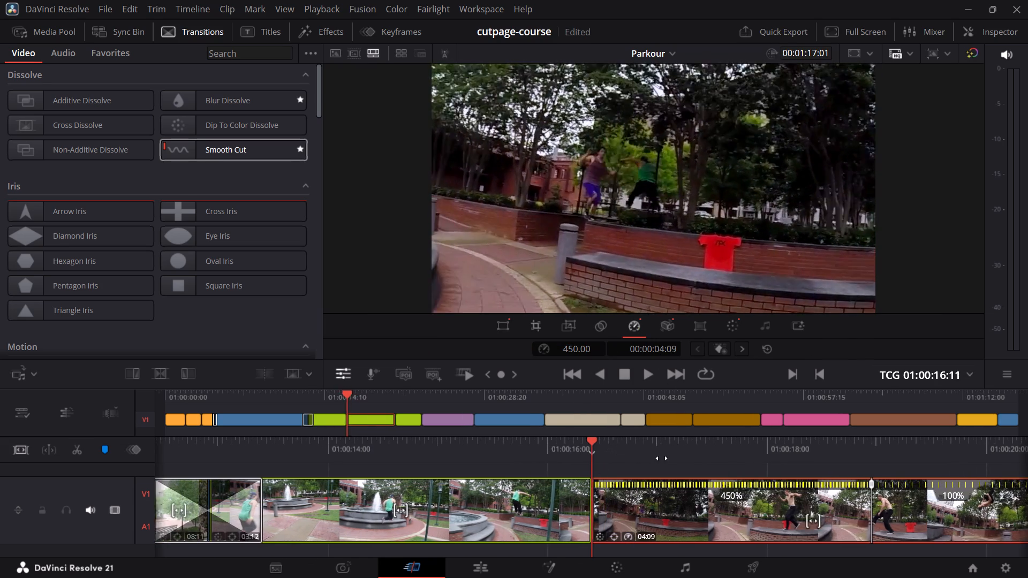
{"action": "left_click_drag", "start_coordinate": [662, 458], "coordinate": [687, 464]}
{"action": "key", "text": "space"}
{"action": "key", "text": "space"}
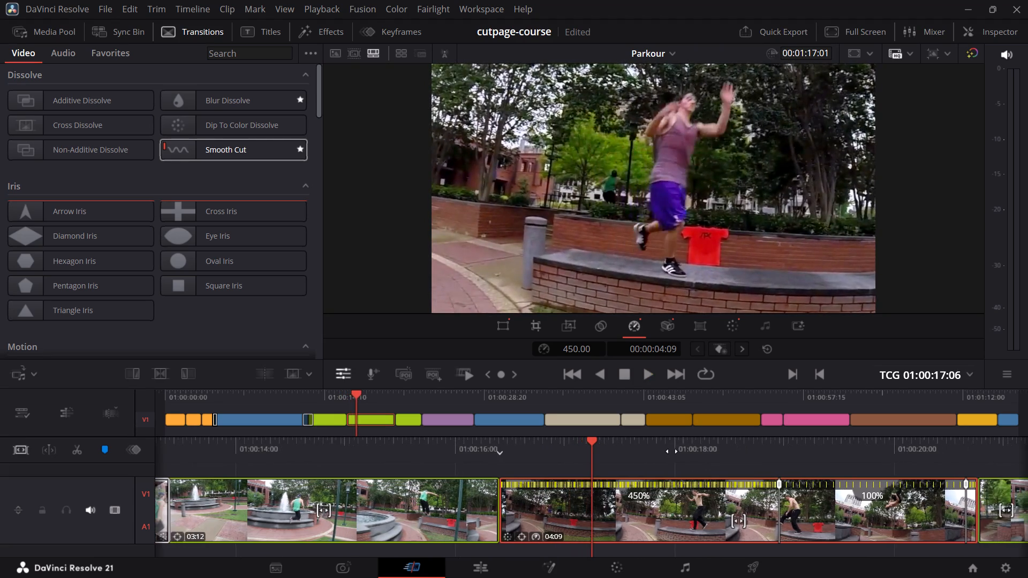
{"action": "left_click_drag", "start_coordinate": [672, 451], "coordinate": [861, 458]}
{"action": "key", "text": "space"}
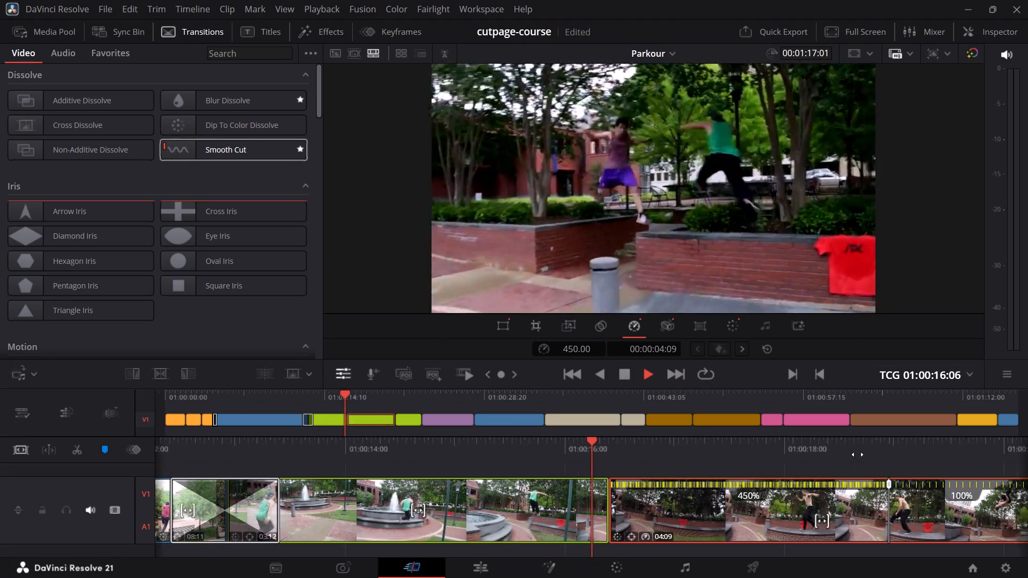
{"action": "key", "text": "space"}
{"action": "left_click_drag", "start_coordinate": [706, 457], "coordinate": [782, 465]}
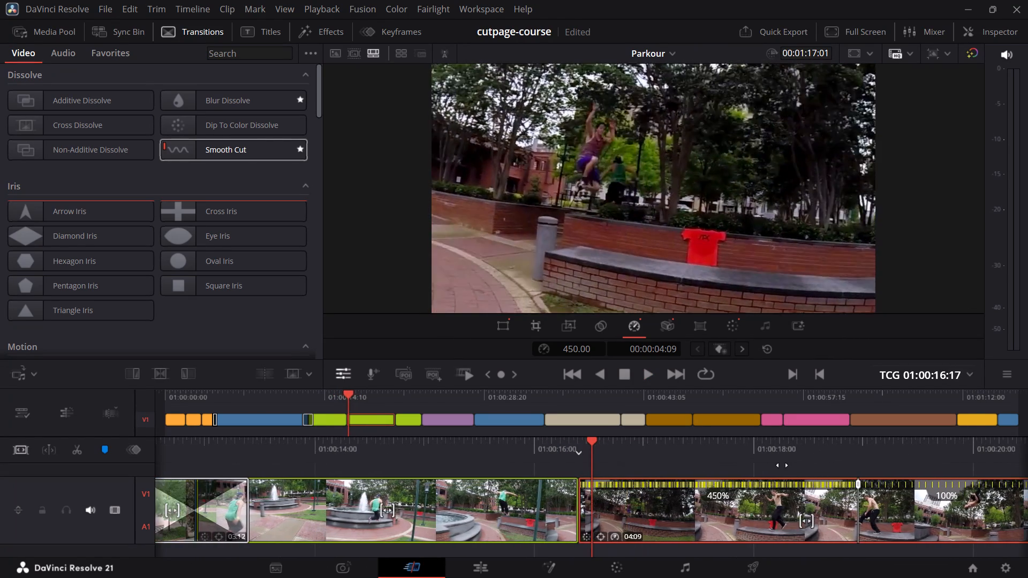
{"action": "left_click_drag", "start_coordinate": [782, 465], "coordinate": [852, 471]}
{"action": "key", "text": "space"}
{"action": "key", "text": "space"}
{"action": "key", "text": "space"}
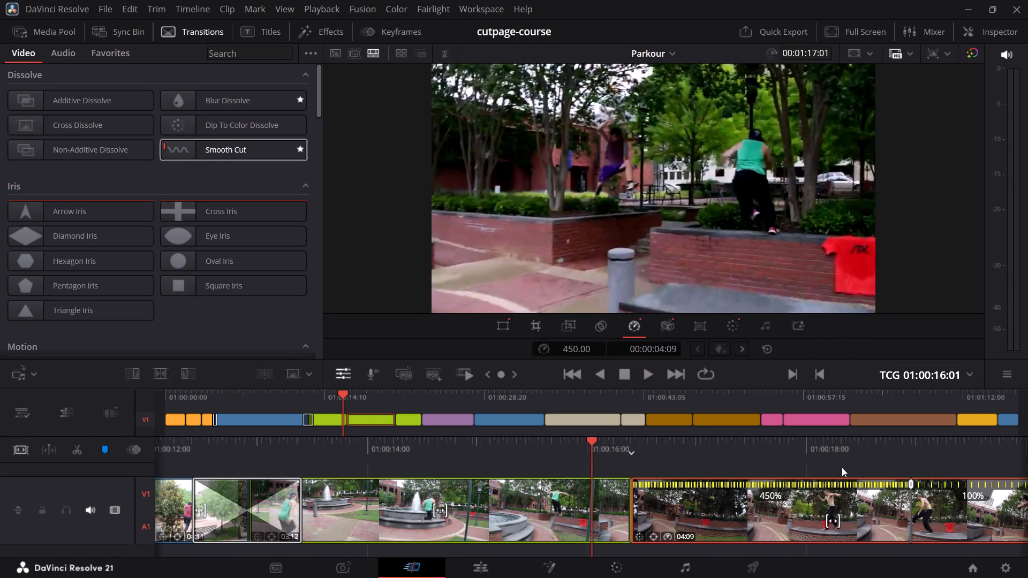
{"action": "key", "text": "space"}
{"action": "key", "text": "space"}
{"action": "key", "text": "space"}
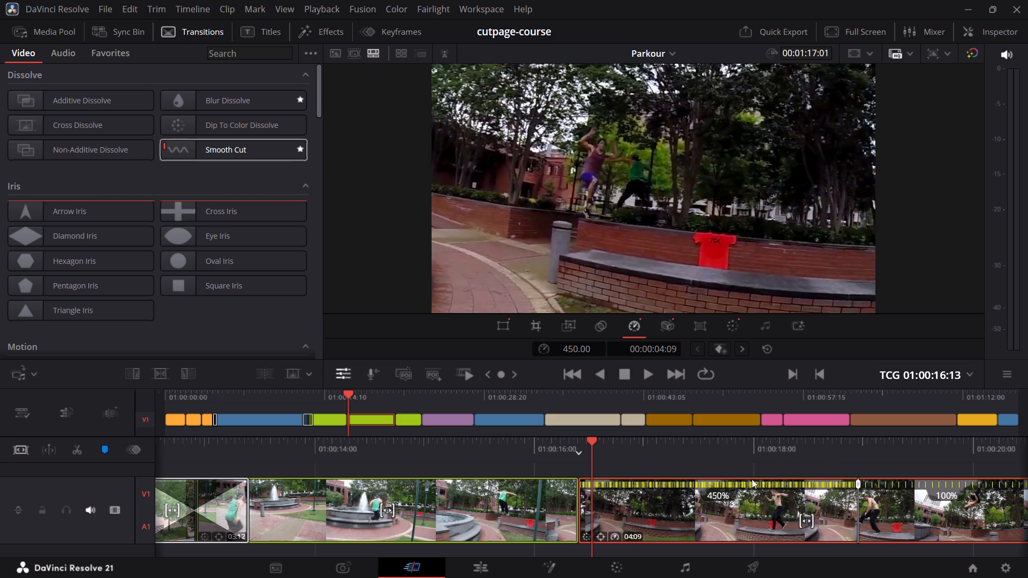
Trim three frames off the start of the 04:09 speed-ramped clip at its cut with the 03:12 clip.
{"action": "left_click_drag", "start_coordinate": [727, 466], "coordinate": [739, 466]}
{"action": "left_click_drag", "start_coordinate": [721, 446], "coordinate": [790, 458]}
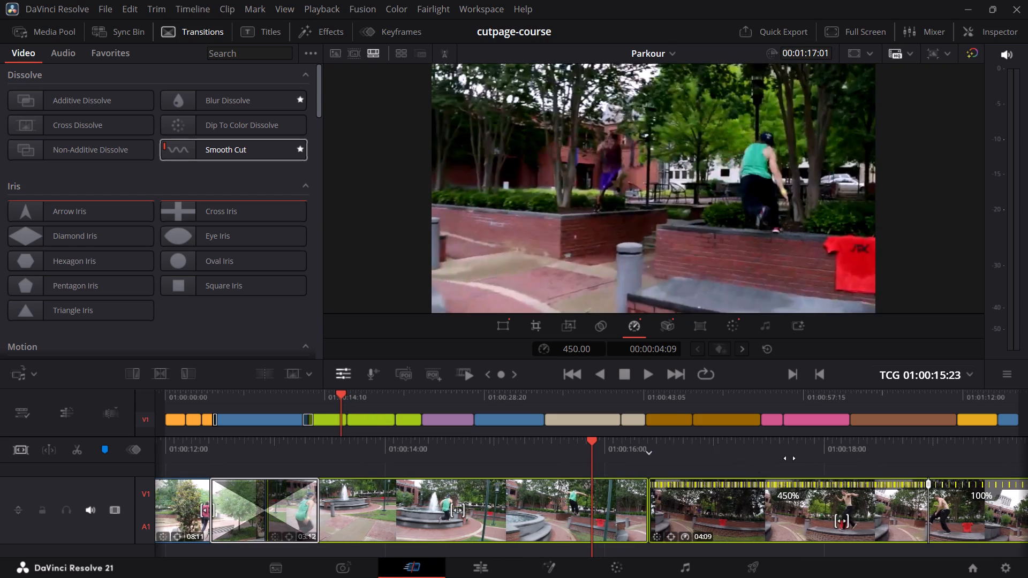
{"action": "left_click_drag", "start_coordinate": [790, 458], "coordinate": [722, 454]}
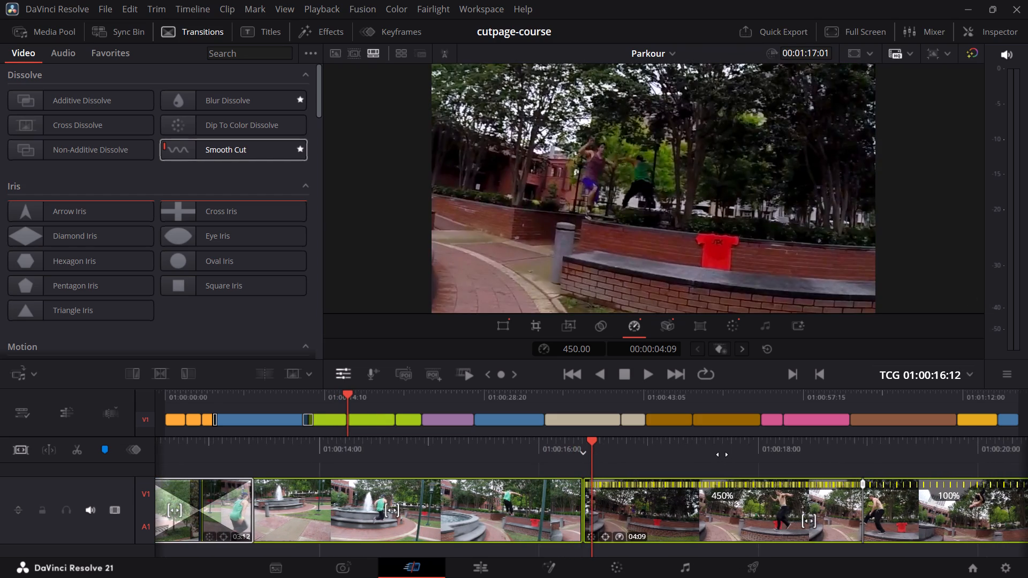
{"action": "left_click_drag", "start_coordinate": [722, 454], "coordinate": [738, 463]}
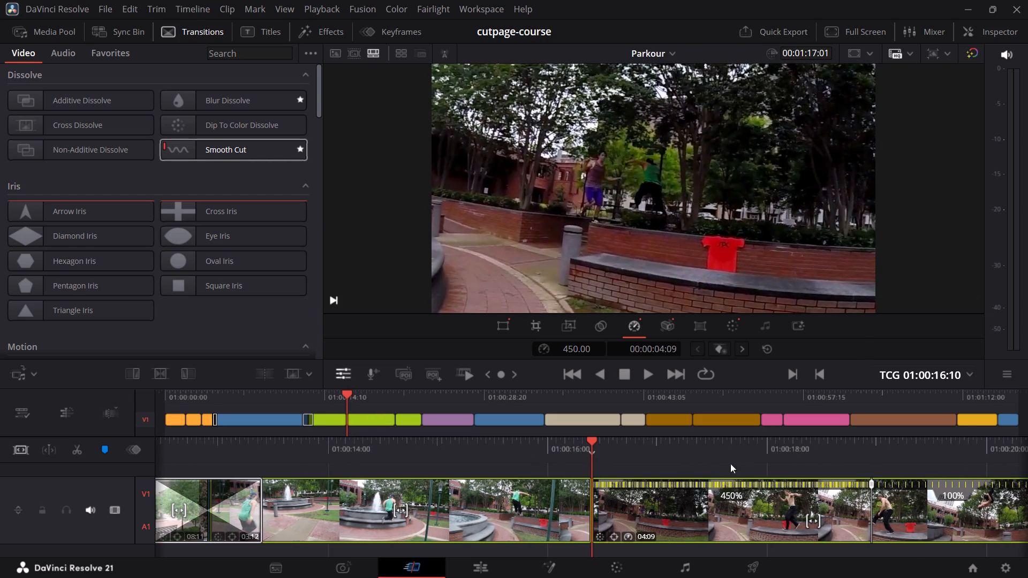
{"action": "left_click", "coordinate": [587, 498]}
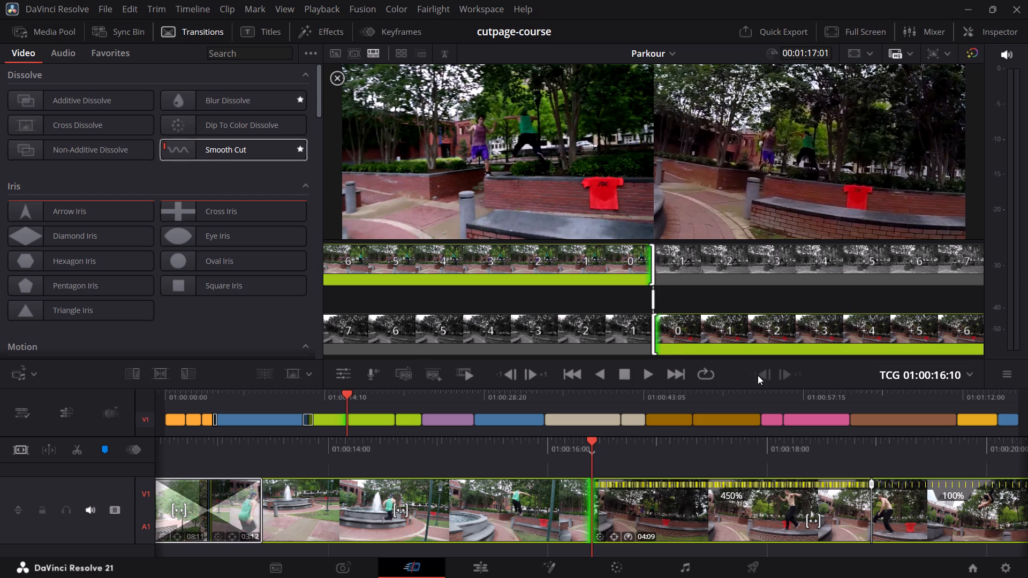
{"action": "left_click", "coordinate": [600, 499]}
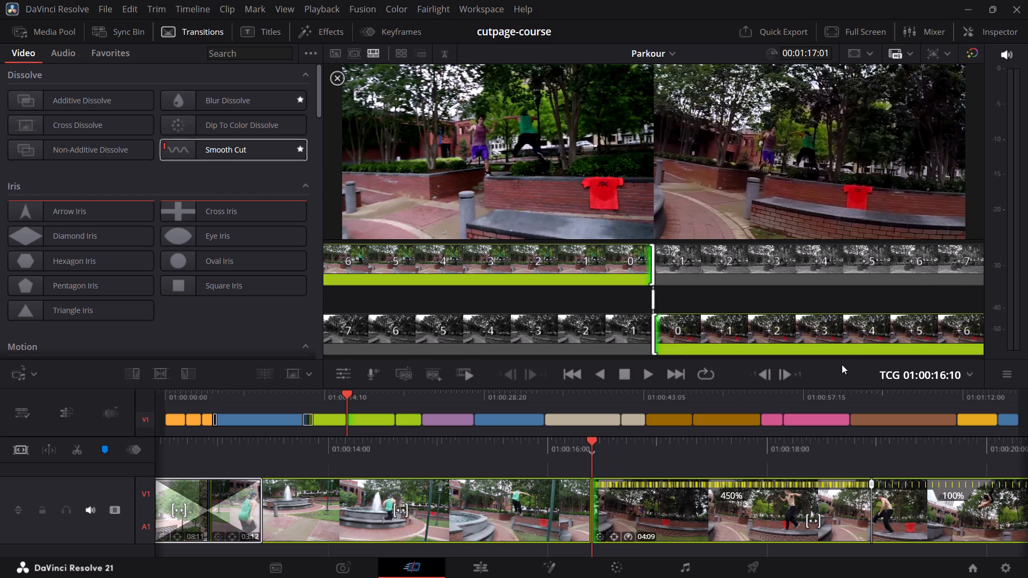
{"action": "triple_click", "coordinate": [782, 376]}
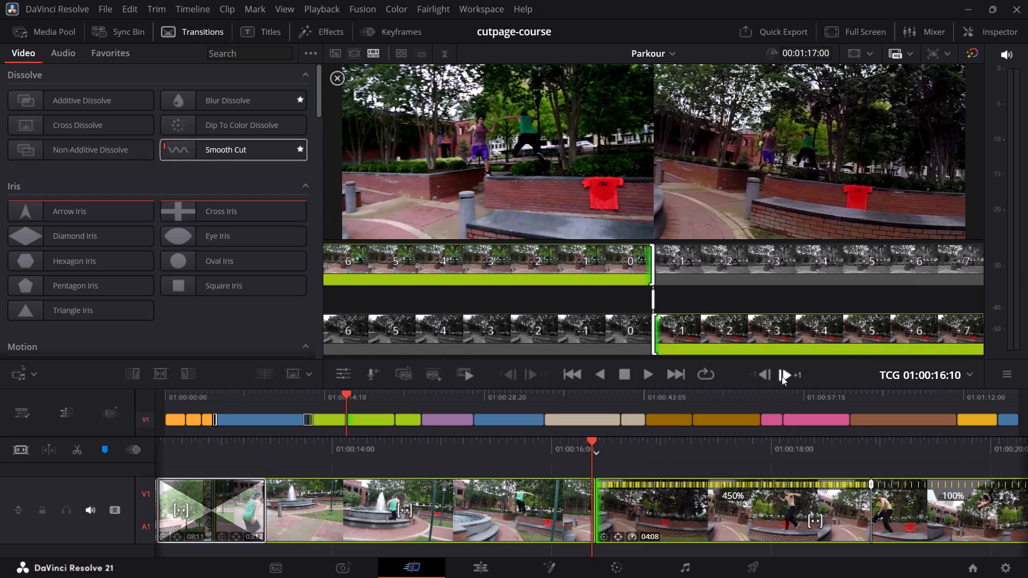
Play and scrub across the trimmed cut between the 03:12 and 04:06 clips to check the match, closing the trim editor.
{"action": "left_click_drag", "start_coordinate": [719, 447], "coordinate": [722, 448]}
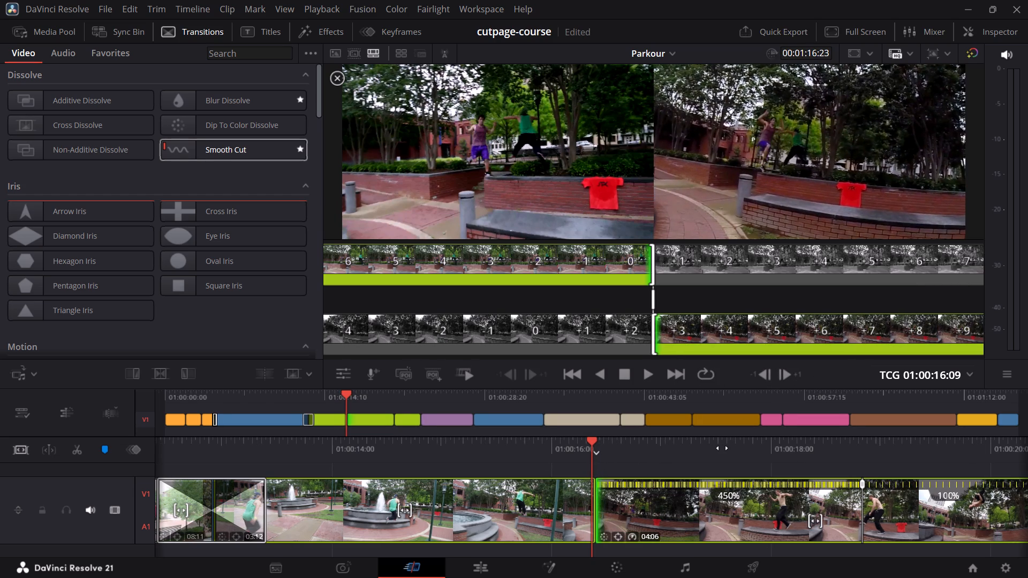
{"action": "left_click_drag", "start_coordinate": [722, 448], "coordinate": [798, 450]}
{"action": "key", "text": "space"}
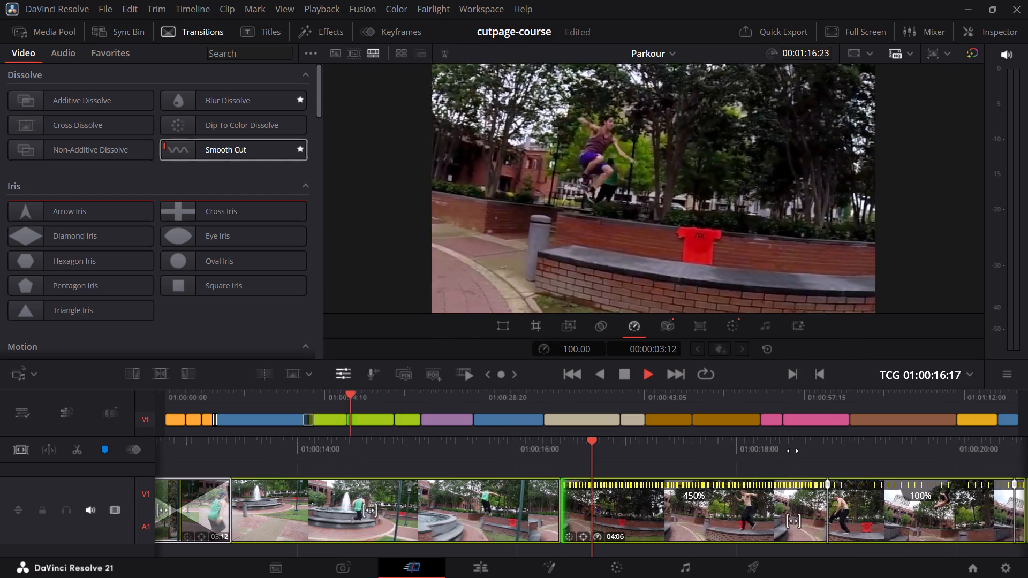
{"action": "key", "text": "space"}
{"action": "left_click_drag", "start_coordinate": [732, 451], "coordinate": [934, 449]}
{"action": "key", "text": "space"}
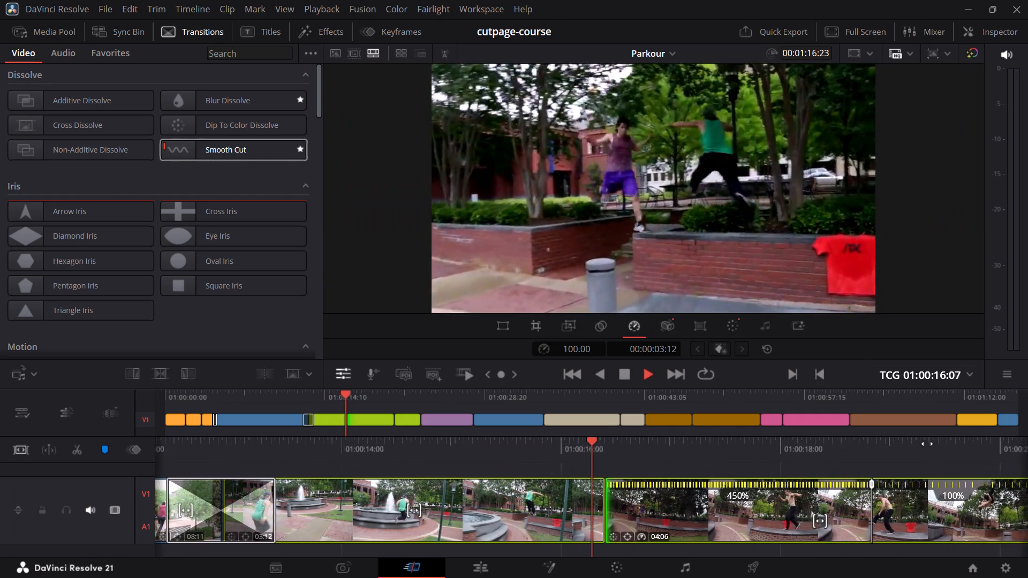
{"action": "key", "text": "space"}
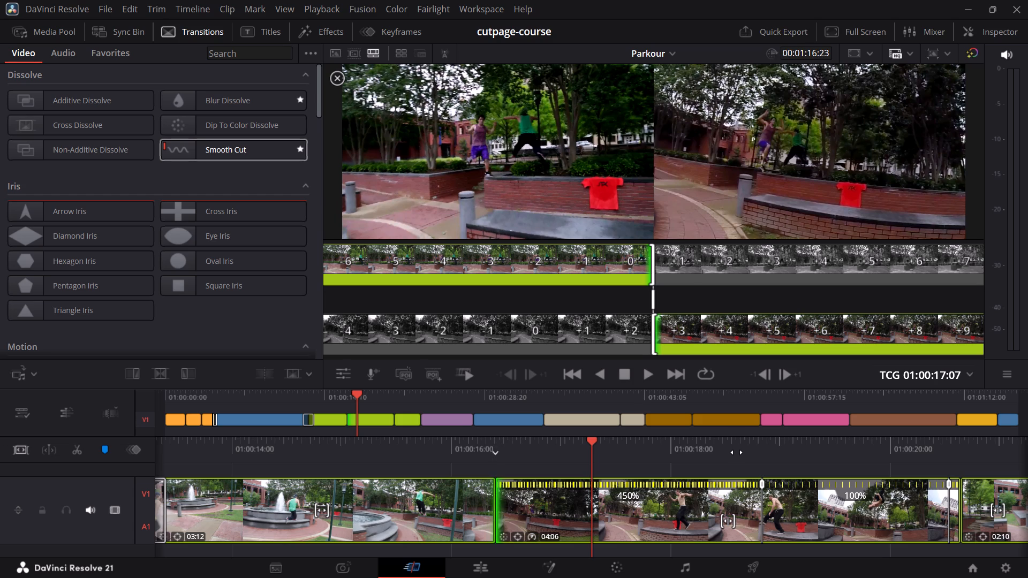
{"action": "left_click_drag", "start_coordinate": [692, 456], "coordinate": [953, 449]}
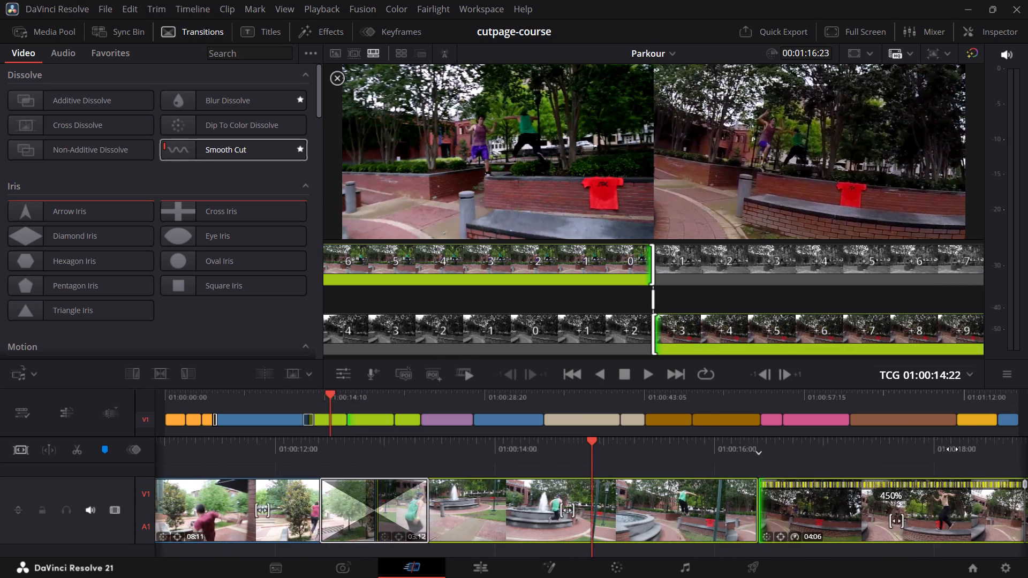
{"action": "left_click_drag", "start_coordinate": [953, 449], "coordinate": [838, 455]}
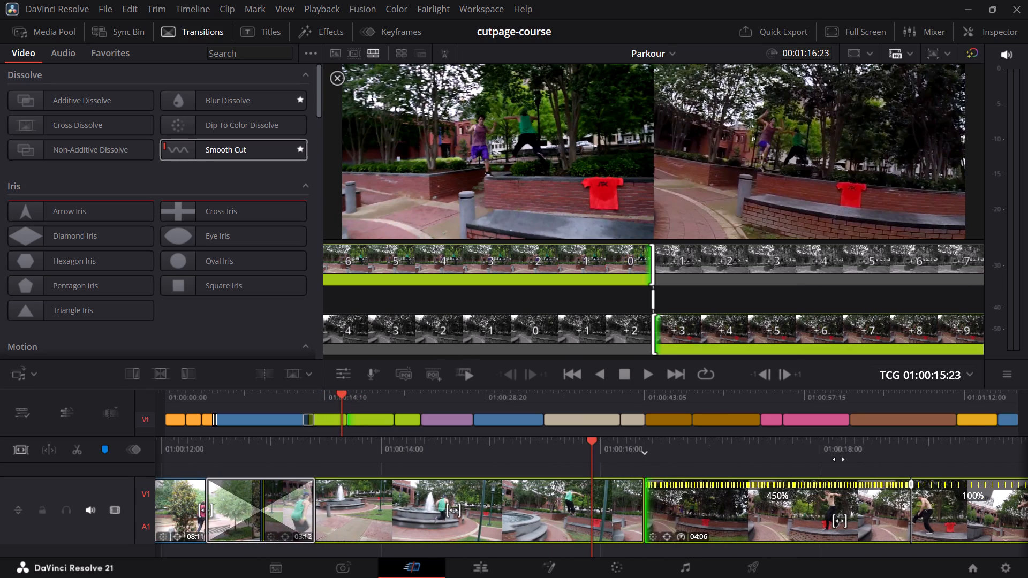
{"action": "key", "text": "Escape"}
{"action": "left_click_drag", "start_coordinate": [783, 450], "coordinate": [730, 448]}
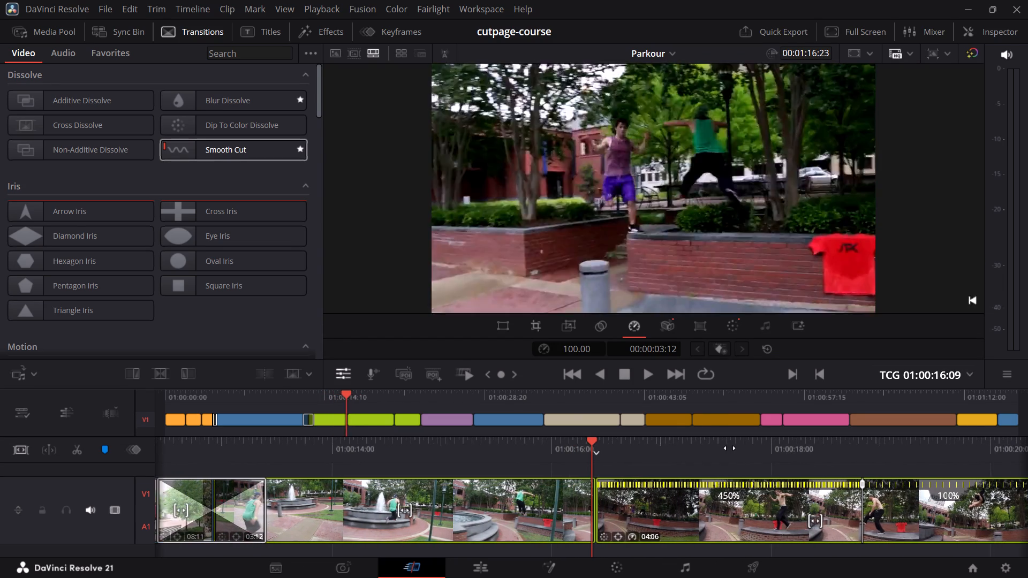
{"action": "left_click_drag", "start_coordinate": [730, 448], "coordinate": [738, 454]}
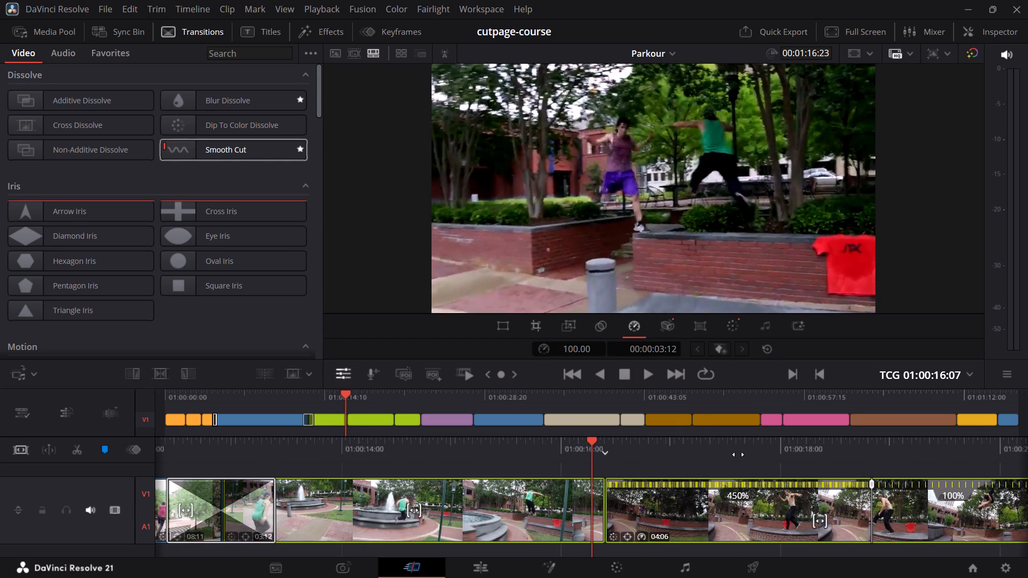
{"action": "left_click_drag", "start_coordinate": [738, 454], "coordinate": [700, 447]}
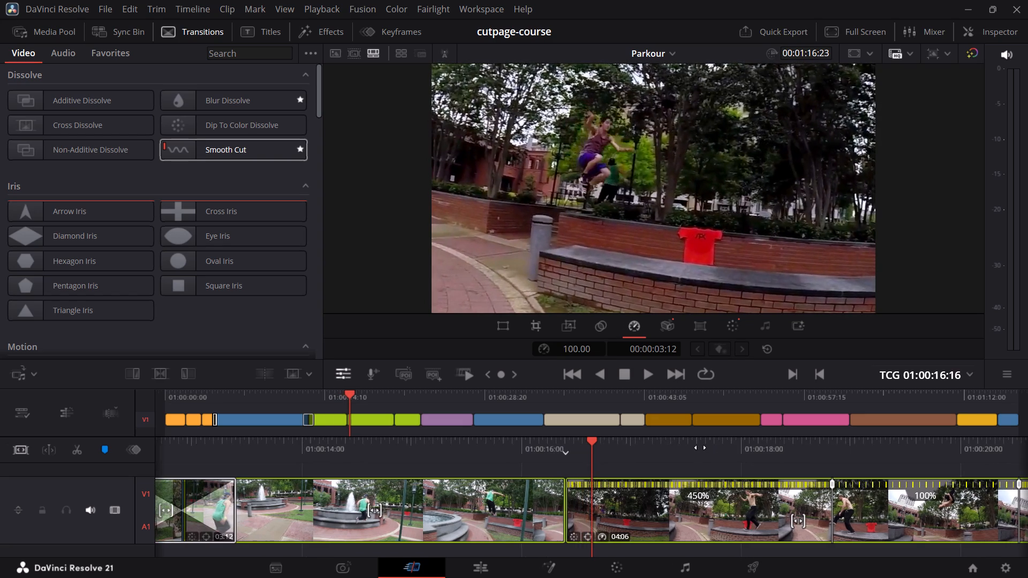
{"action": "left_click_drag", "start_coordinate": [700, 447], "coordinate": [765, 451]}
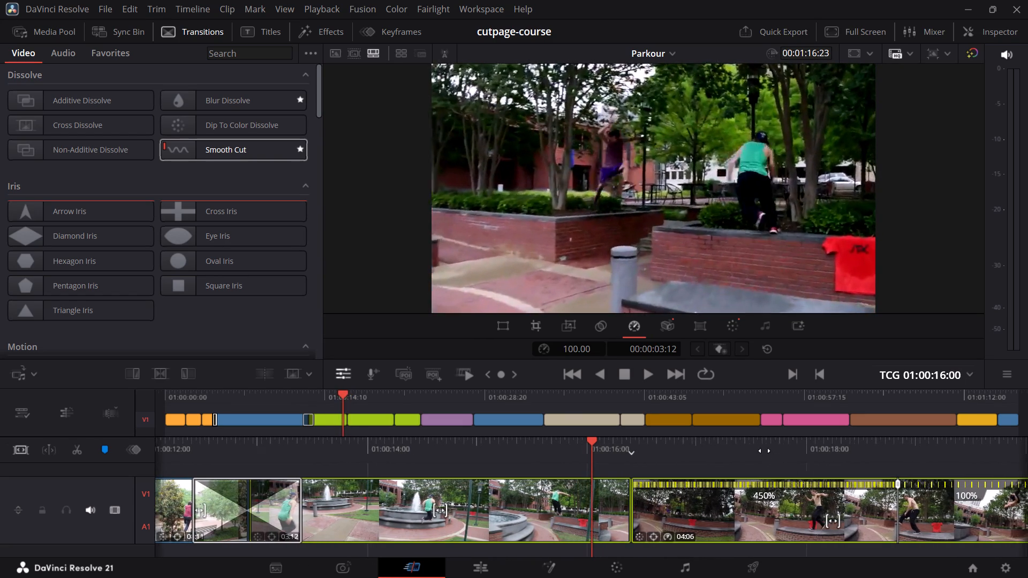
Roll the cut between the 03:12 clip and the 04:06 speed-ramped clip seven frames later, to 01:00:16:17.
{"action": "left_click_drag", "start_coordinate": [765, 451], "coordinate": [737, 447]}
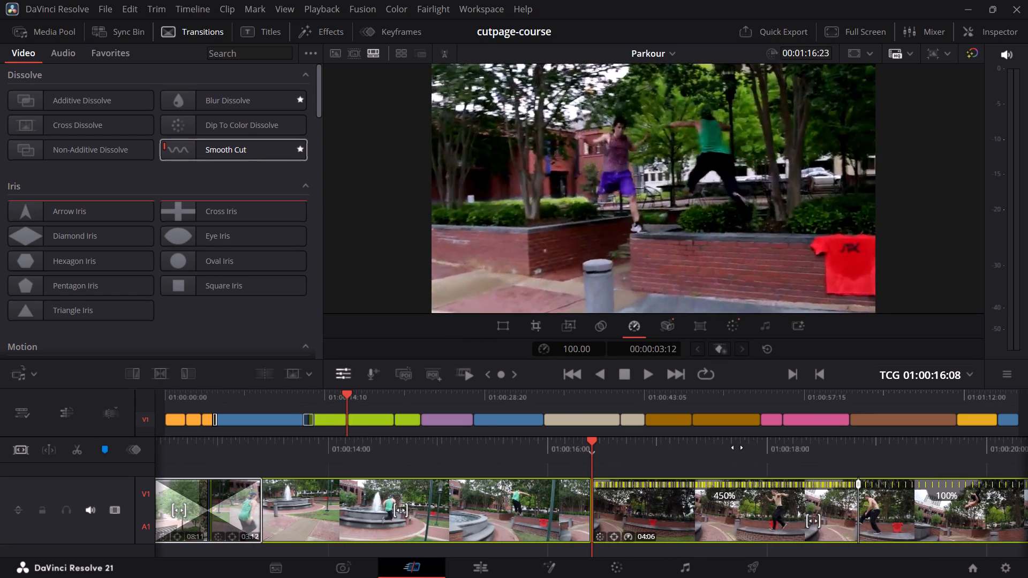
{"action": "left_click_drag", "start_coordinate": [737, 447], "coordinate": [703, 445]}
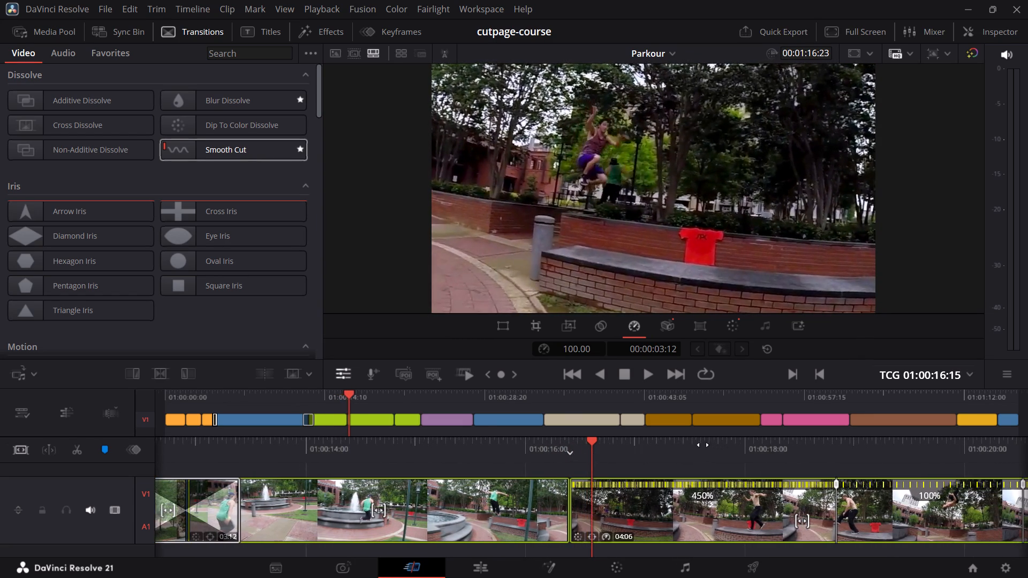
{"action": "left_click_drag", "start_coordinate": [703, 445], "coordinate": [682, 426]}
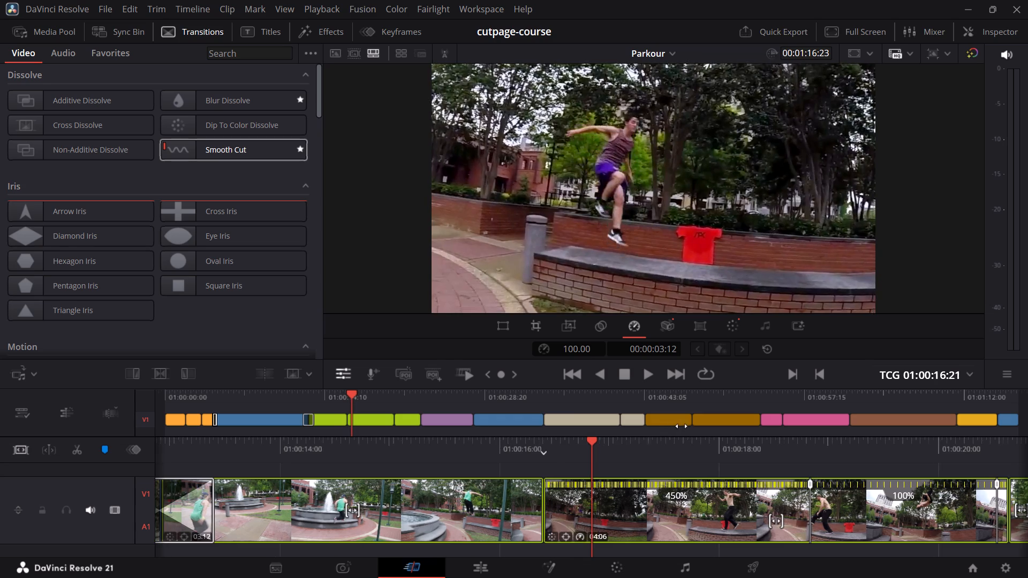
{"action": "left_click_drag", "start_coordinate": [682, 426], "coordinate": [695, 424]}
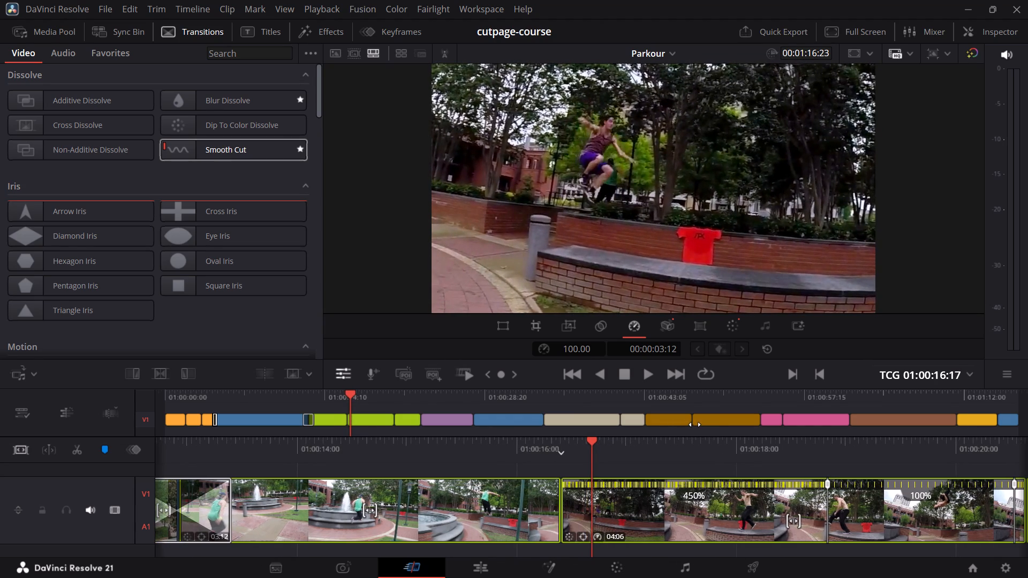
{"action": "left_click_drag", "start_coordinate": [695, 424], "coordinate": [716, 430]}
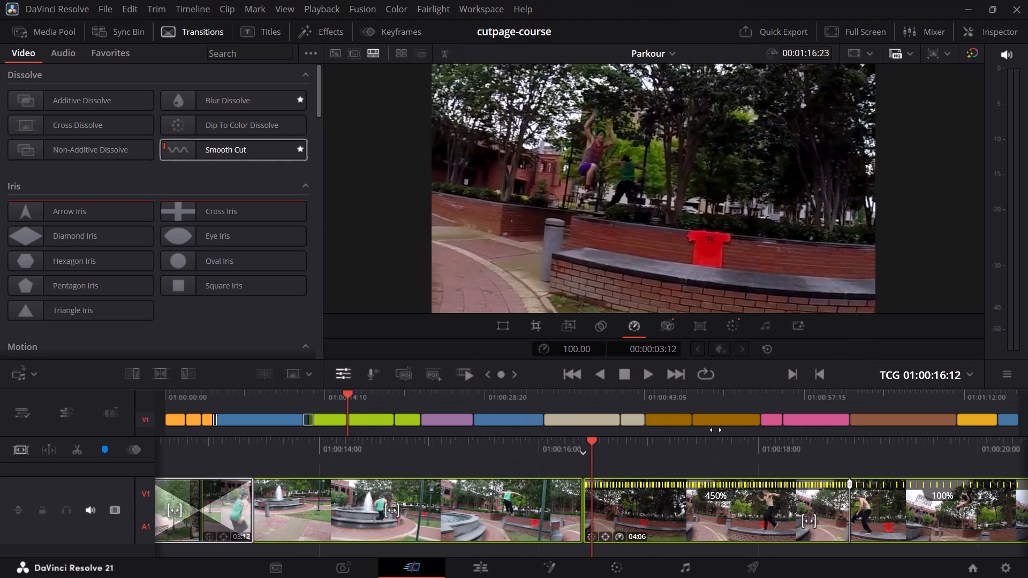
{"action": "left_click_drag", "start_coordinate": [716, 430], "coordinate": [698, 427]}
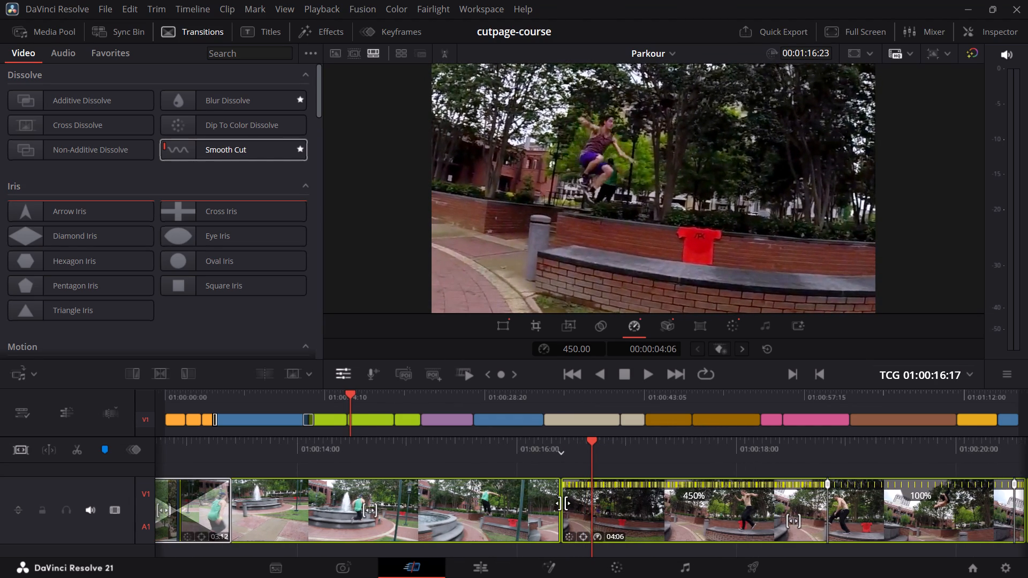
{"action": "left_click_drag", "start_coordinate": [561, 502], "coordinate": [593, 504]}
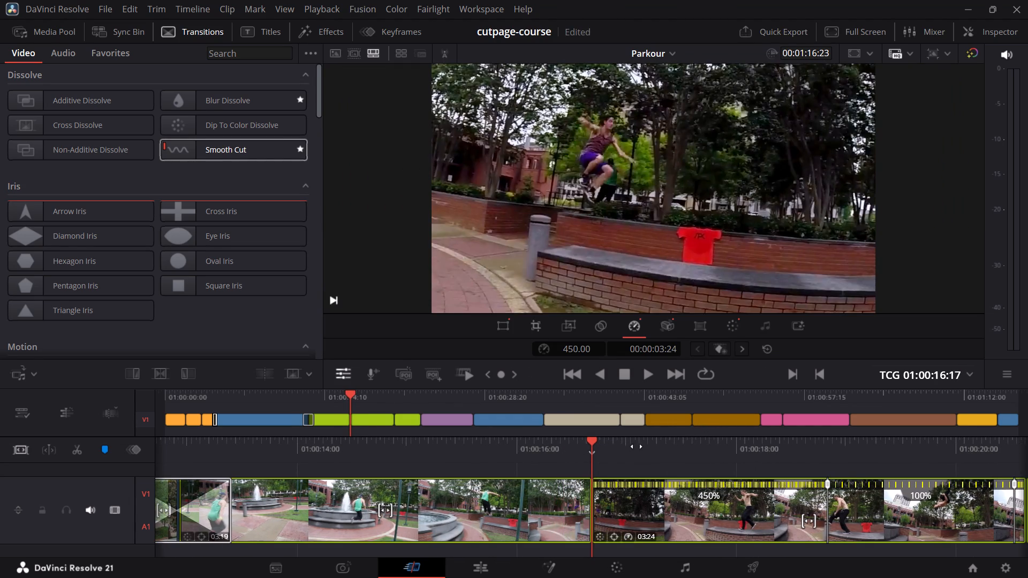
Scrub and play across the rolled cut between the 03:19 and 03:24 clips to check the action match.
{"action": "left_click_drag", "start_coordinate": [639, 448], "coordinate": [638, 453]}
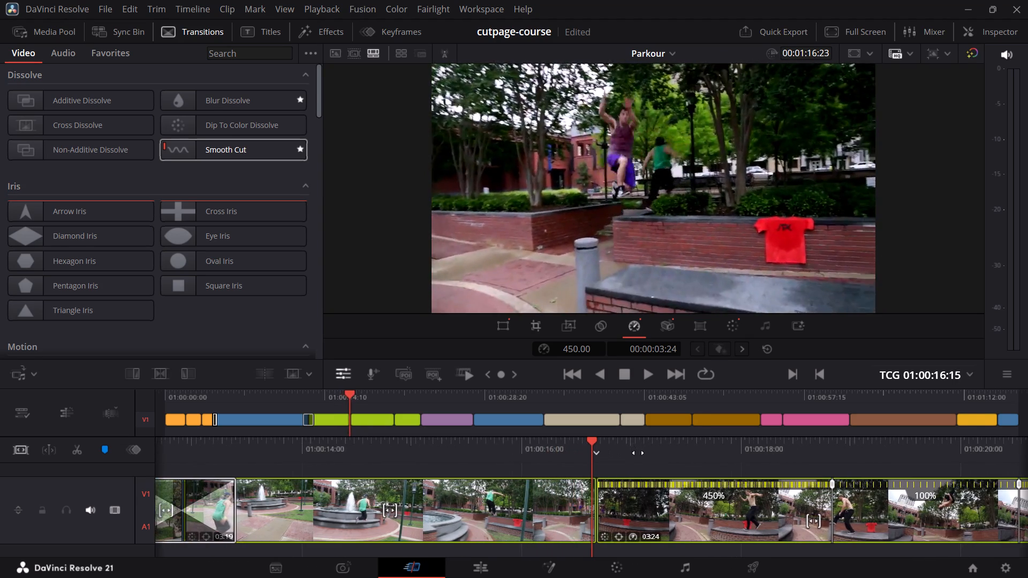
{"action": "left_click_drag", "start_coordinate": [638, 453], "coordinate": [668, 456]}
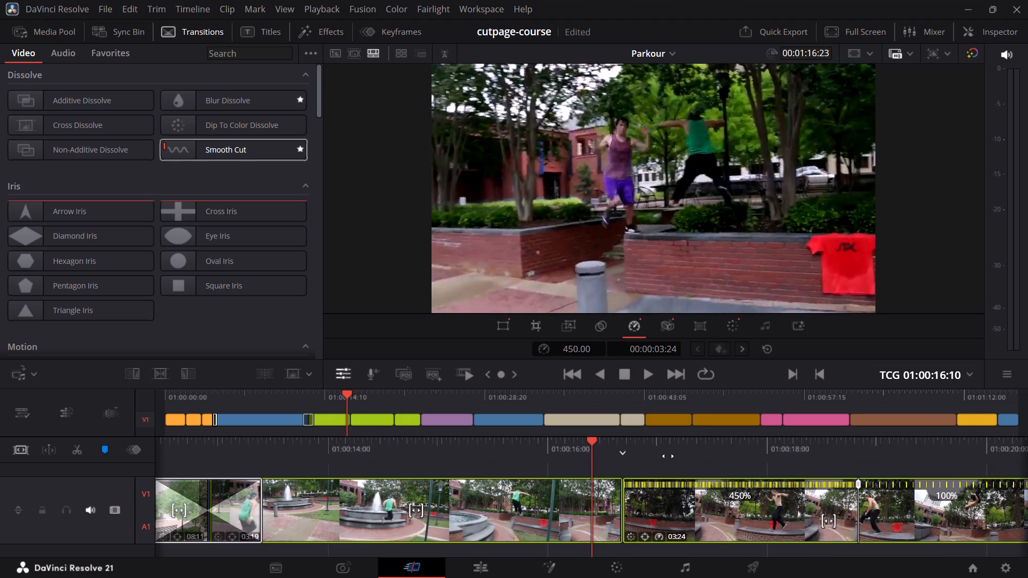
{"action": "left_click_drag", "start_coordinate": [668, 456], "coordinate": [692, 460]}
{"action": "key", "text": "space"}
{"action": "key", "text": "space"}
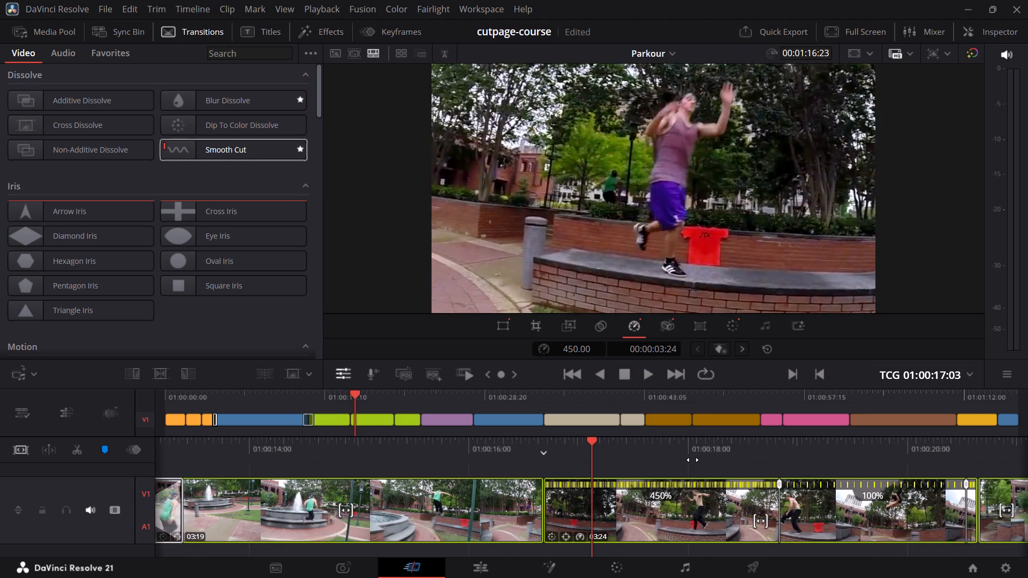
{"action": "left_click_drag", "start_coordinate": [693, 460], "coordinate": [896, 458]}
{"action": "key", "text": "space"}
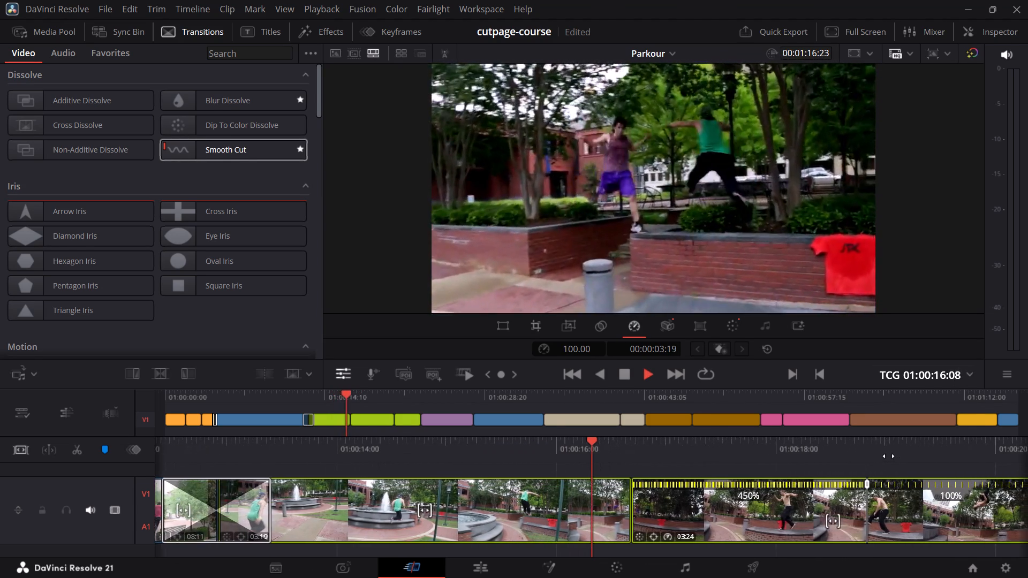
{"action": "key", "text": "space"}
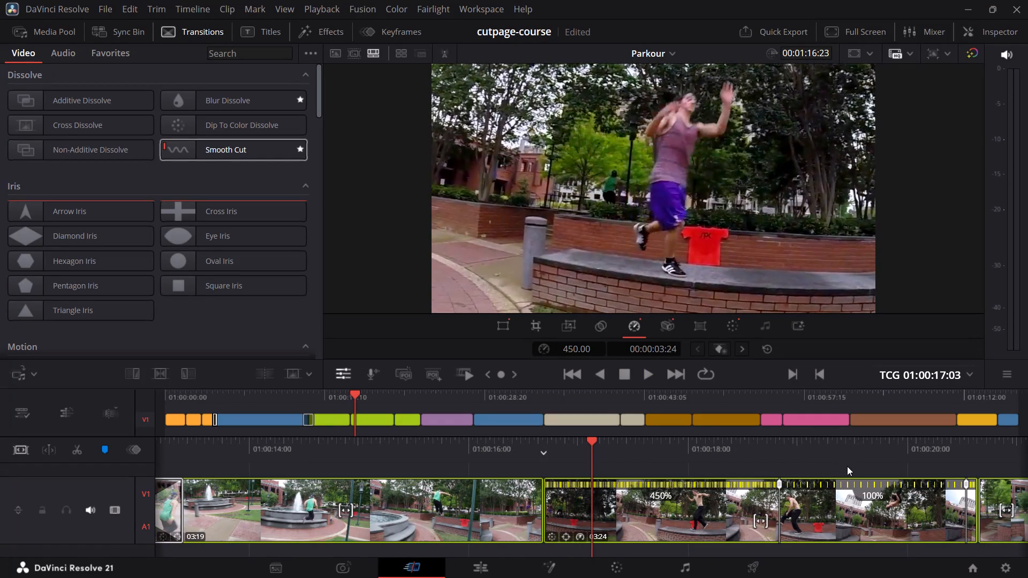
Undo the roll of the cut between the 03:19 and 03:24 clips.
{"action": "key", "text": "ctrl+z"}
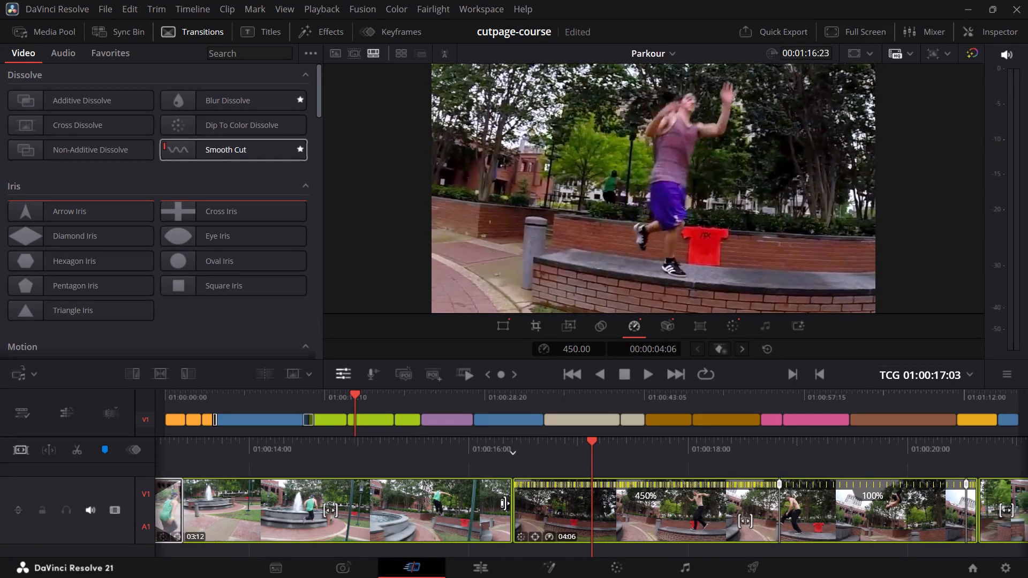
Extend the end of the 03:12 clip by ten frames to a 03:22 duration, keeping the 04:06 clip's start frame.
{"action": "left_click", "coordinate": [505, 503]}
{"action": "left_click_drag", "start_coordinate": [506, 503], "coordinate": [526, 502]}
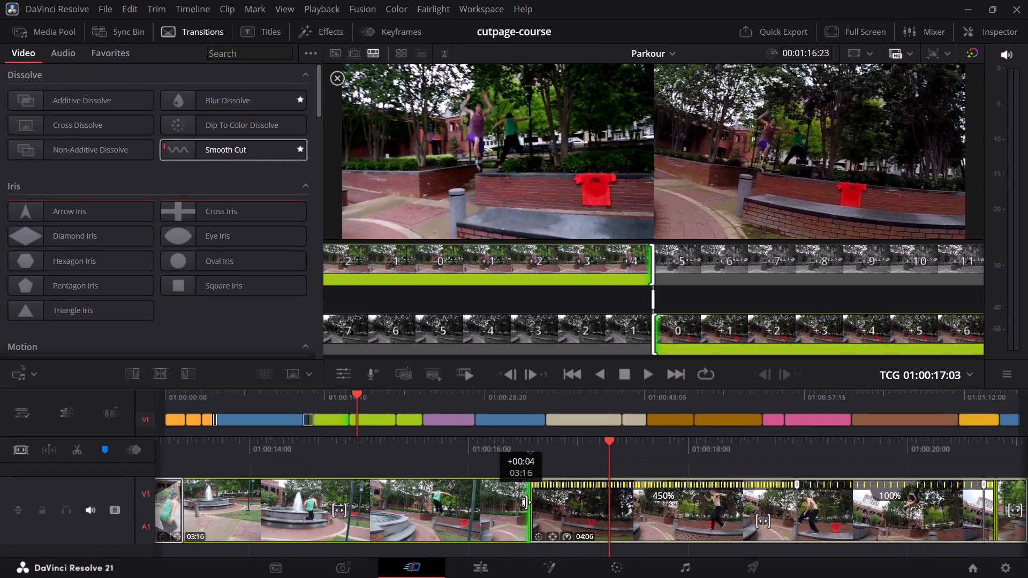
{"action": "left_click_drag", "start_coordinate": [526, 502], "coordinate": [572, 501]}
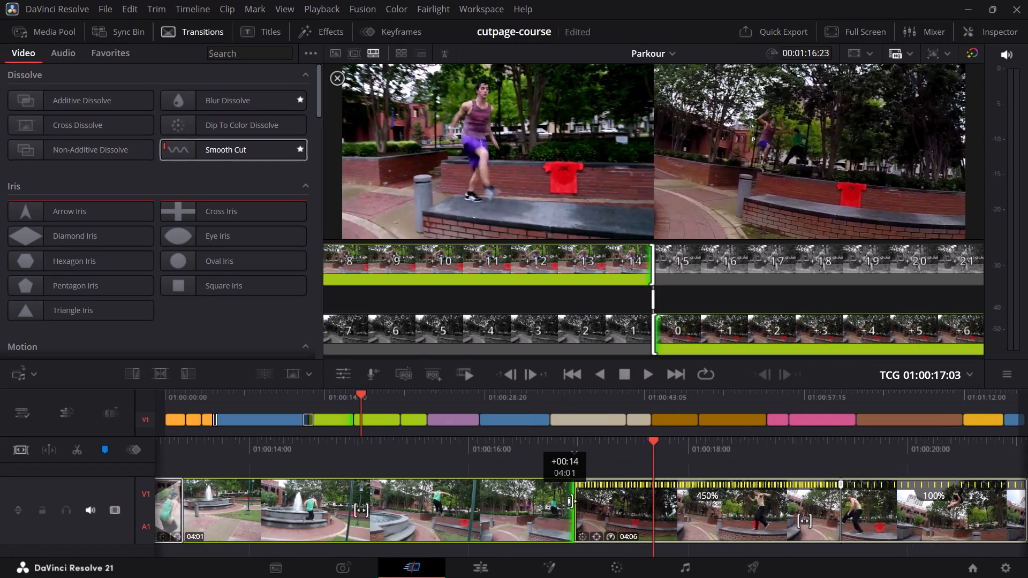
{"action": "left_click_drag", "start_coordinate": [572, 501], "coordinate": [586, 504]}
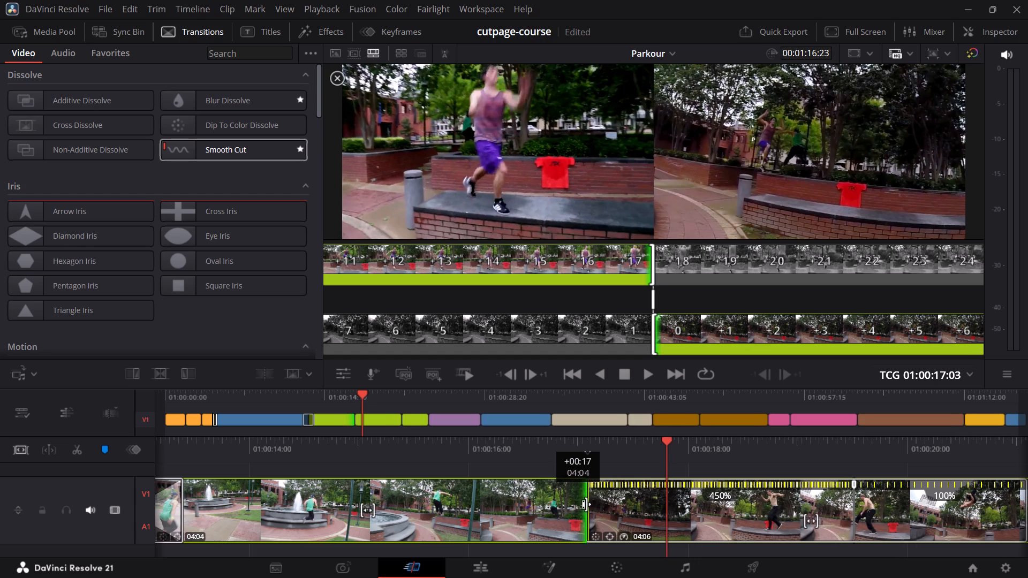
{"action": "left_click_drag", "start_coordinate": [586, 504], "coordinate": [565, 499]}
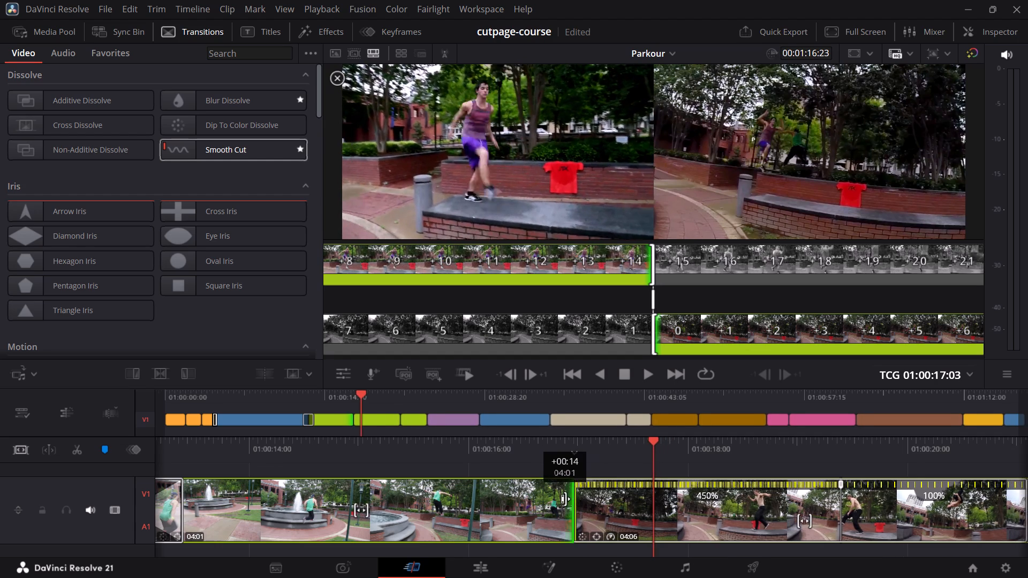
{"action": "left_click_drag", "start_coordinate": [565, 499], "coordinate": [553, 495]}
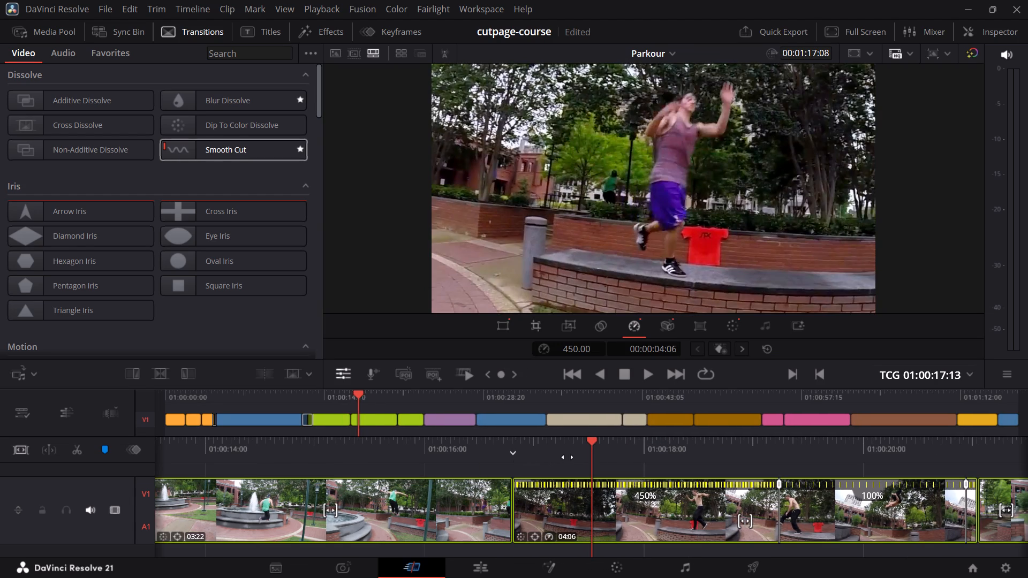
Play and scrub across the cut from the 03:22 clip into the 04:06 speed-ramped clip to compare the jump's position.
{"action": "left_click_drag", "start_coordinate": [569, 455], "coordinate": [882, 458]}
{"action": "key", "text": "space"}
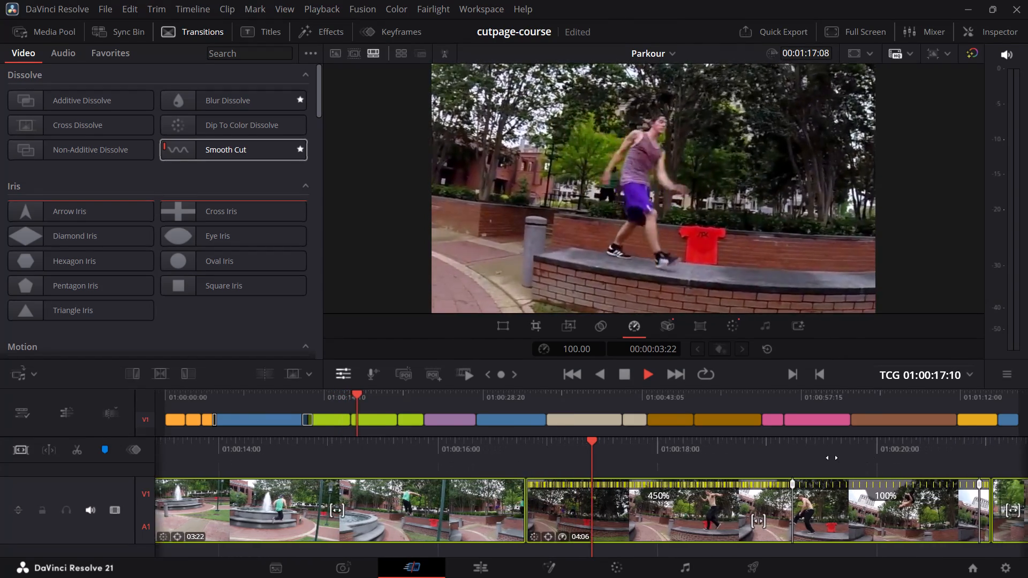
{"action": "key", "text": "space"}
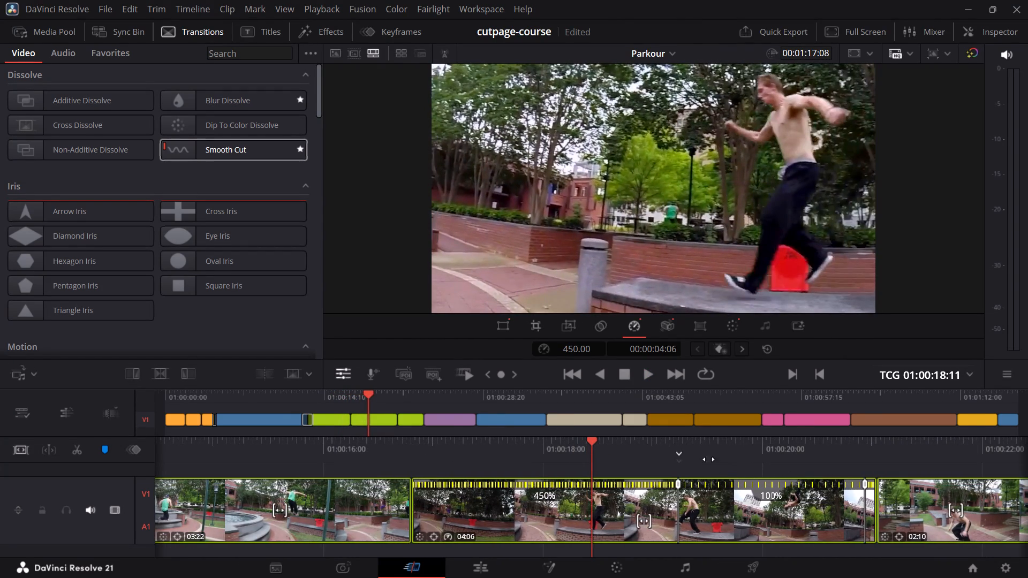
{"action": "left_click_drag", "start_coordinate": [724, 446], "coordinate": [1027, 446]}
{"action": "left_click_drag", "start_coordinate": [802, 455], "coordinate": [808, 456]}
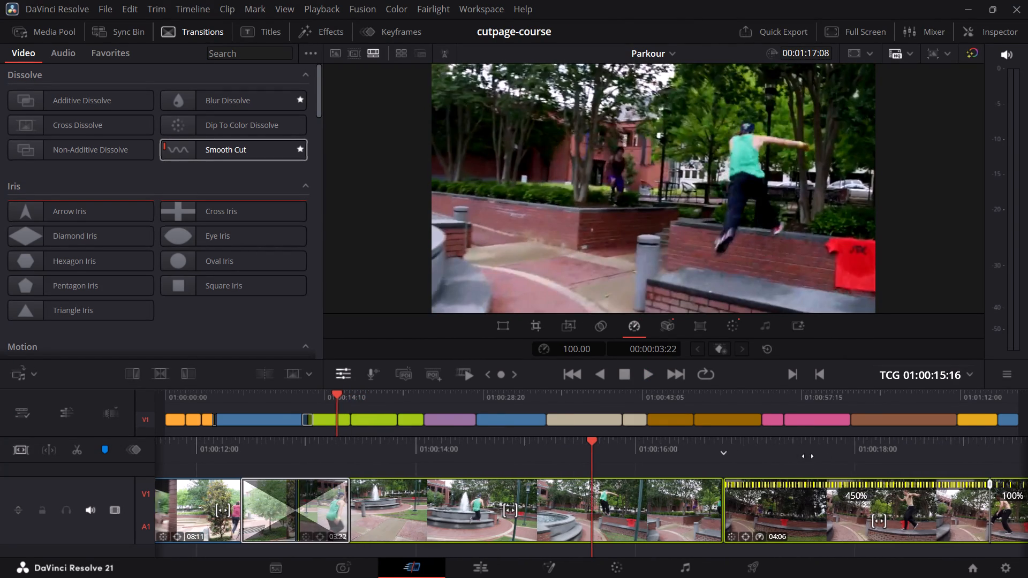
{"action": "left_click_drag", "start_coordinate": [808, 456], "coordinate": [880, 460]}
{"action": "key", "text": "space"}
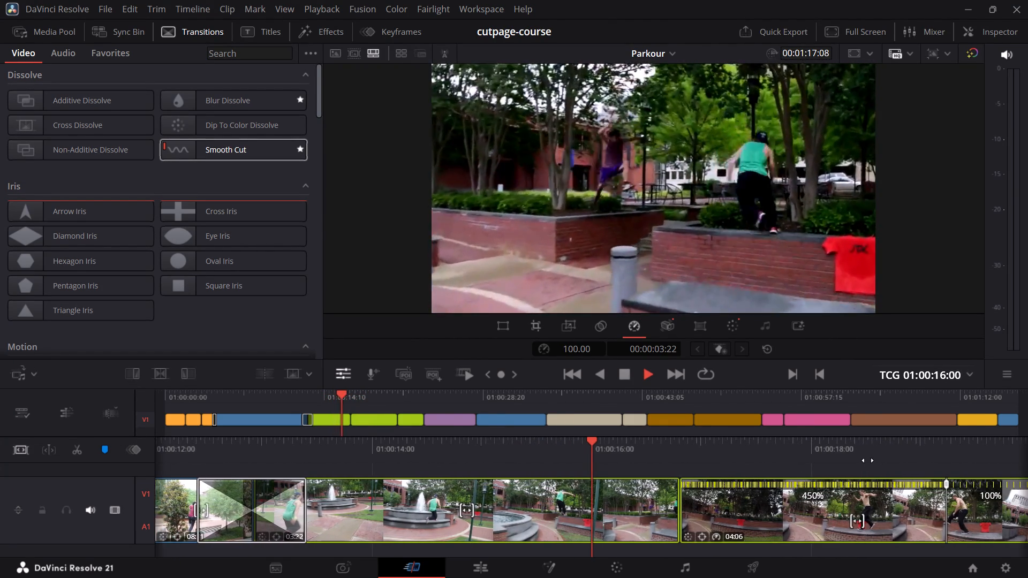
{"action": "key", "text": "space"}
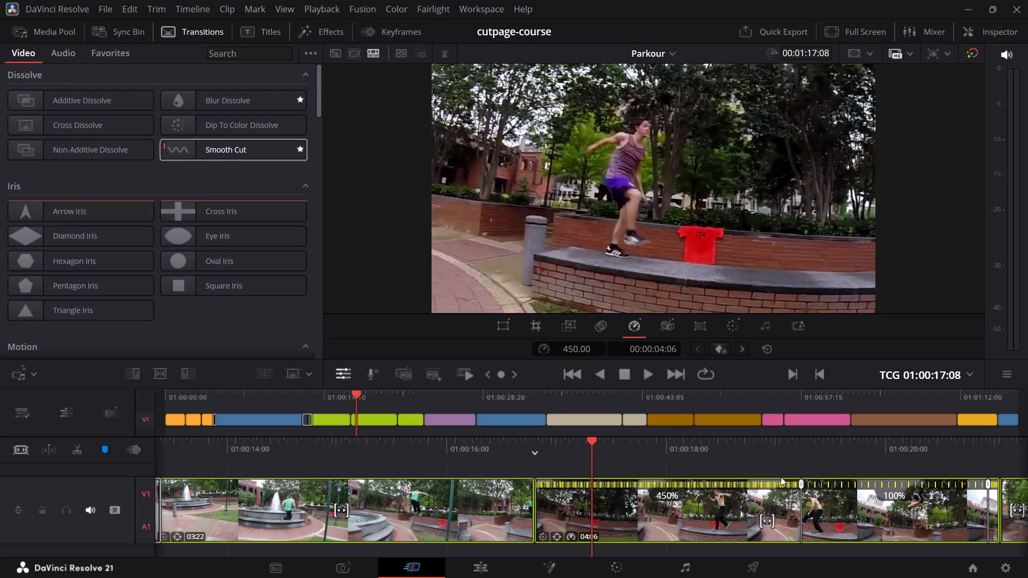
{"action": "left_click_drag", "start_coordinate": [723, 450], "coordinate": [888, 453]}
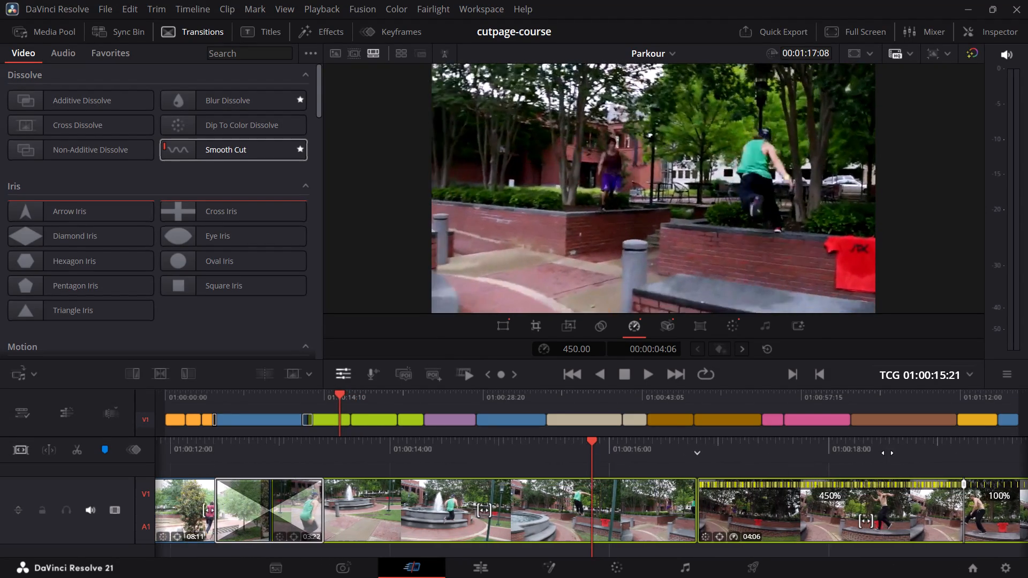
{"action": "left_click_drag", "start_coordinate": [888, 453], "coordinate": [773, 479]}
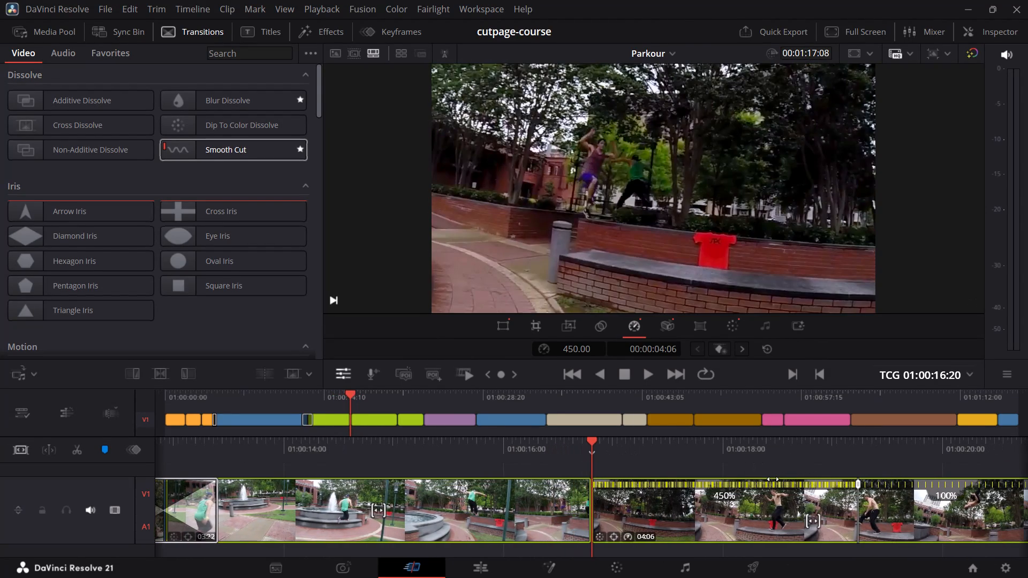
{"action": "left_click_drag", "start_coordinate": [773, 479], "coordinate": [789, 482]}
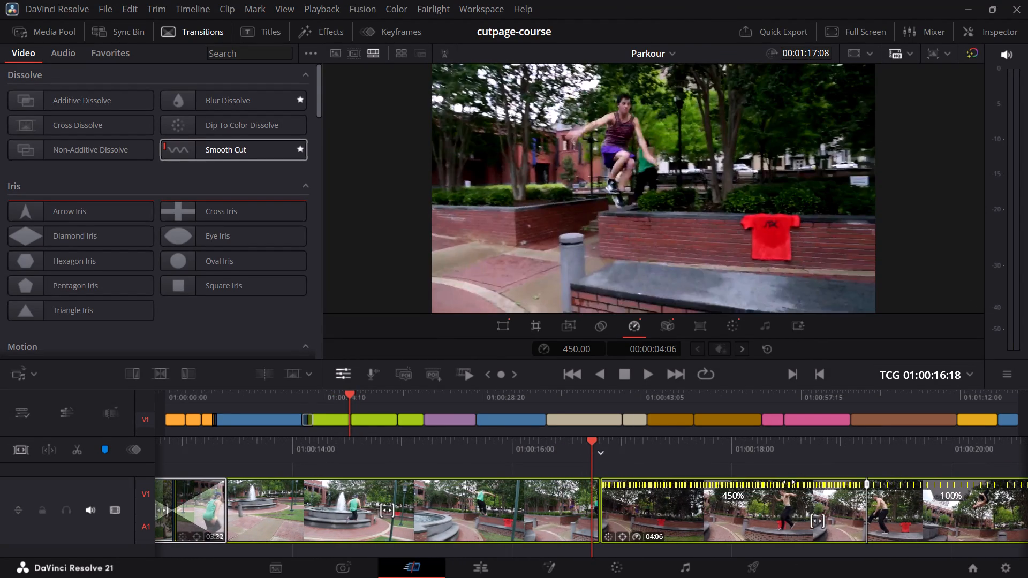
{"action": "left_click_drag", "start_coordinate": [789, 482], "coordinate": [785, 481]}
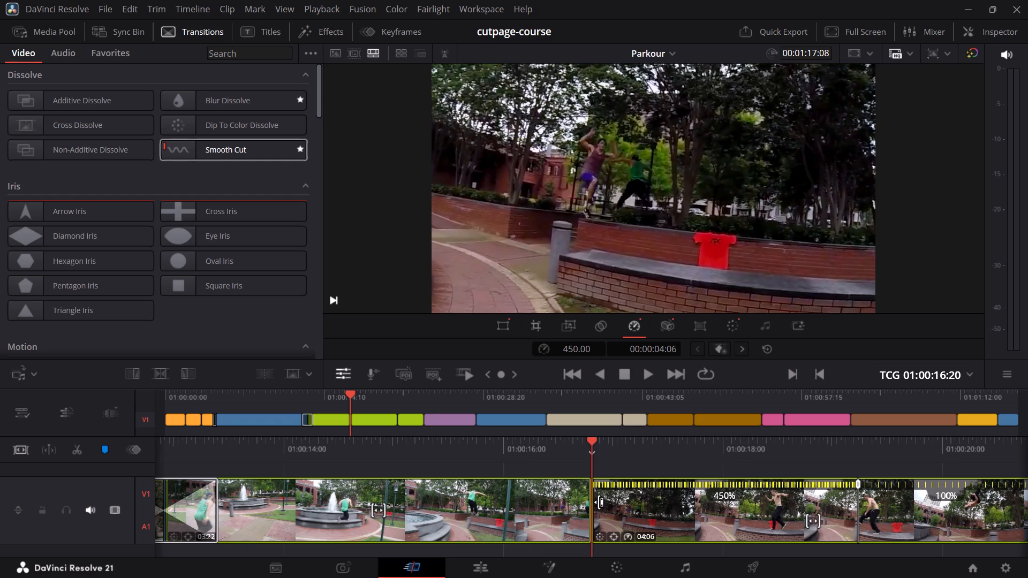
Trim nine frames off the start of the 04:06 speed-ramped clip so its jump matches the outgoing 03:22 clip.
{"action": "left_click", "coordinate": [599, 503]}
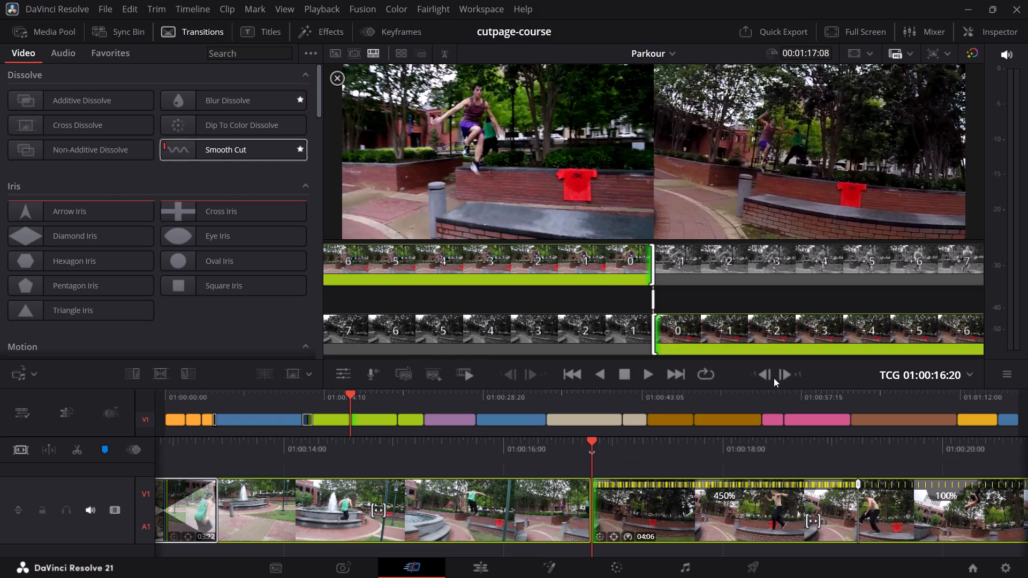
{"action": "left_click_drag", "start_coordinate": [657, 347], "coordinate": [697, 348]}
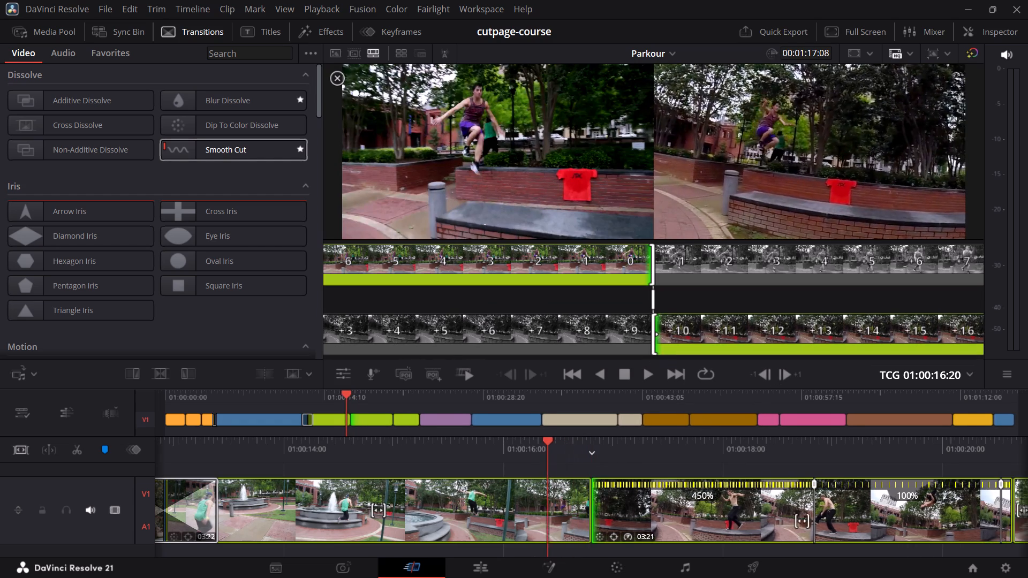
{"action": "left_click_drag", "start_coordinate": [697, 348], "coordinate": [739, 335]}
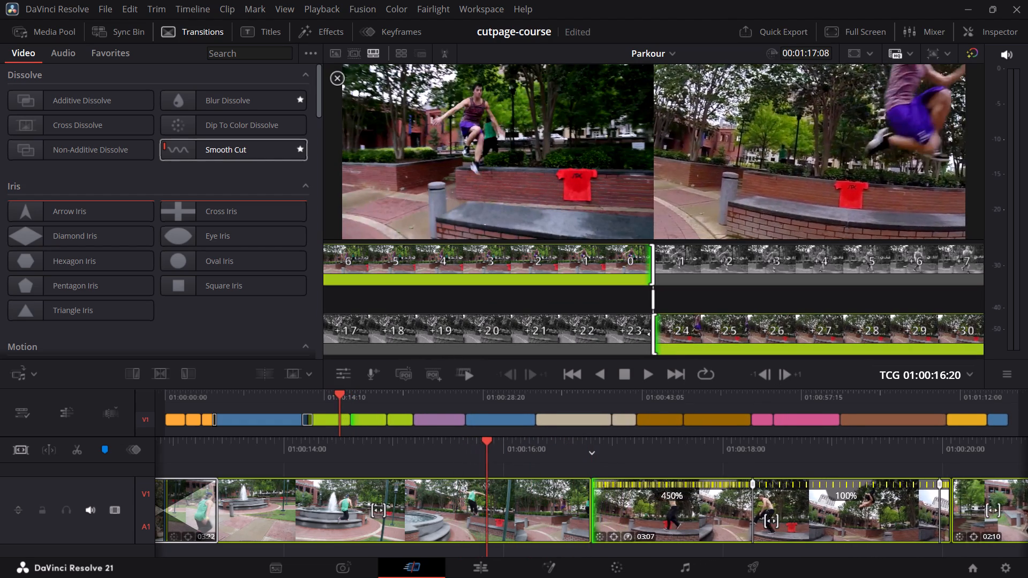
{"action": "left_click_drag", "start_coordinate": [739, 335], "coordinate": [710, 335]}
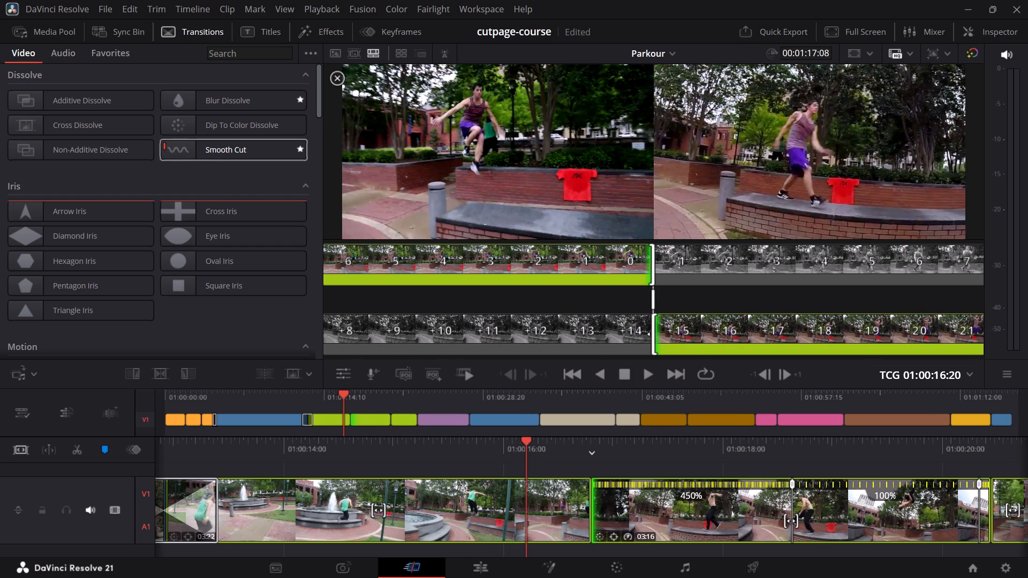
{"action": "left_click_drag", "start_coordinate": [710, 335], "coordinate": [687, 339]}
{"action": "double_click", "coordinate": [785, 376]}
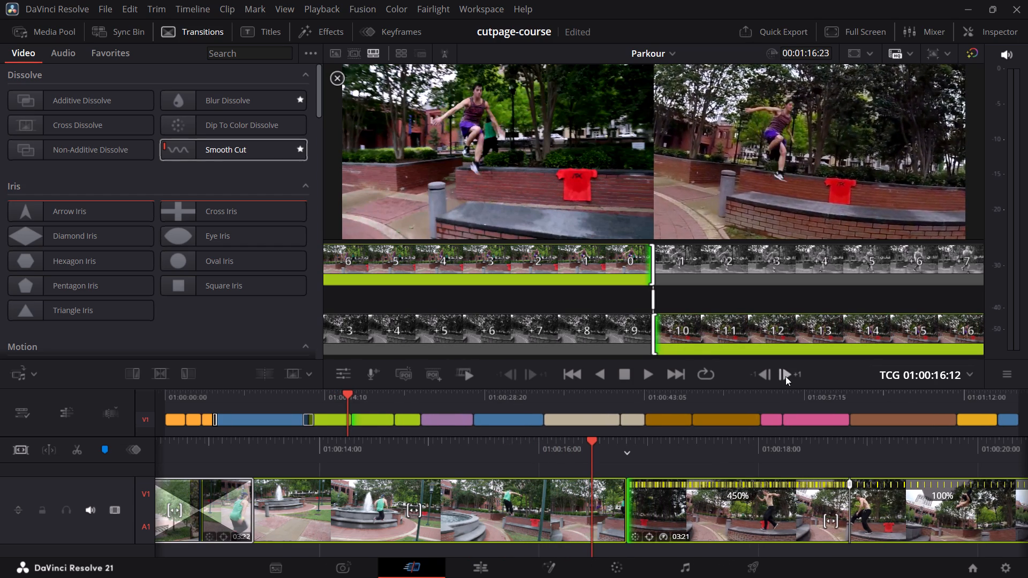
{"action": "left_click", "coordinate": [785, 376]}
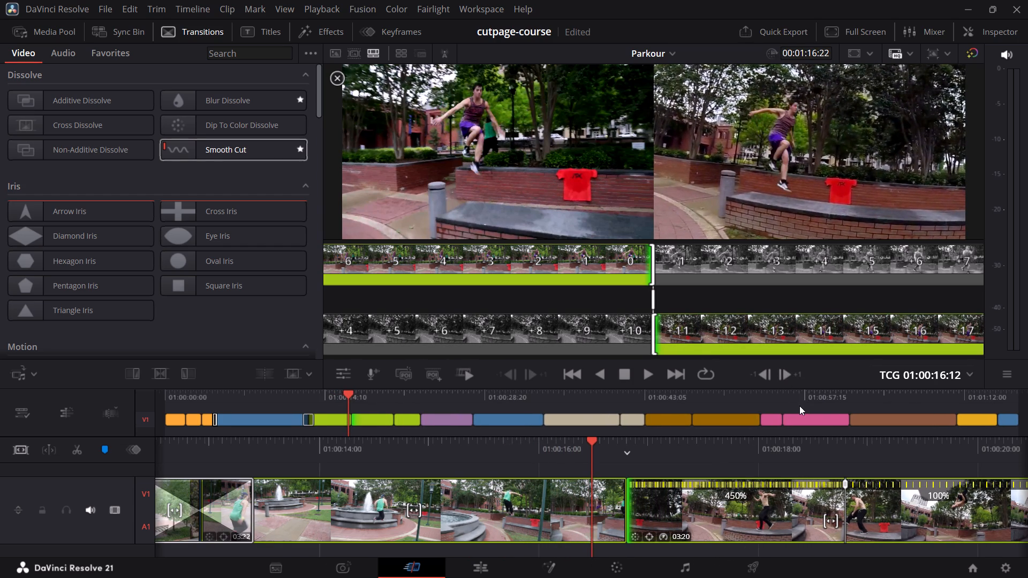
{"action": "left_click", "coordinate": [762, 382]}
{"action": "left_click", "coordinate": [762, 382]}
Play around the trimmed cut into the 450% segment to check the jump's continuity.
{"action": "key", "text": "slash"}
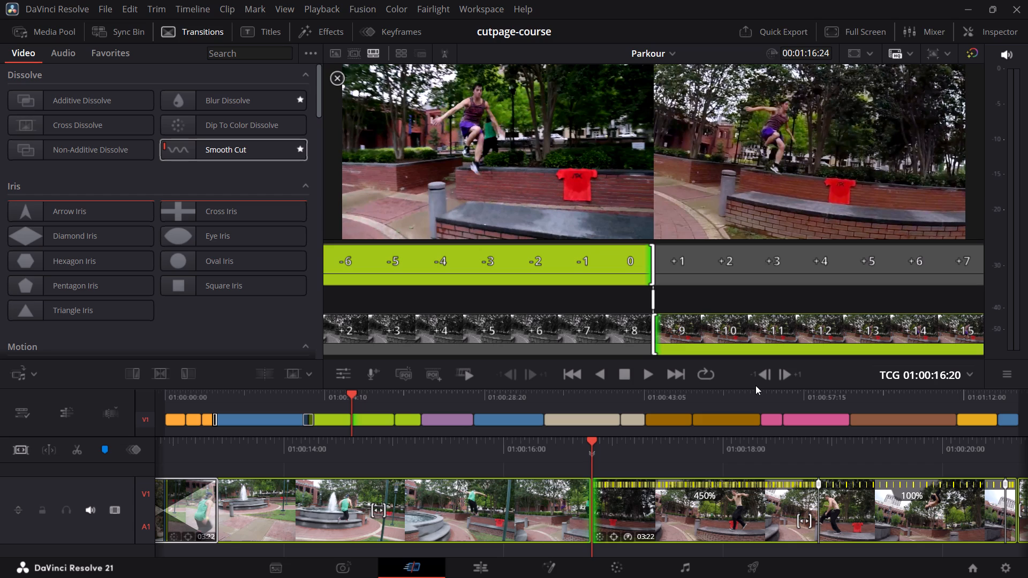
{"action": "key", "text": "slash"}
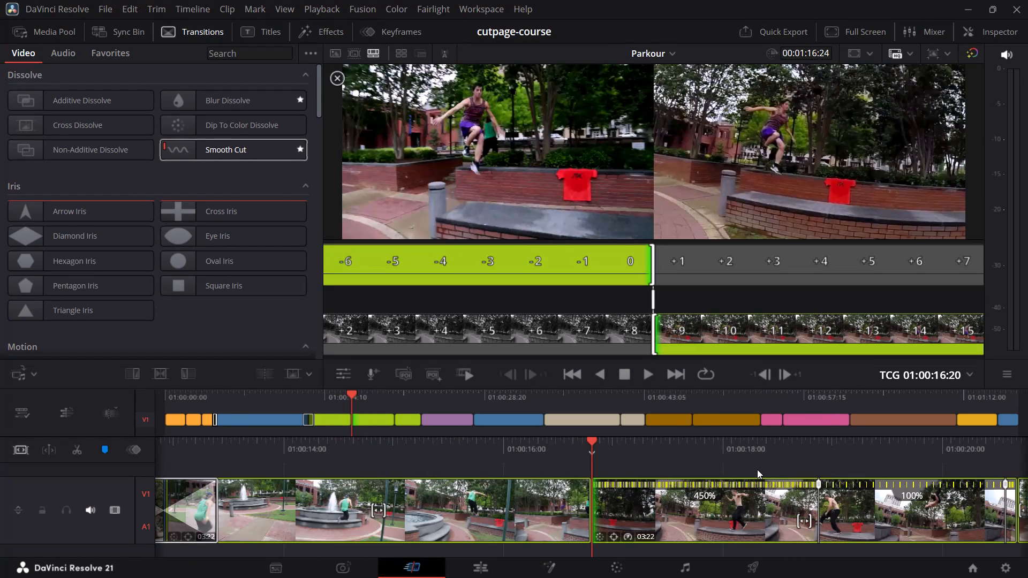
Leave the trim view and scrub the end of the outgoing 03:22 clip to examine the jumper's motion before the cut.
{"action": "left_click_drag", "start_coordinate": [712, 438], "coordinate": [841, 453]}
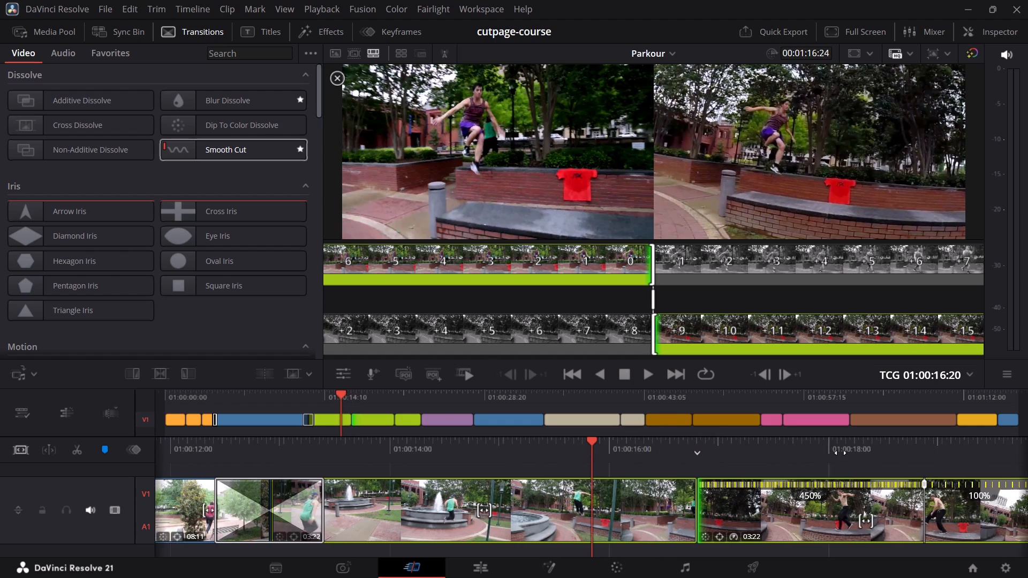
{"action": "left_click_drag", "start_coordinate": [841, 453], "coordinate": [820, 454]}
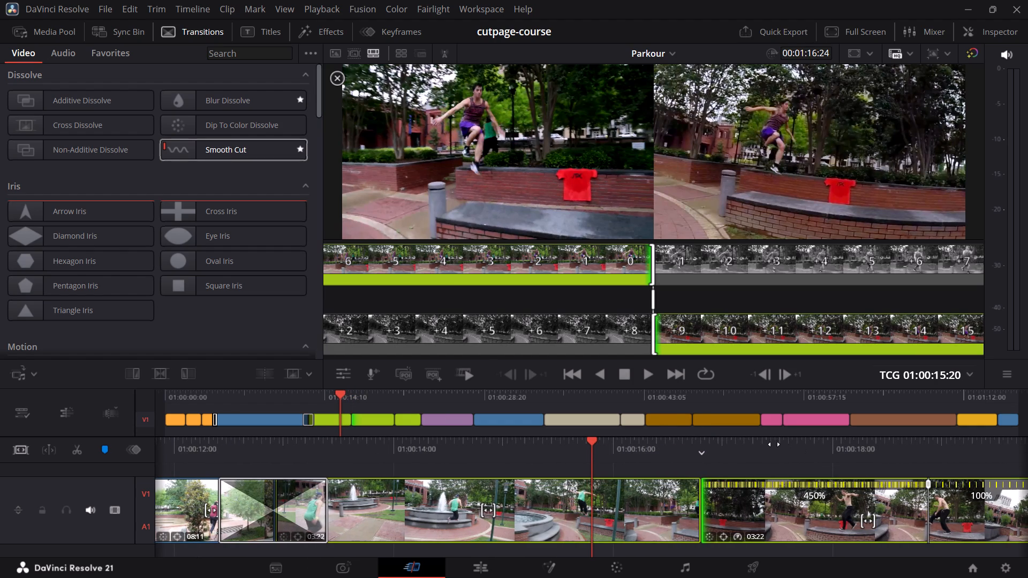
{"action": "key", "text": "Escape"}
{"action": "left_click_drag", "start_coordinate": [790, 451], "coordinate": [810, 451]}
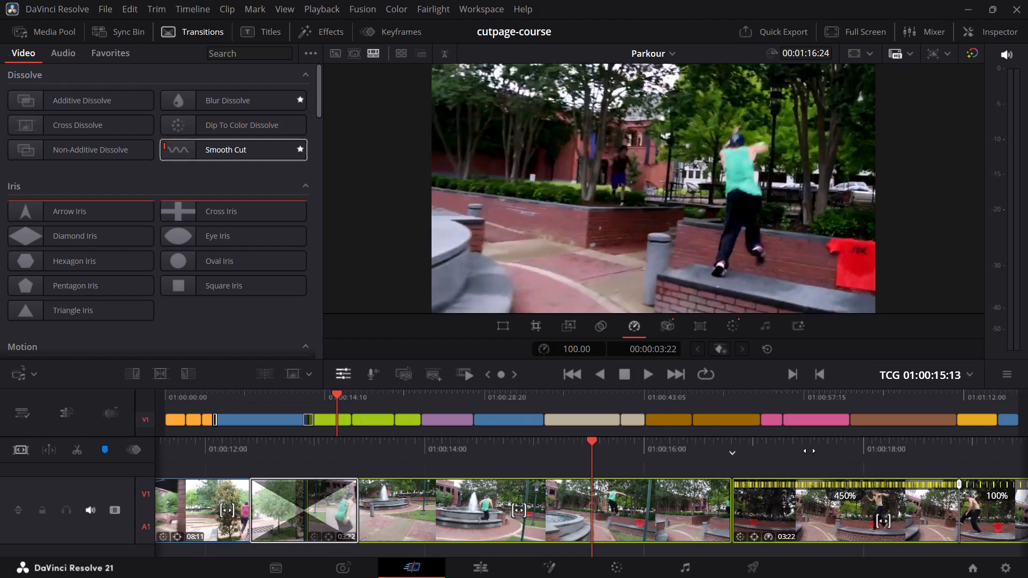
{"action": "left_click_drag", "start_coordinate": [810, 451], "coordinate": [715, 455]}
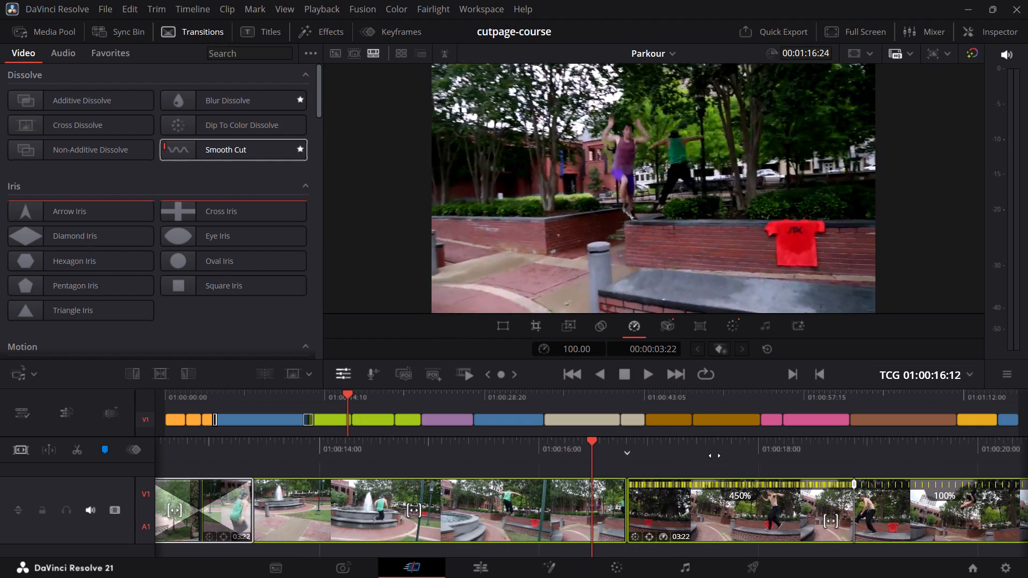
{"action": "left_click_drag", "start_coordinate": [715, 455], "coordinate": [714, 459]}
{"action": "left_click_drag", "start_coordinate": [714, 459], "coordinate": [742, 460]}
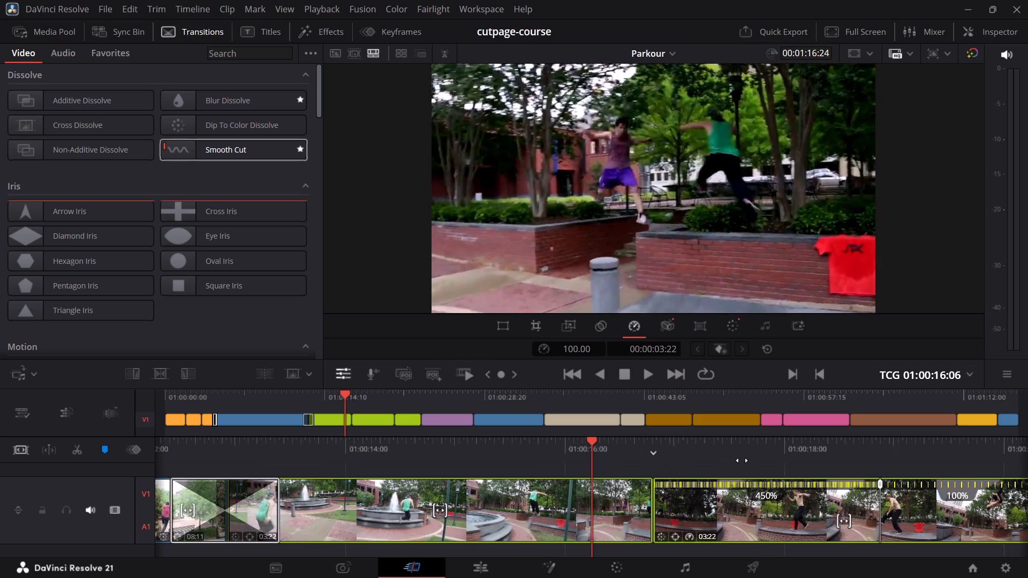
{"action": "left_click_drag", "start_coordinate": [742, 460], "coordinate": [735, 460]}
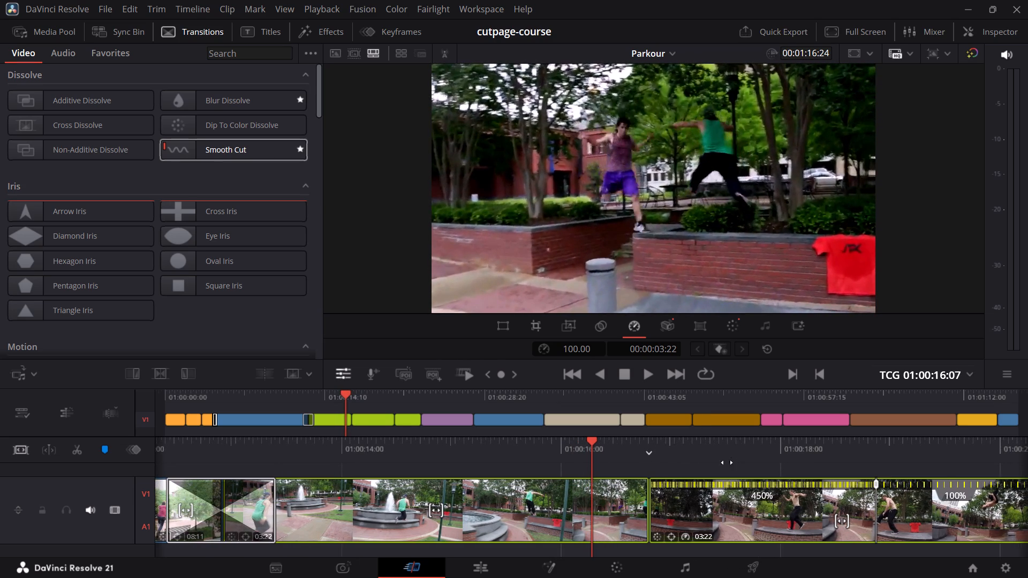
Turn off stabilization for the outgoing 03:22 clip before the speed-ramped clip.
{"action": "left_click", "coordinate": [608, 492]}
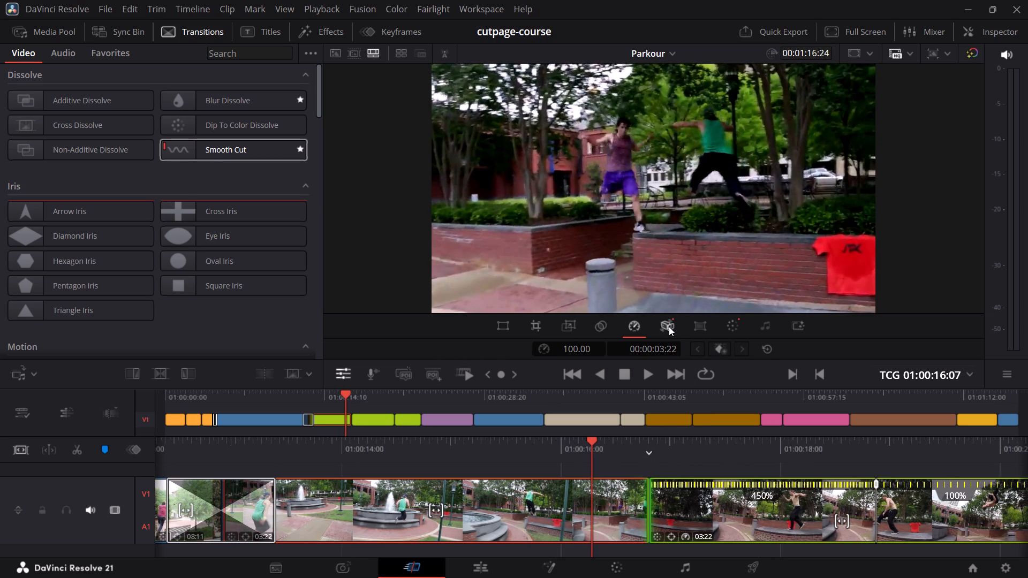
{"action": "left_click", "coordinate": [669, 326]}
{"action": "left_click", "coordinate": [557, 348]}
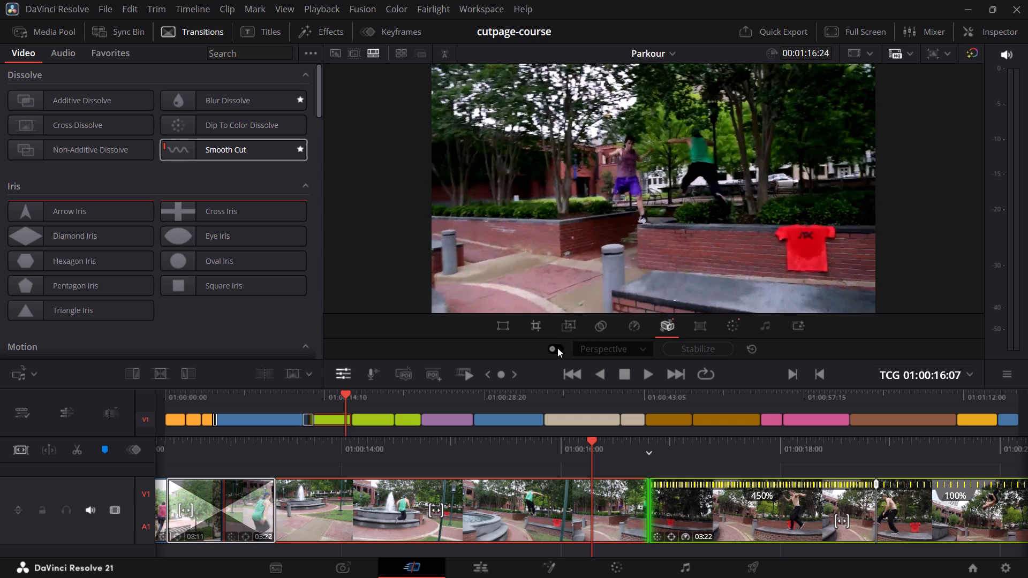
Scrub through the unstabilized 03:22 clip and across its cut into the 450% segment to compare framing and jump position.
{"action": "left_click_drag", "start_coordinate": [729, 447], "coordinate": [846, 459]}
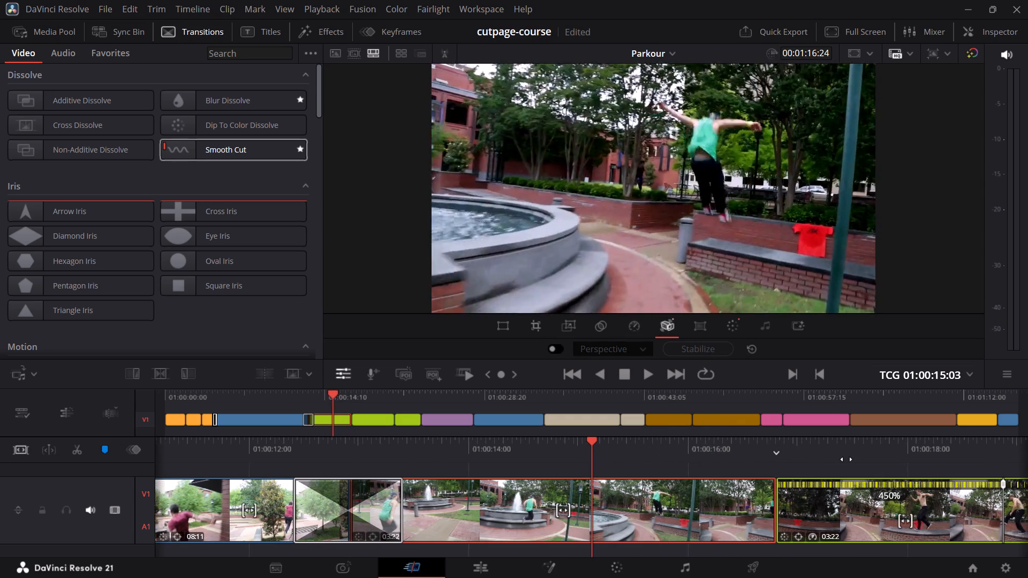
{"action": "left_click_drag", "start_coordinate": [846, 459], "coordinate": [683, 452]}
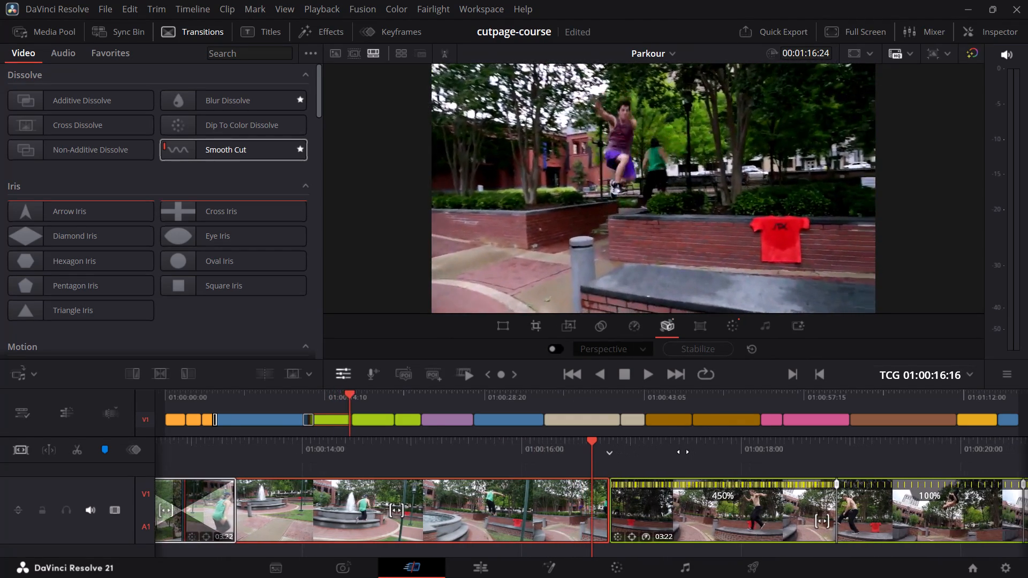
{"action": "left_click_drag", "start_coordinate": [683, 452], "coordinate": [725, 457]}
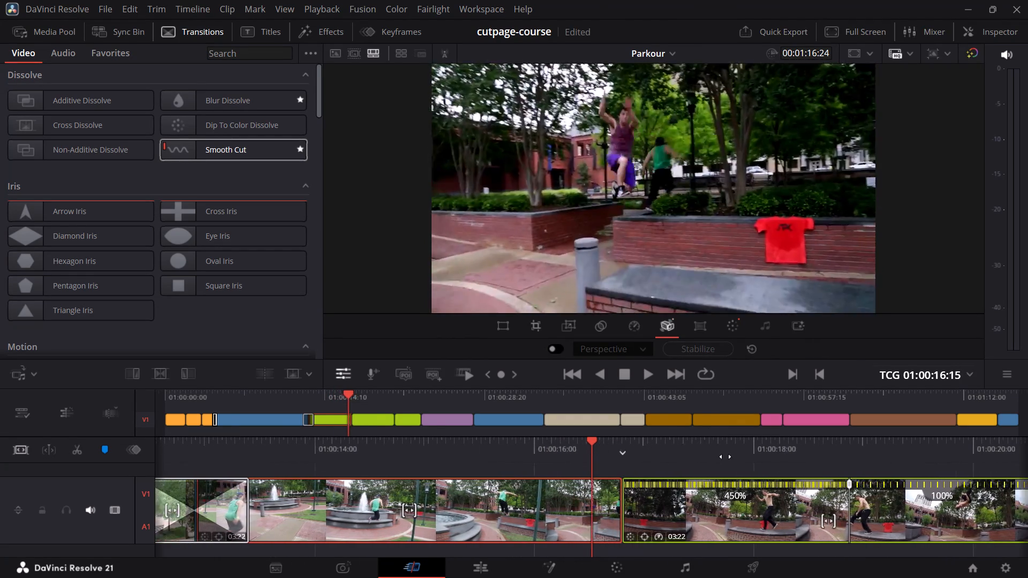
{"action": "left_click_drag", "start_coordinate": [725, 457], "coordinate": [711, 452]}
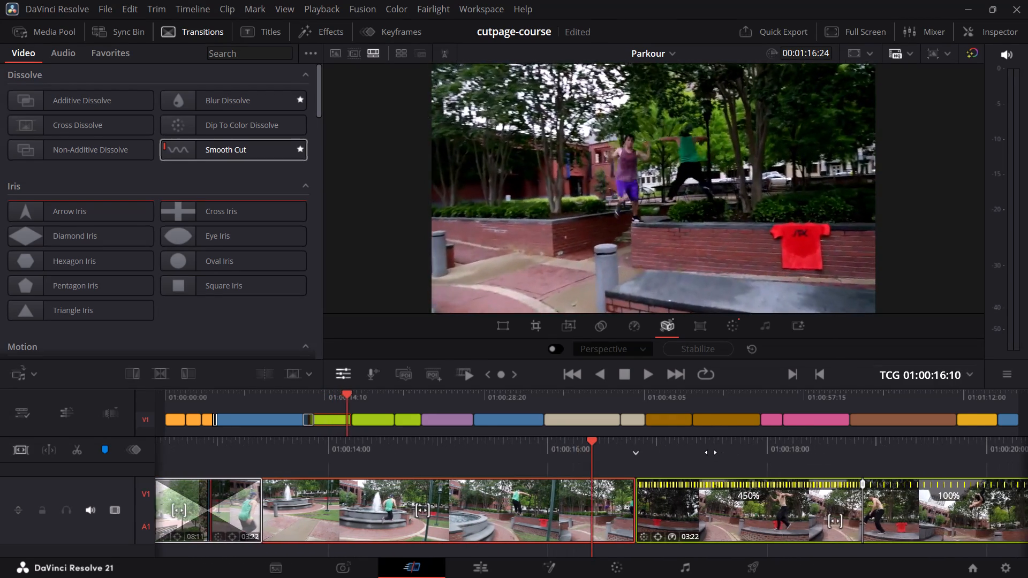
{"action": "left_click_drag", "start_coordinate": [711, 452], "coordinate": [672, 448]}
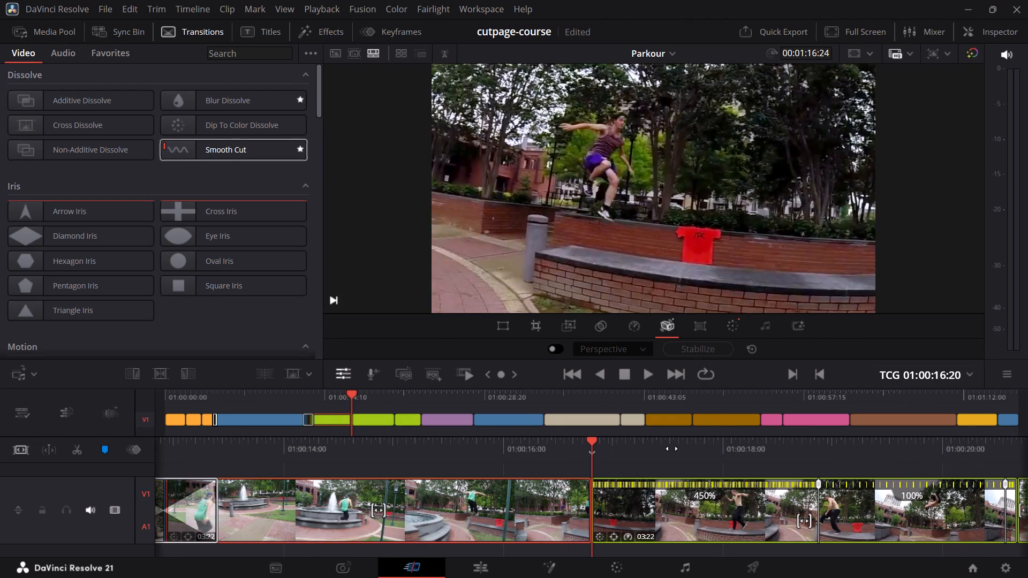
{"action": "left_click_drag", "start_coordinate": [672, 448], "coordinate": [687, 448]}
{"action": "left_click_drag", "start_coordinate": [732, 451], "coordinate": [709, 451]}
{"action": "left_click_drag", "start_coordinate": [709, 451], "coordinate": [713, 451]}
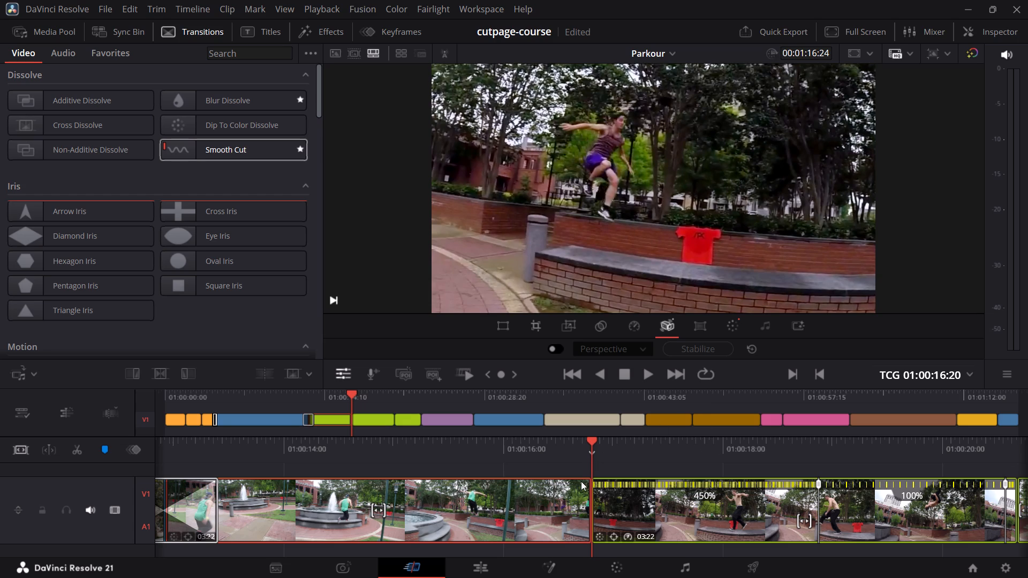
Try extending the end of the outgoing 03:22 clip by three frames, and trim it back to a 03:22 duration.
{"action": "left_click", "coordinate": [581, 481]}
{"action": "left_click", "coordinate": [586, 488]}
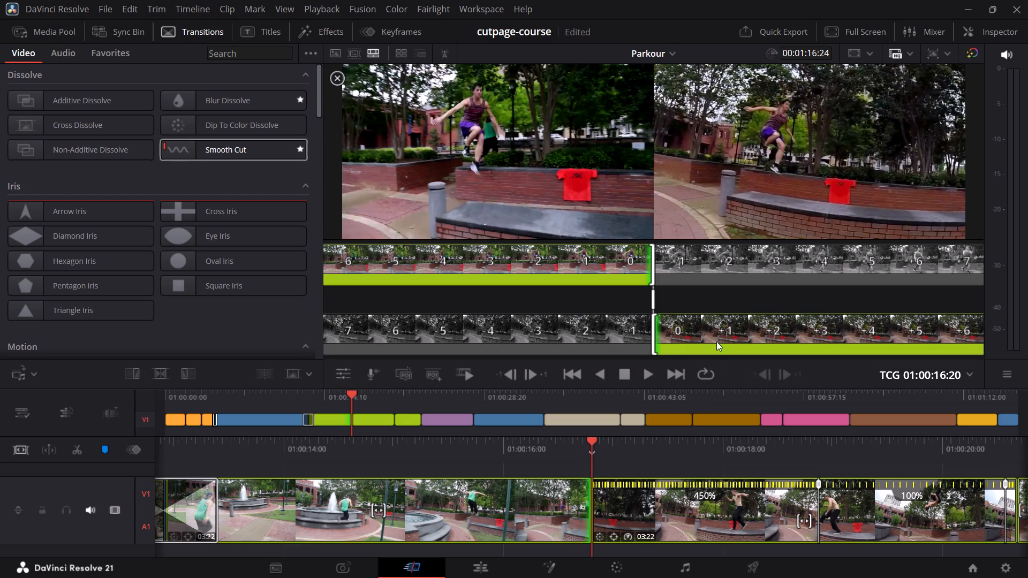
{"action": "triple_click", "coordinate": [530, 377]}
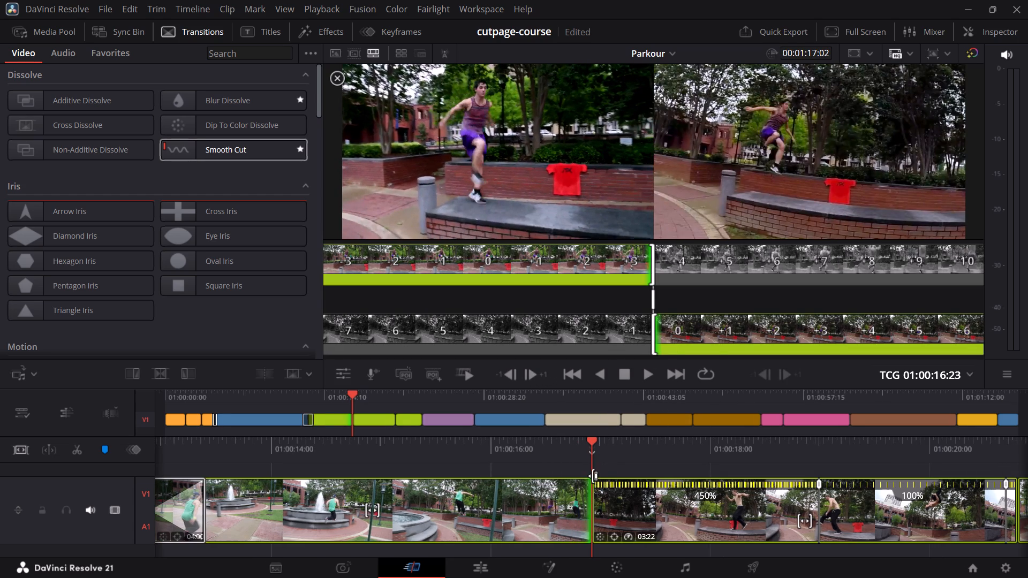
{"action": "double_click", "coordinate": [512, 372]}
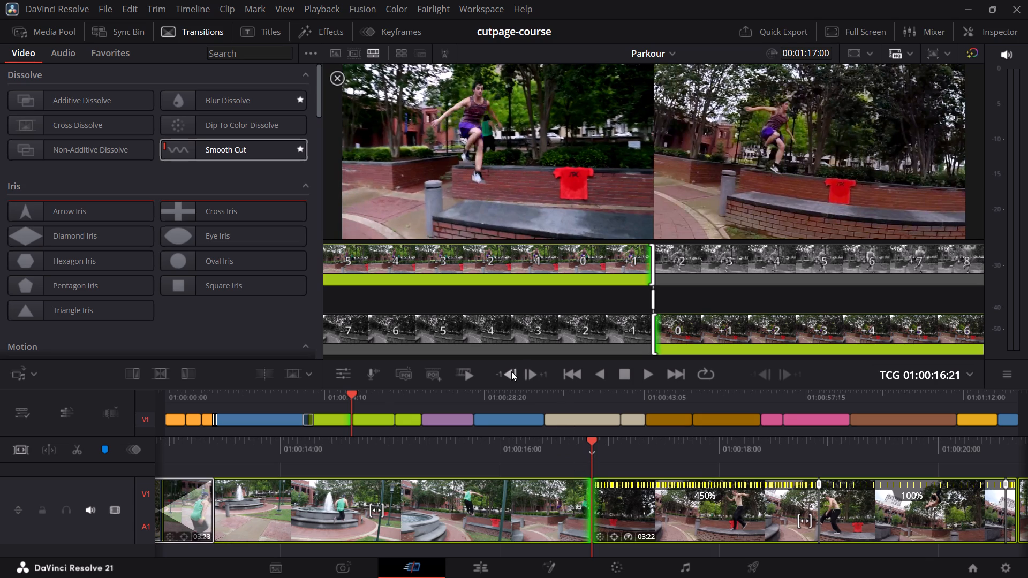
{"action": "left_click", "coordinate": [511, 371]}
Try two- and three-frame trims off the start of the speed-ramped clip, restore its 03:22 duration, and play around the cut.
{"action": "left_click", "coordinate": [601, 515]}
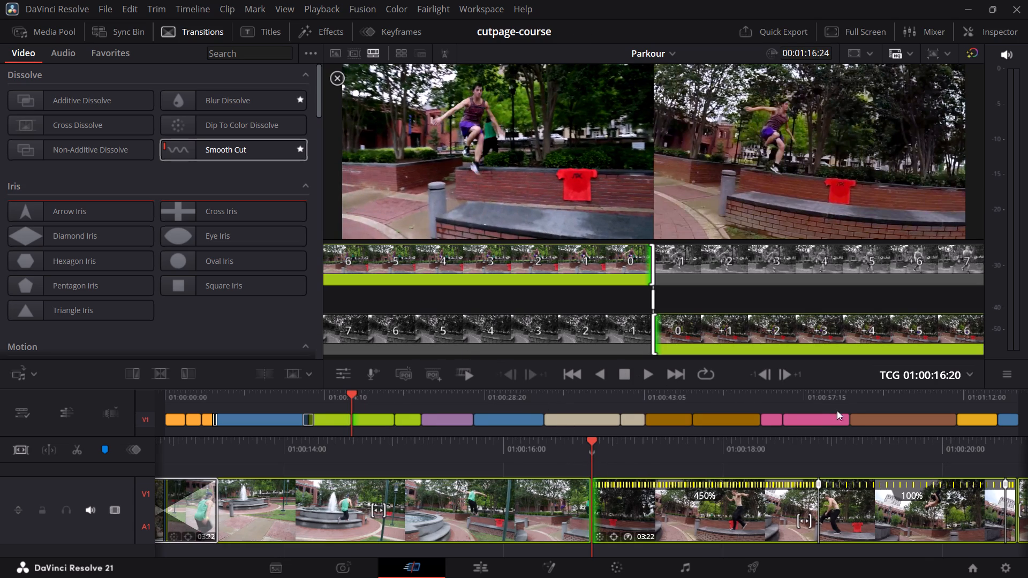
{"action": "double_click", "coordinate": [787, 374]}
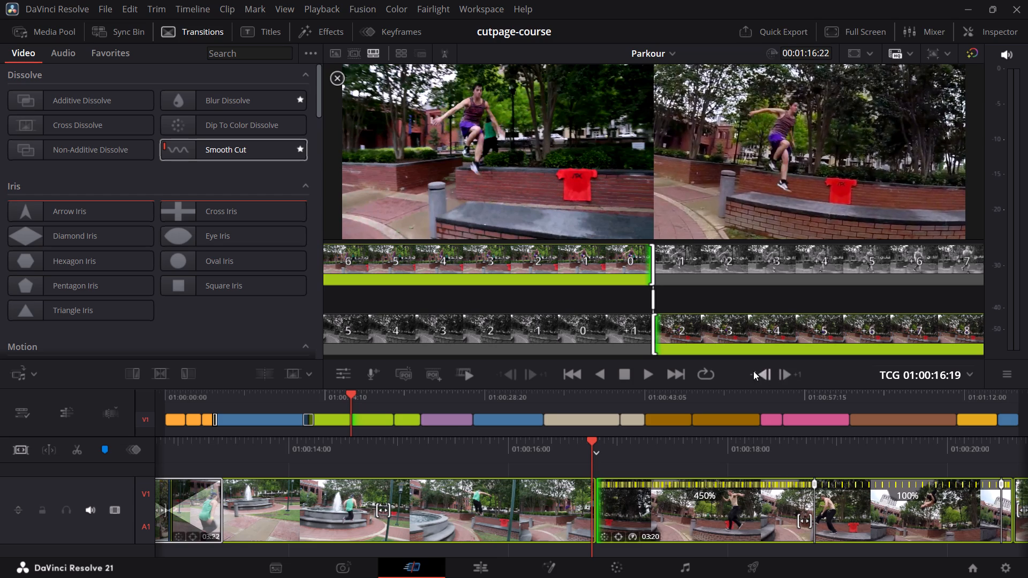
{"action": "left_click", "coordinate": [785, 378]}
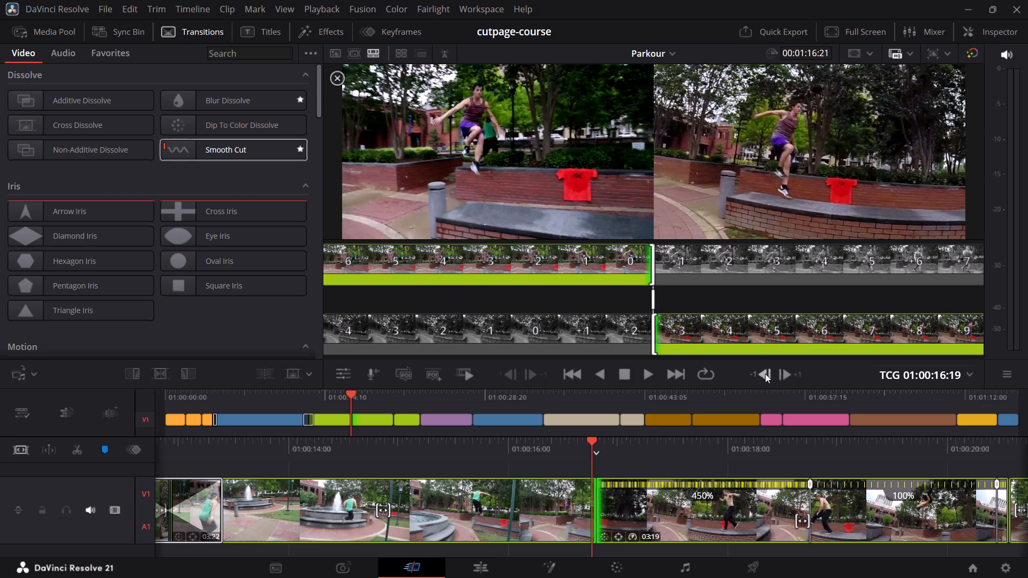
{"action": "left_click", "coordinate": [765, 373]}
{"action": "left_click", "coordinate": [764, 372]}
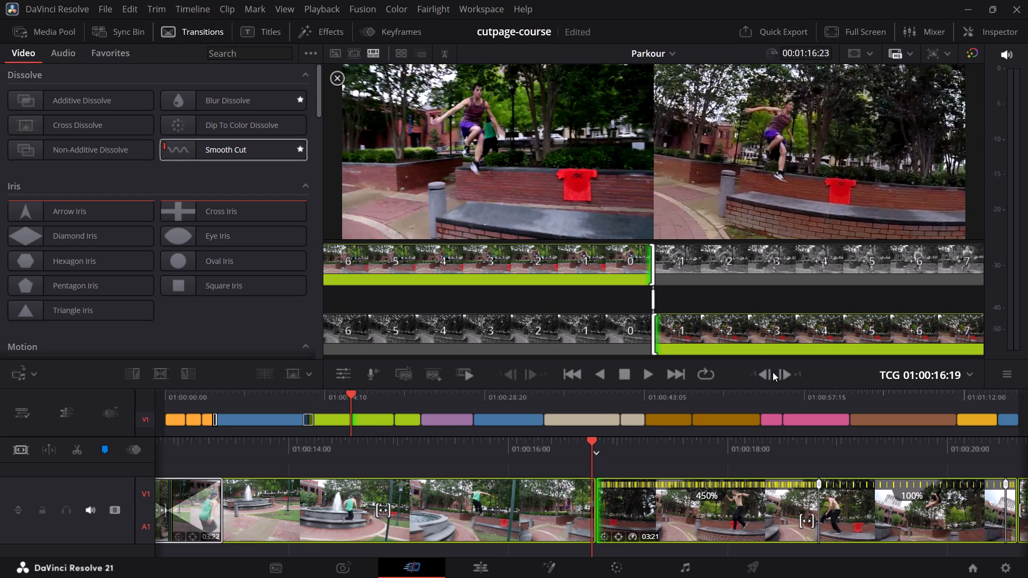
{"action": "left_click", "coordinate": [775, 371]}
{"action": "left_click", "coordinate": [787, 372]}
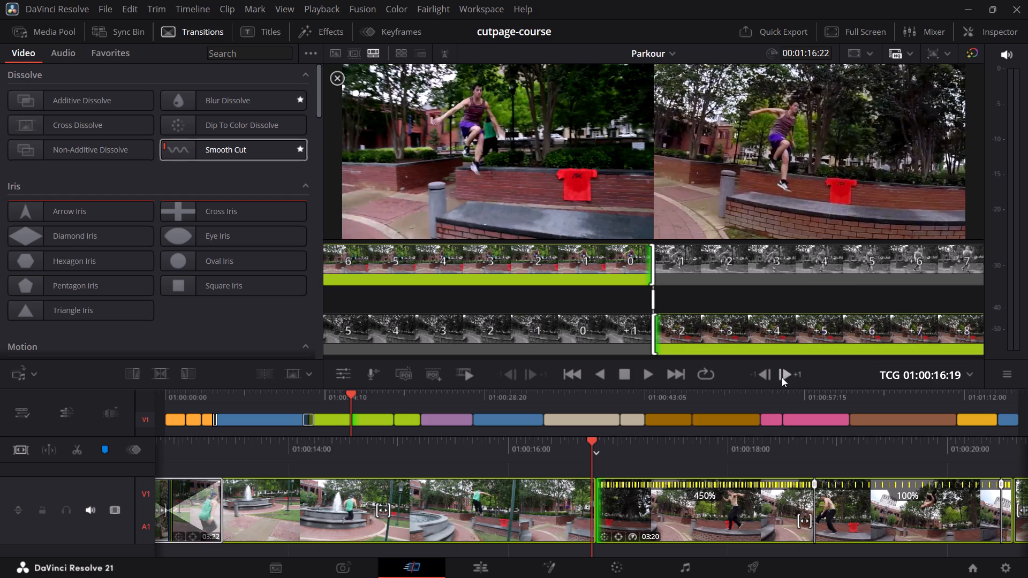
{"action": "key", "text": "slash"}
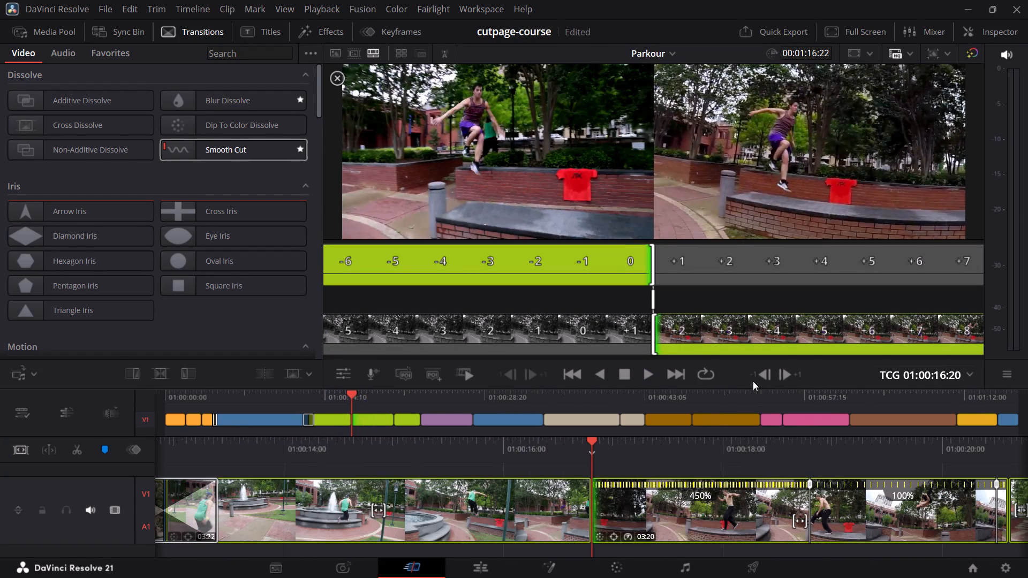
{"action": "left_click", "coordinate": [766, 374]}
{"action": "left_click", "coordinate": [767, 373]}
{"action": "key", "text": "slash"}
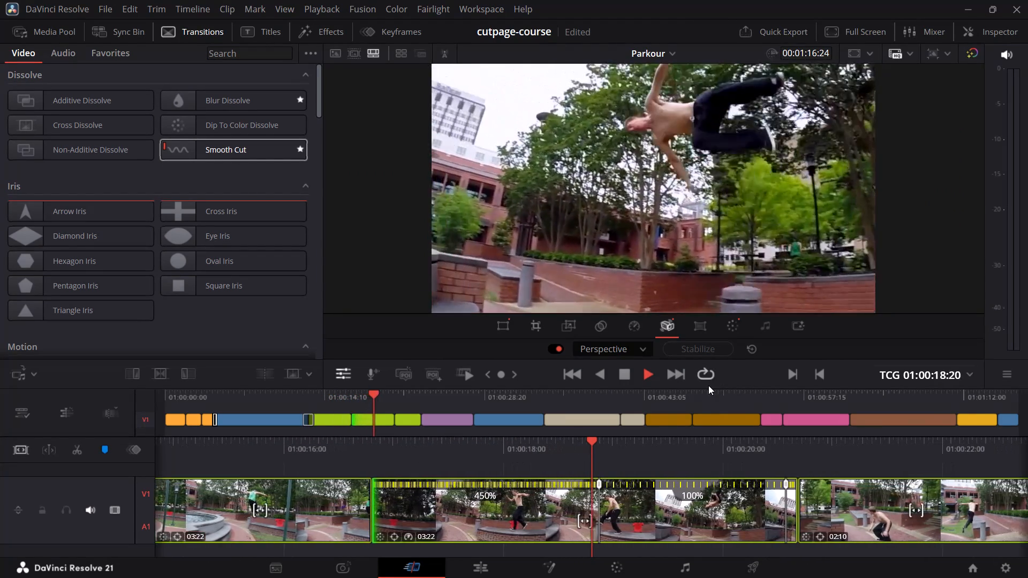
Trim one frame off the start of the speed-ramped clip to a 03:21 duration and play around the cut.
{"action": "left_click", "coordinate": [780, 373]}
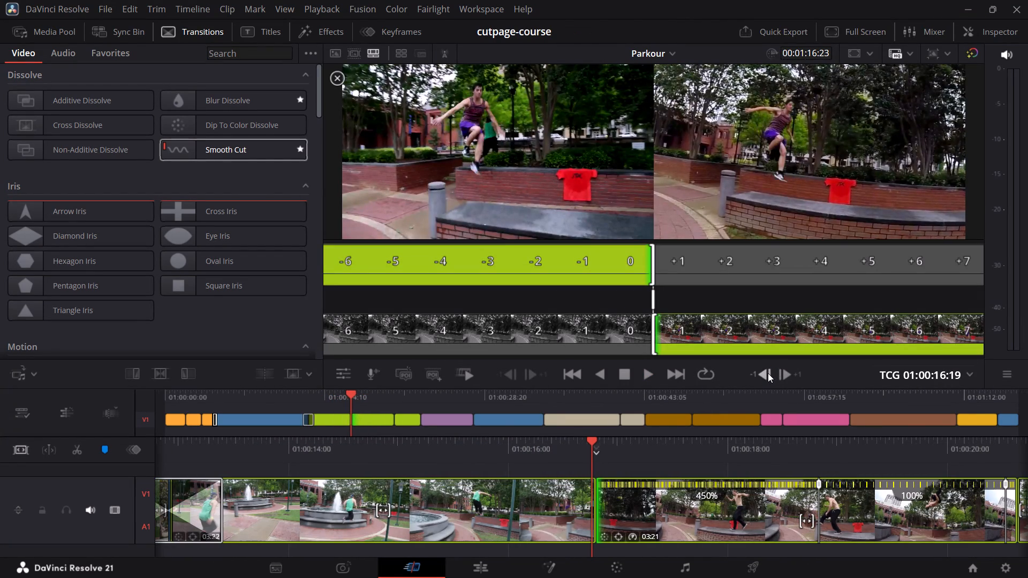
{"action": "key", "text": "slash"}
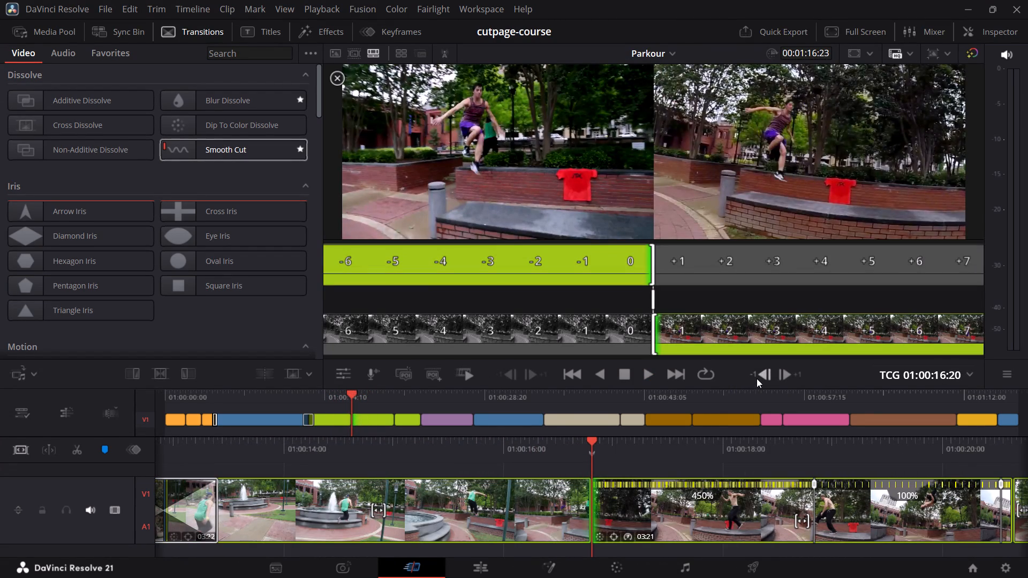
Play and scrub from the outgoing 03:22 clip into the 03:21 speed-ramped clip to check the jump's continuity.
{"action": "left_click_drag", "start_coordinate": [715, 449], "coordinate": [826, 457]}
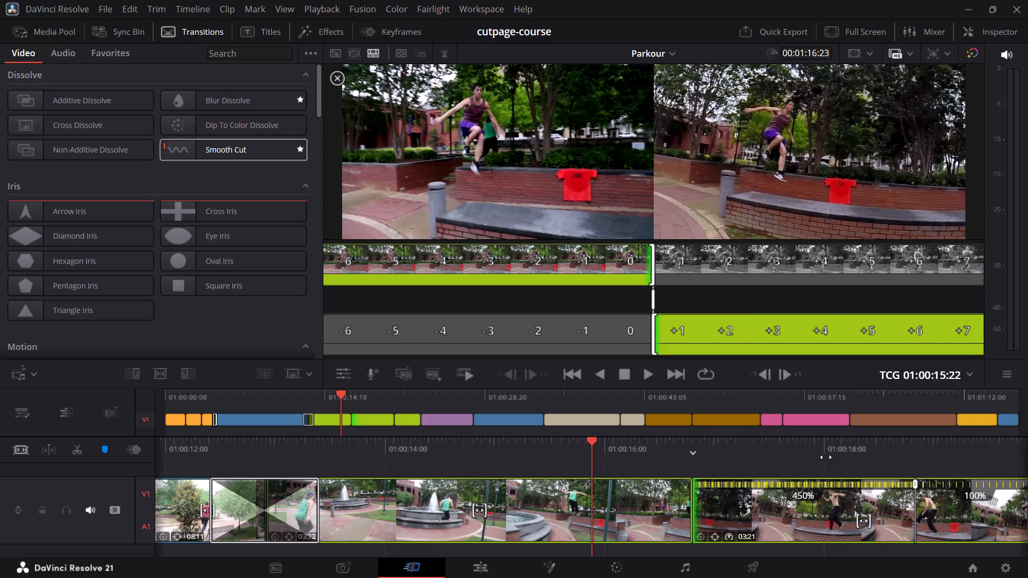
{"action": "left_click_drag", "start_coordinate": [826, 457], "coordinate": [828, 457]}
{"action": "key", "text": "space"}
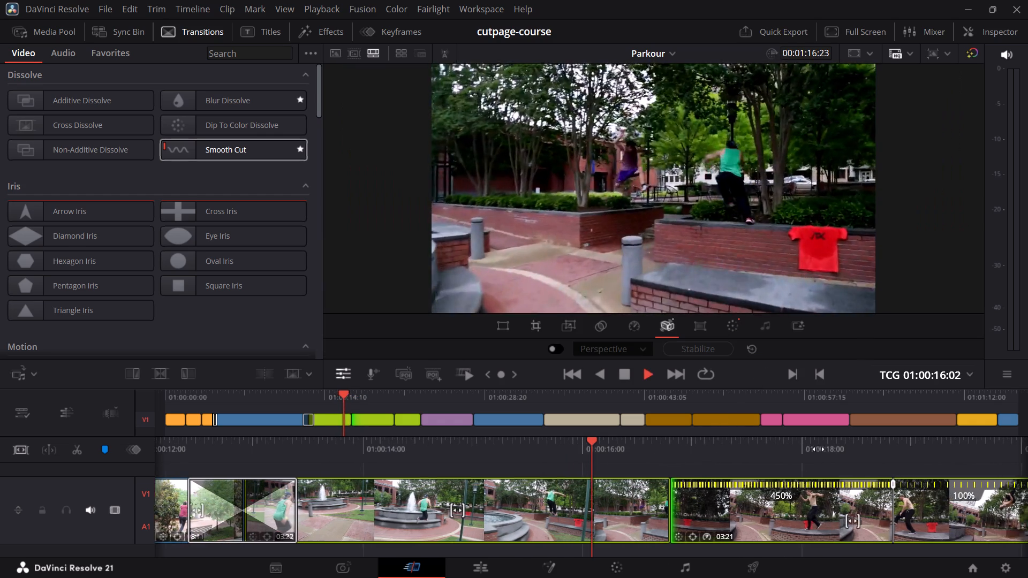
{"action": "key", "text": "space"}
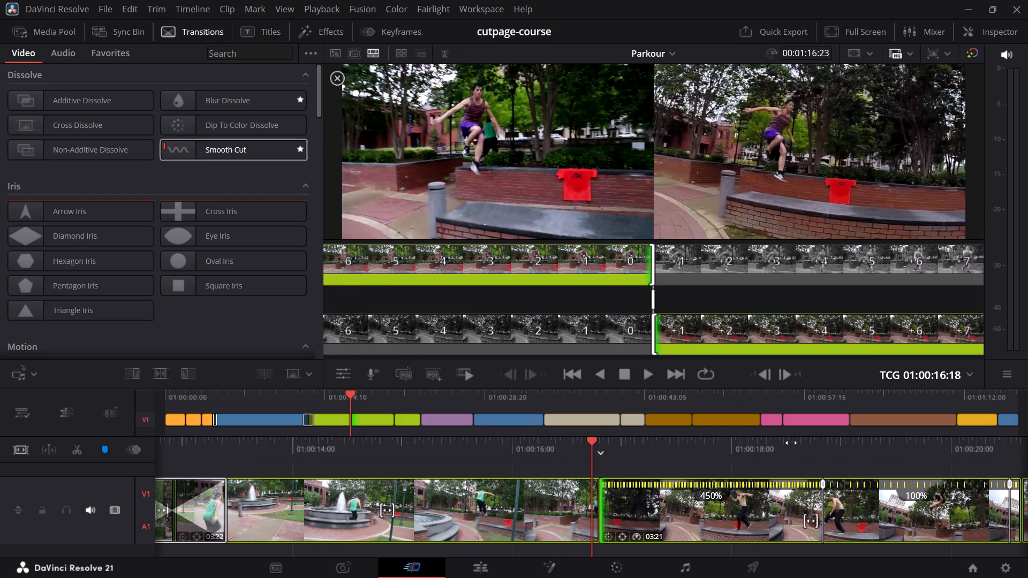
{"action": "left_click_drag", "start_coordinate": [763, 445], "coordinate": [811, 445]}
{"action": "key", "text": "Escape"}
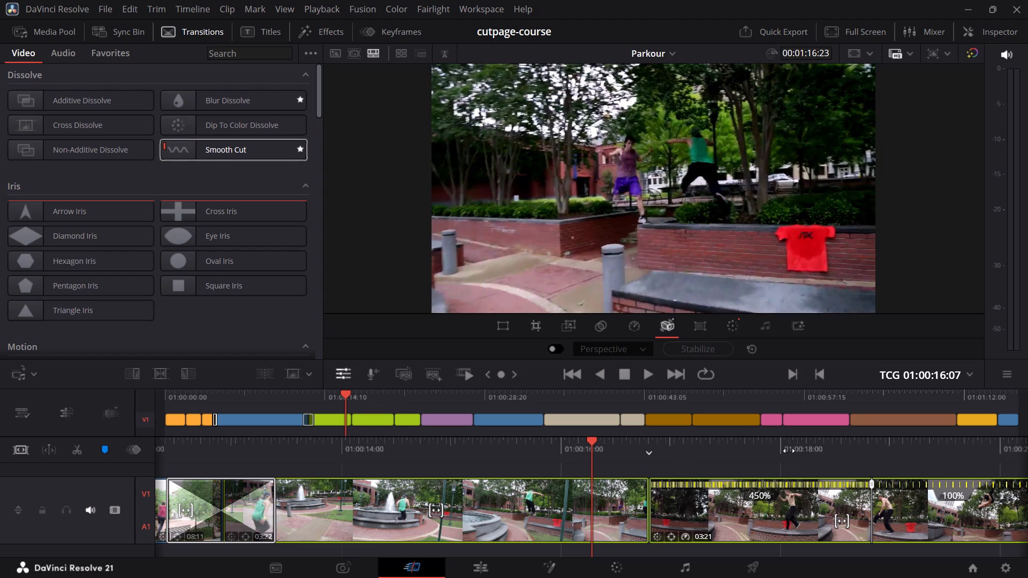
{"action": "left_click_drag", "start_coordinate": [789, 451], "coordinate": [778, 447]}
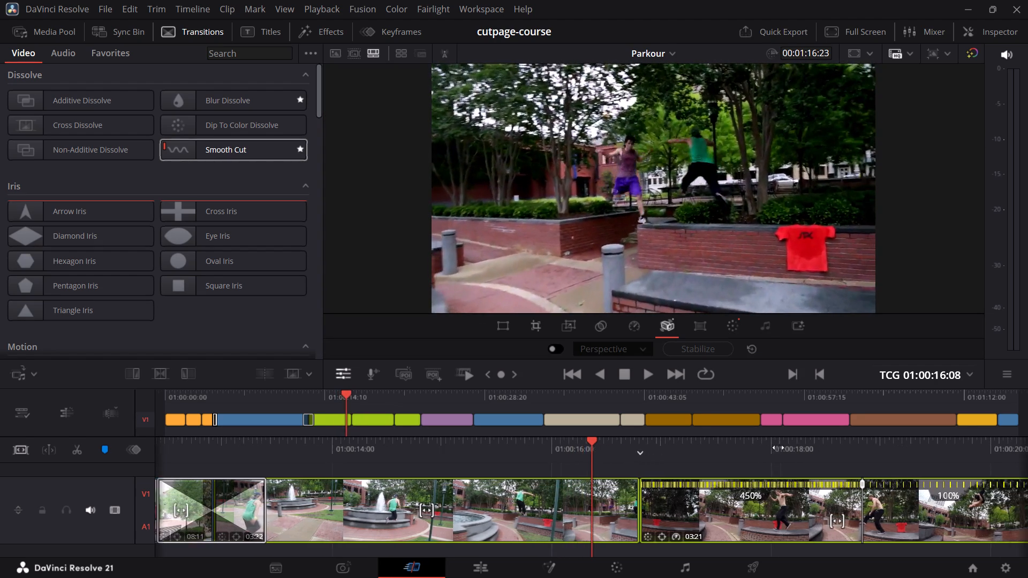
{"action": "left_click_drag", "start_coordinate": [778, 447], "coordinate": [730, 446]}
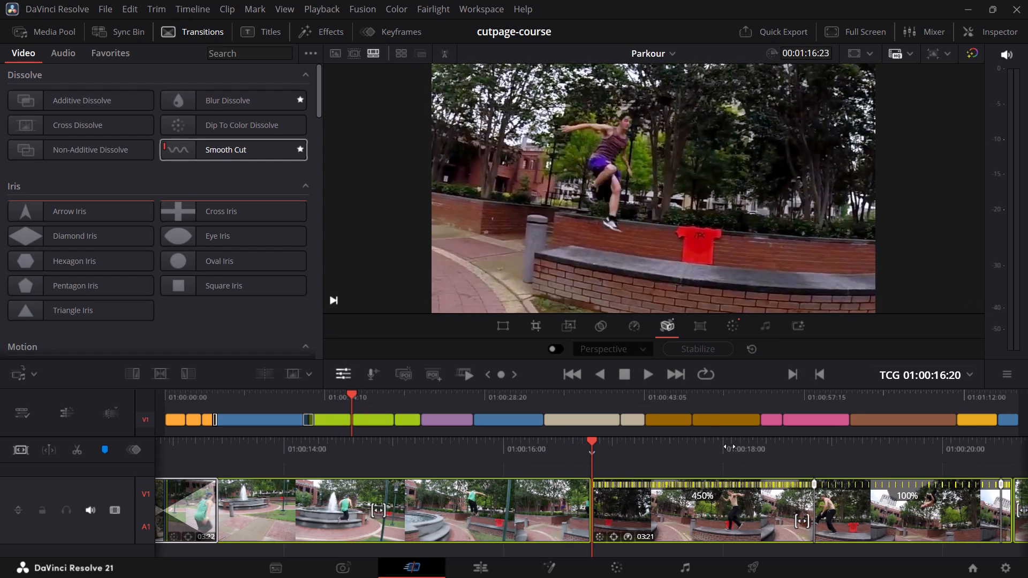
{"action": "left_click_drag", "start_coordinate": [730, 446], "coordinate": [682, 444]}
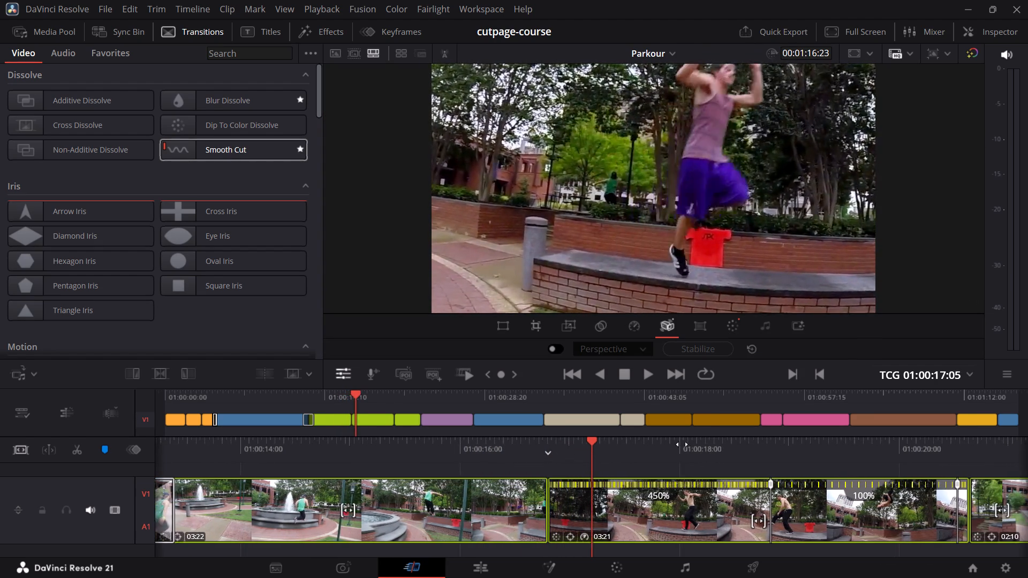
Review the frames around the cut and extend the end of the outgoing 03:22 clip to a 04:07 duration.
{"action": "left_click_drag", "start_coordinate": [682, 444], "coordinate": [660, 444]}
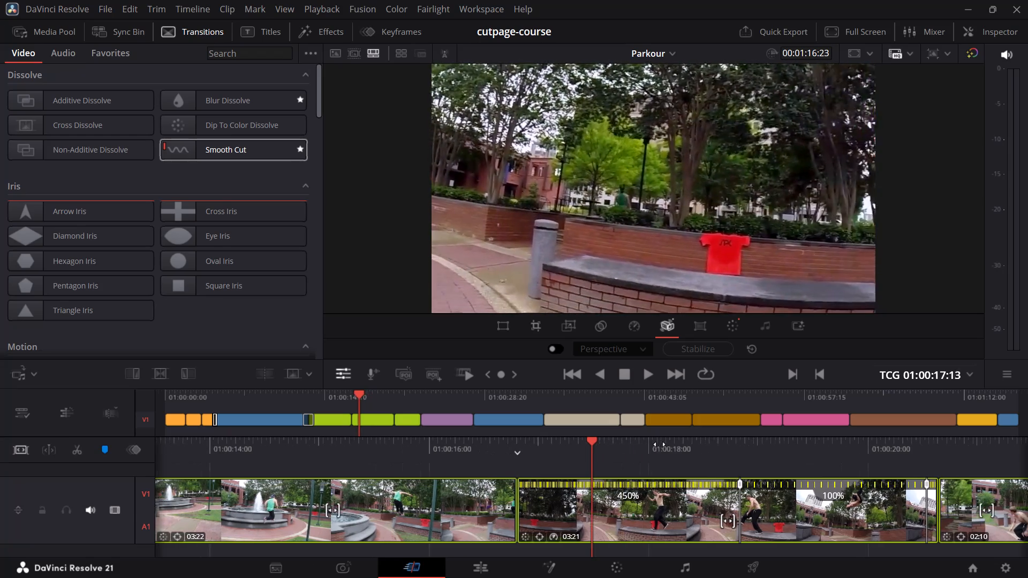
{"action": "left_click_drag", "start_coordinate": [660, 444], "coordinate": [720, 448]}
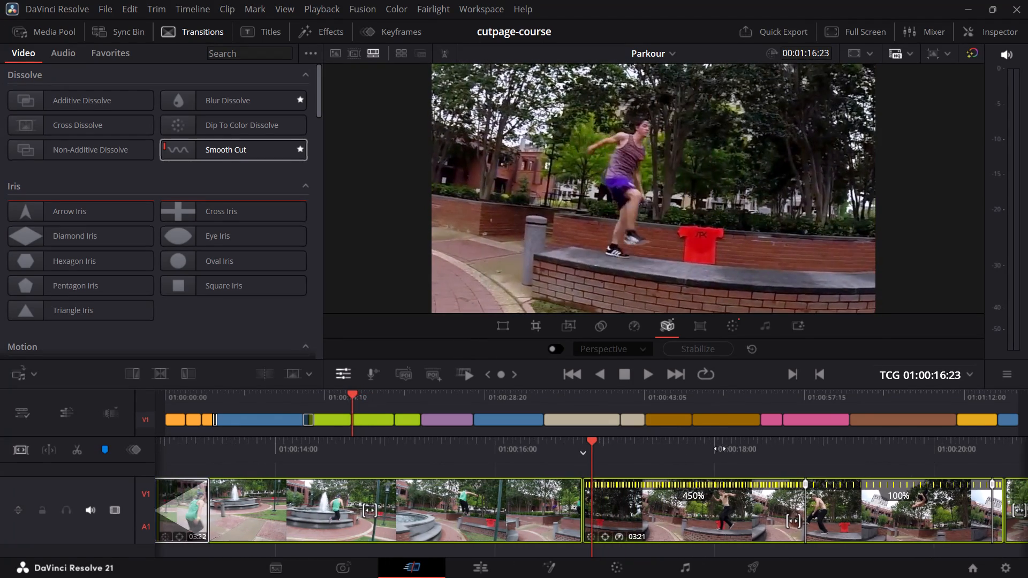
{"action": "left_click_drag", "start_coordinate": [720, 448], "coordinate": [619, 451]}
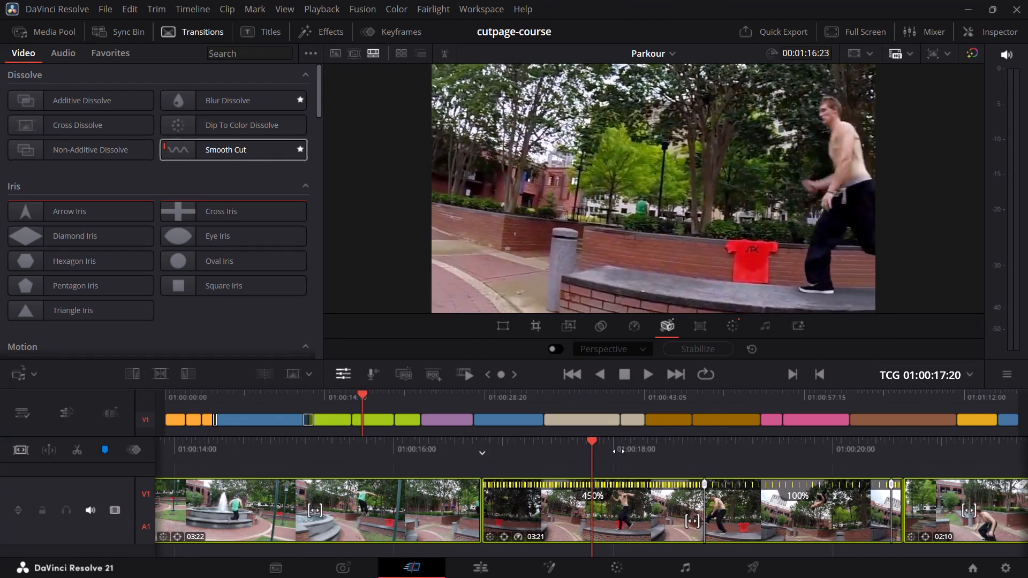
{"action": "left_click_drag", "start_coordinate": [619, 451], "coordinate": [733, 452]}
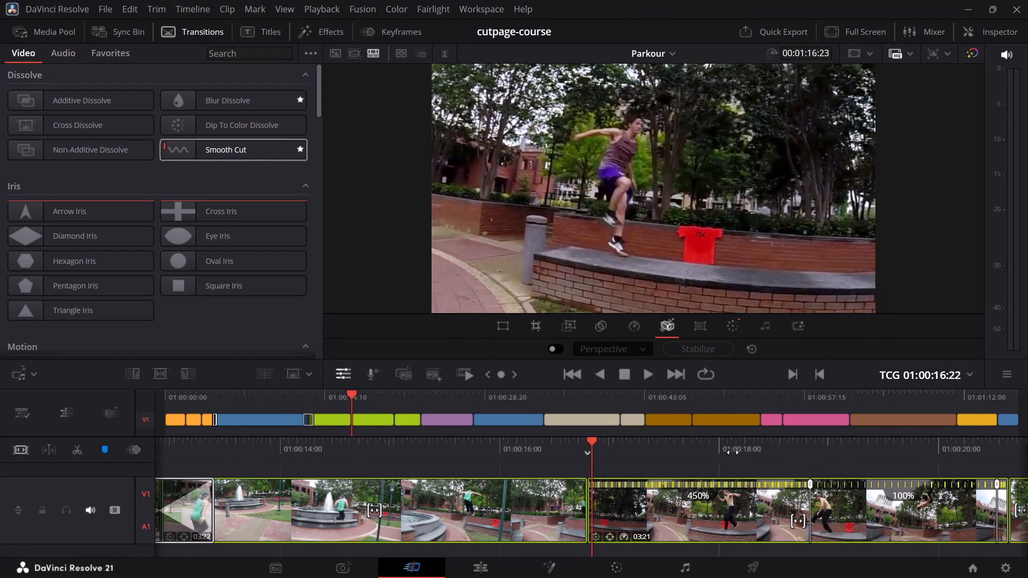
{"action": "left_click_drag", "start_coordinate": [733, 452], "coordinate": [734, 453]}
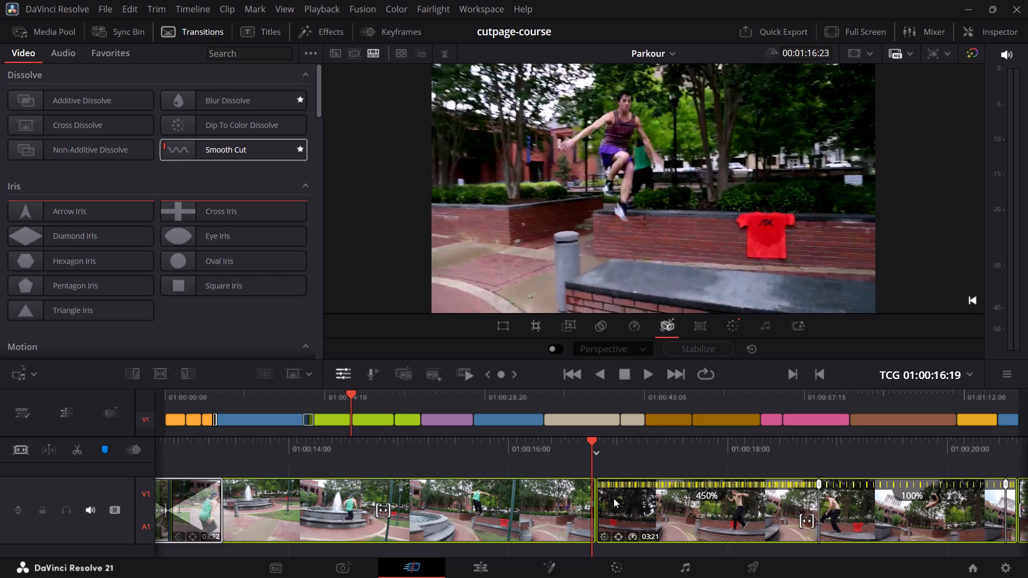
{"action": "left_click_drag", "start_coordinate": [589, 498], "coordinate": [636, 497]}
Compare the jump on both sides of the cut and trim the start of the speed-ramped clip to a 03:09 duration.
{"action": "left_click_drag", "start_coordinate": [788, 445], "coordinate": [729, 449]}
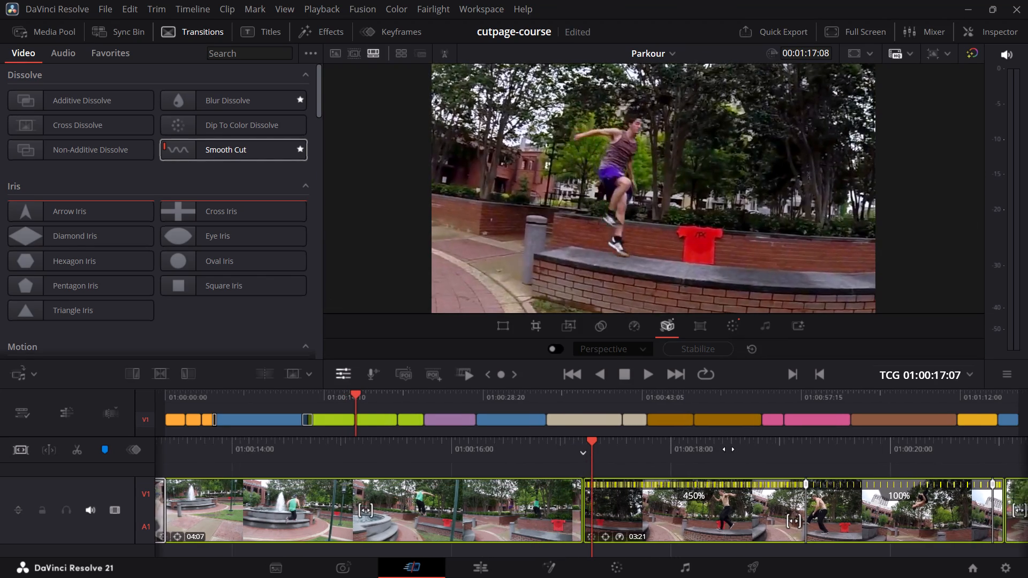
{"action": "left_click_drag", "start_coordinate": [729, 449], "coordinate": [779, 447]}
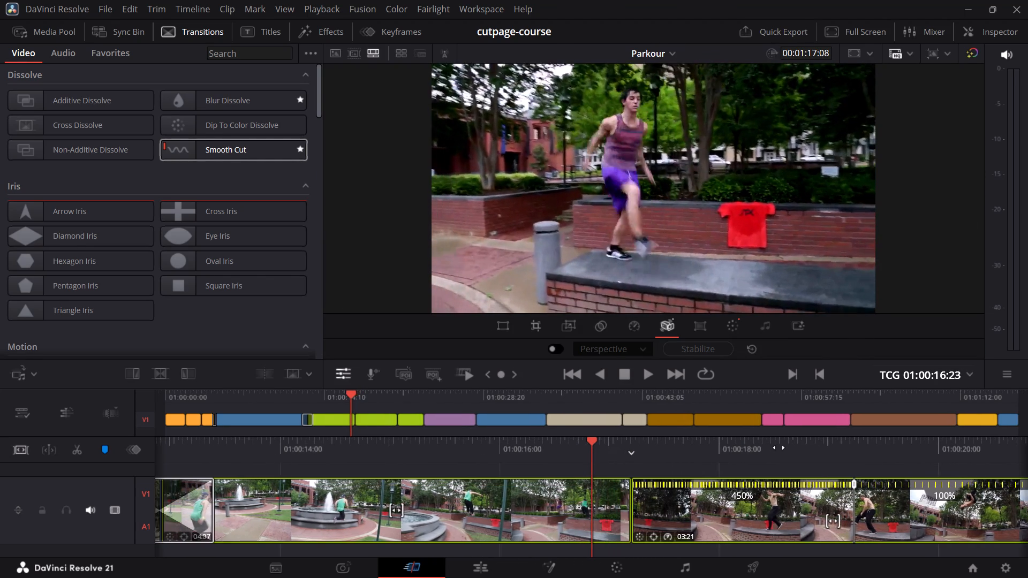
{"action": "left_click_drag", "start_coordinate": [779, 447], "coordinate": [844, 446]}
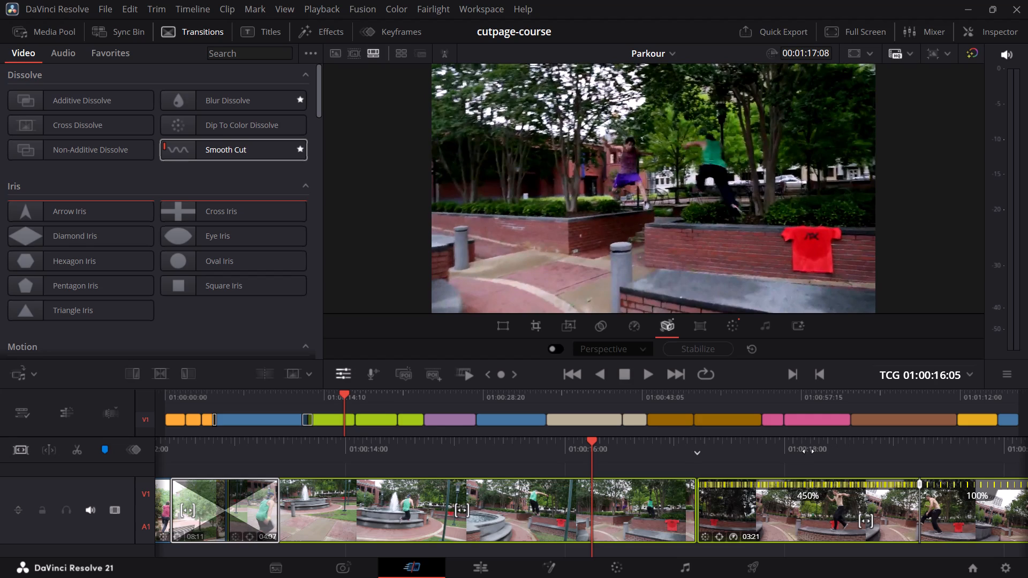
{"action": "left_click_drag", "start_coordinate": [797, 447], "coordinate": [783, 447]}
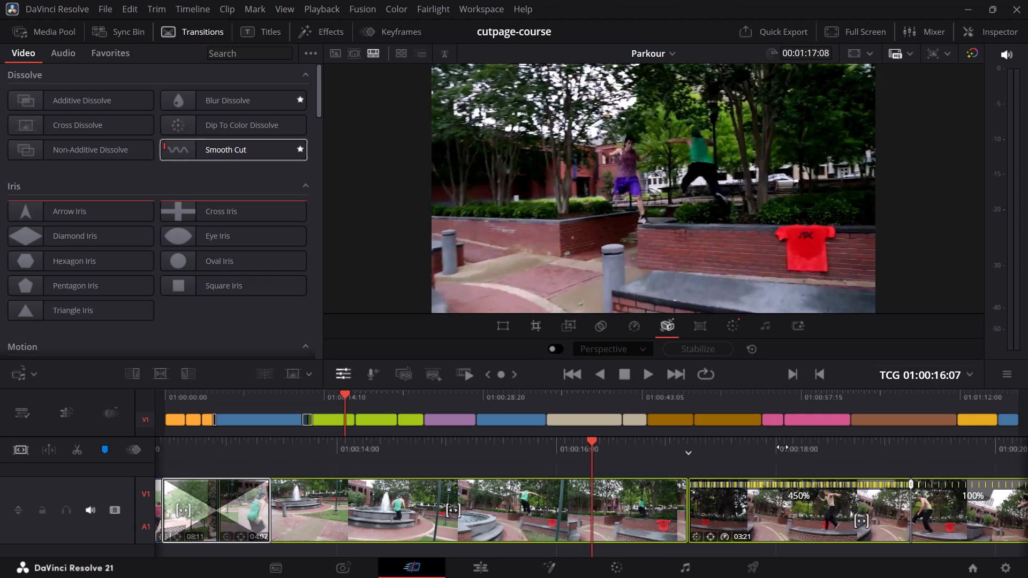
{"action": "left_click_drag", "start_coordinate": [783, 447], "coordinate": [702, 447]}
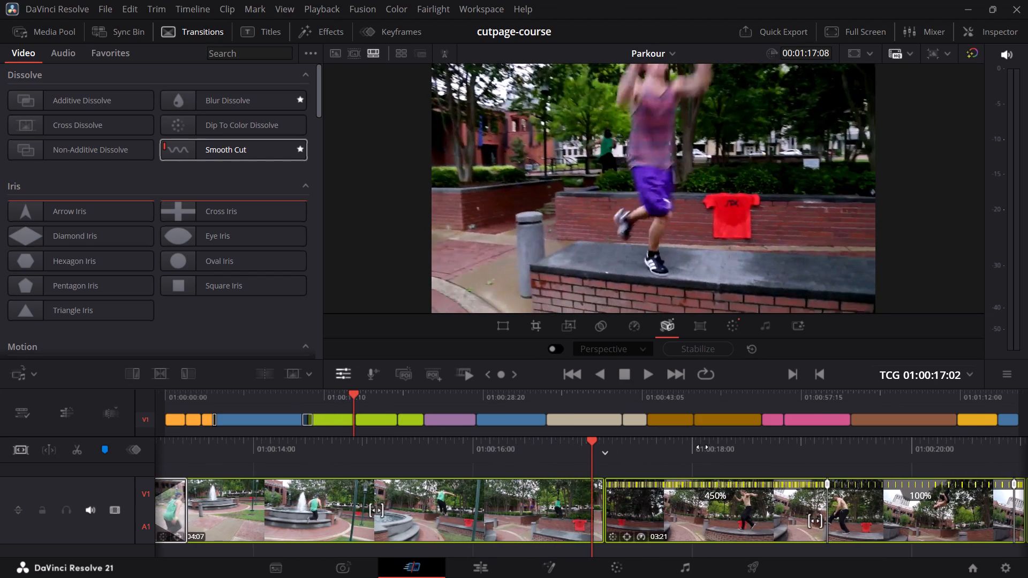
{"action": "left_click_drag", "start_coordinate": [702, 447], "coordinate": [701, 447]}
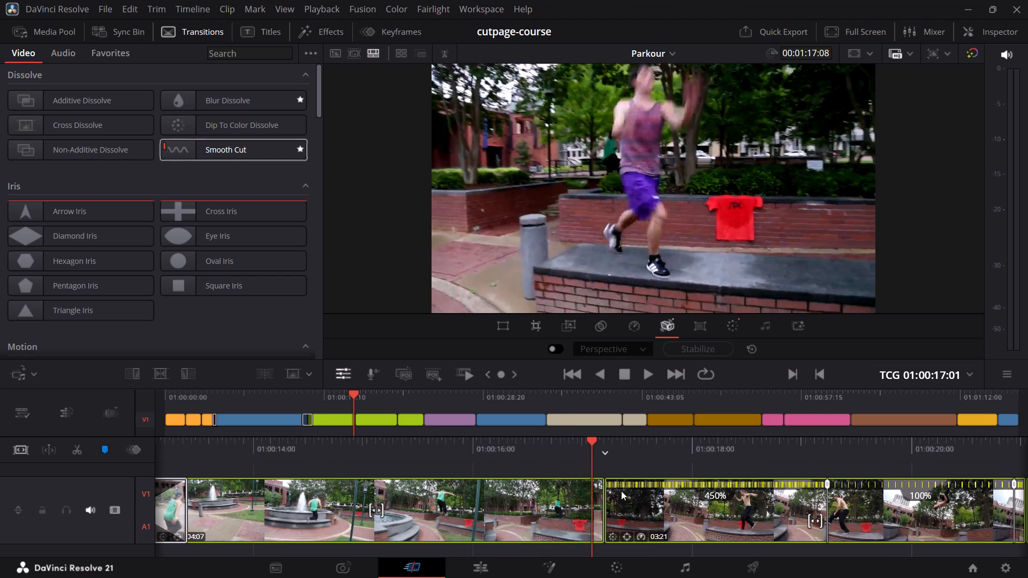
{"action": "left_click_drag", "start_coordinate": [610, 496], "coordinate": [671, 496]}
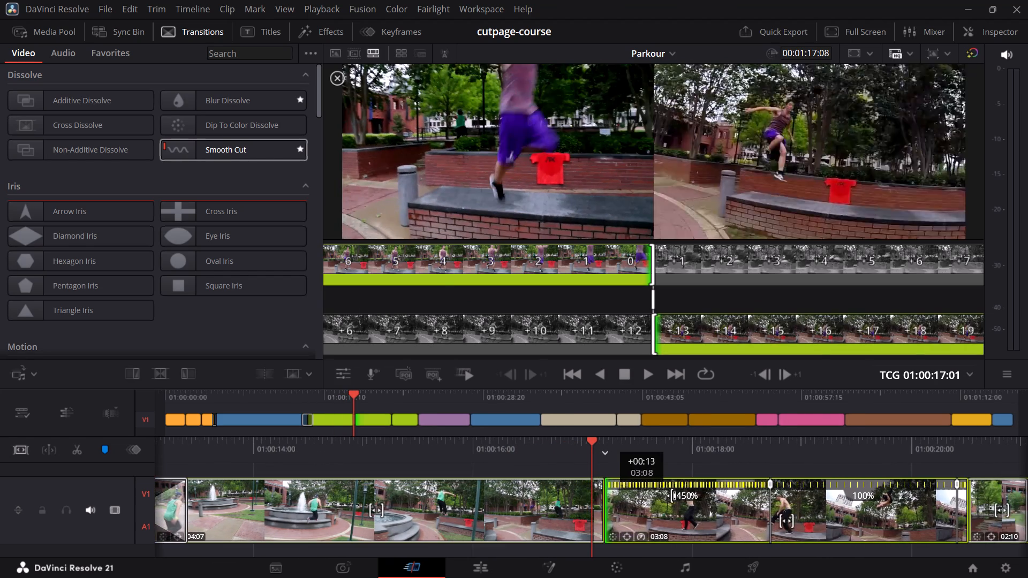
{"action": "left_click_drag", "start_coordinate": [671, 496], "coordinate": [721, 496]}
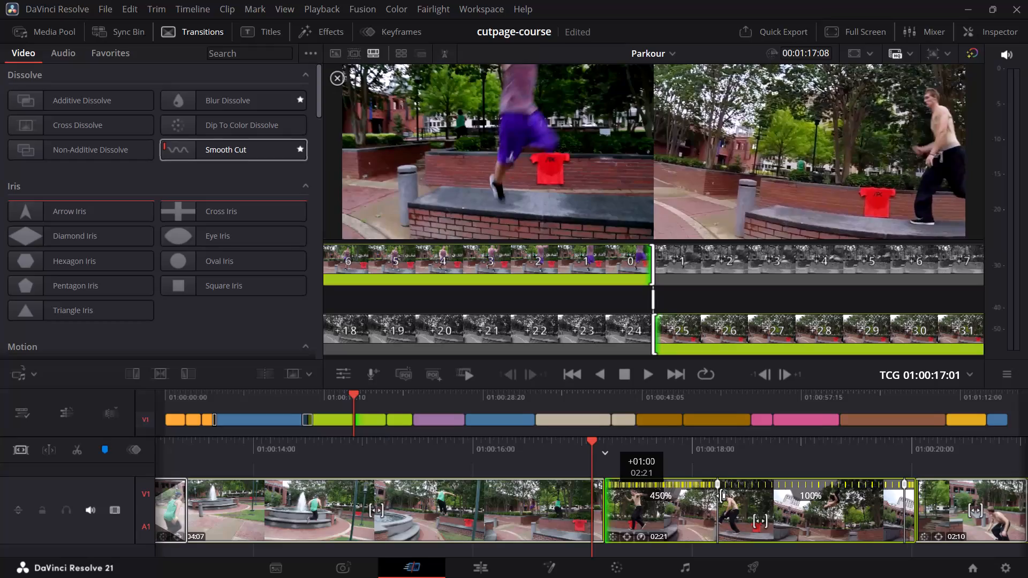
{"action": "left_click_drag", "start_coordinate": [721, 496], "coordinate": [667, 482]}
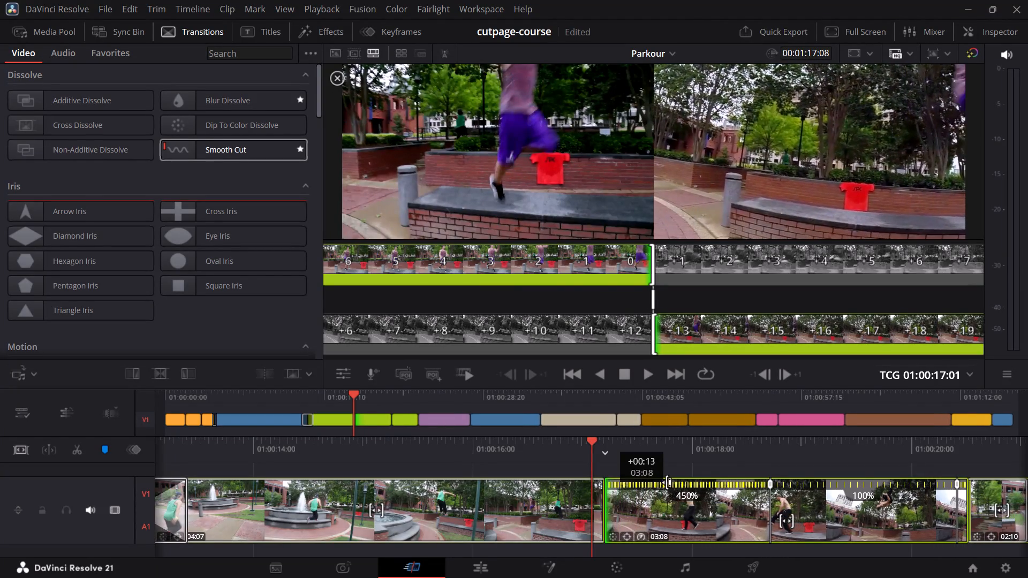
{"action": "left_click_drag", "start_coordinate": [667, 482], "coordinate": [664, 481]}
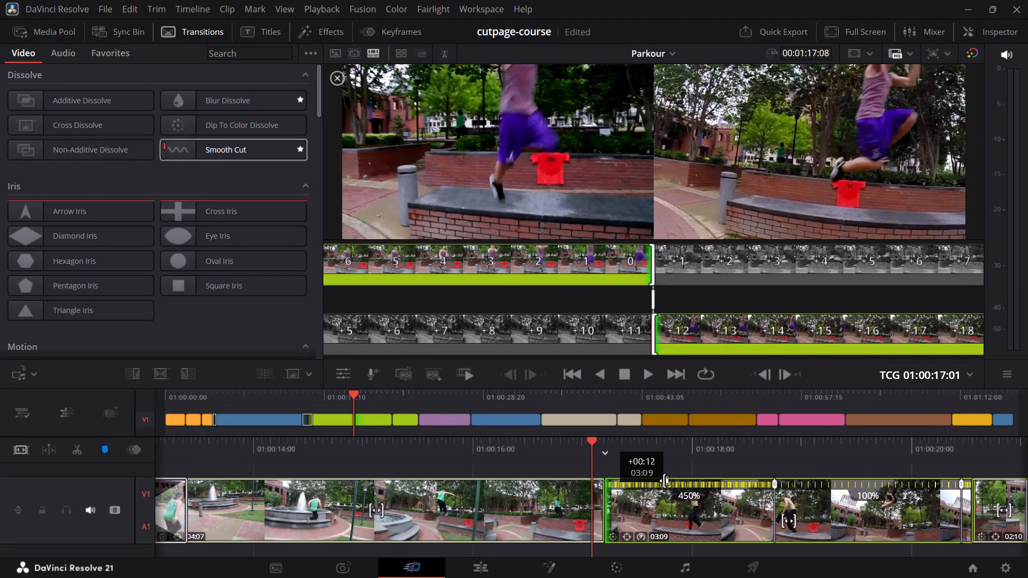
{"action": "left_click_drag", "start_coordinate": [664, 481], "coordinate": [666, 481]}
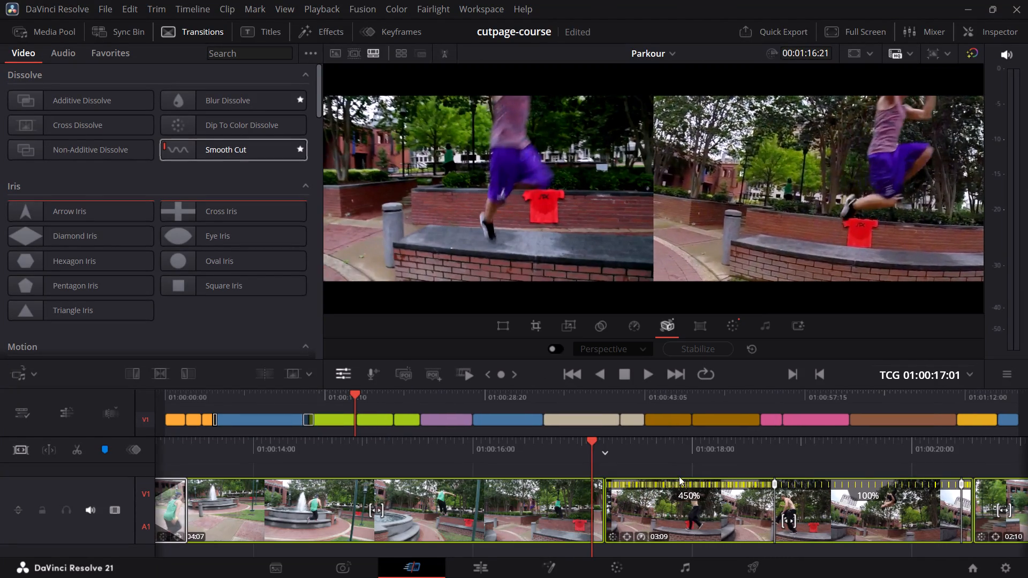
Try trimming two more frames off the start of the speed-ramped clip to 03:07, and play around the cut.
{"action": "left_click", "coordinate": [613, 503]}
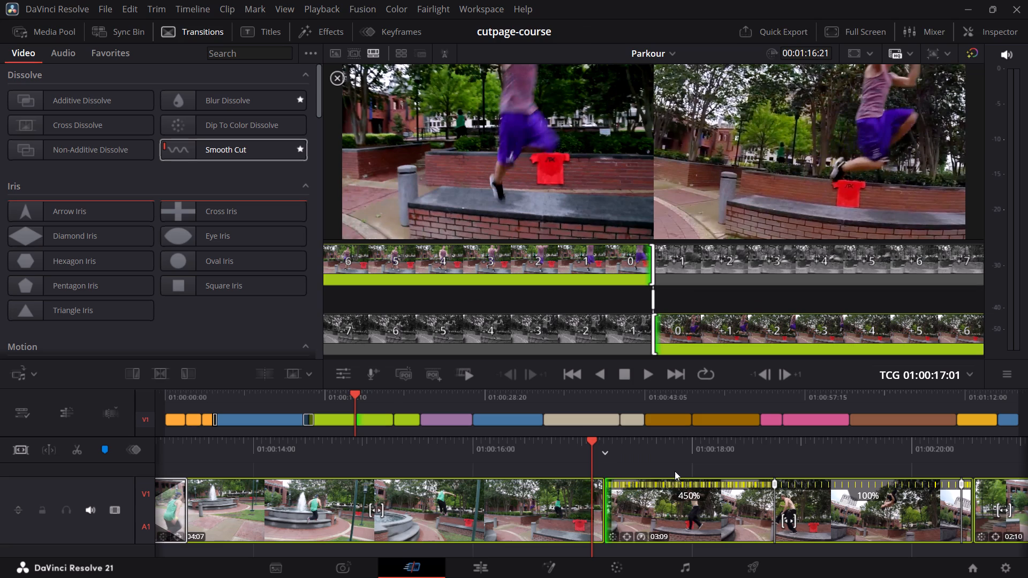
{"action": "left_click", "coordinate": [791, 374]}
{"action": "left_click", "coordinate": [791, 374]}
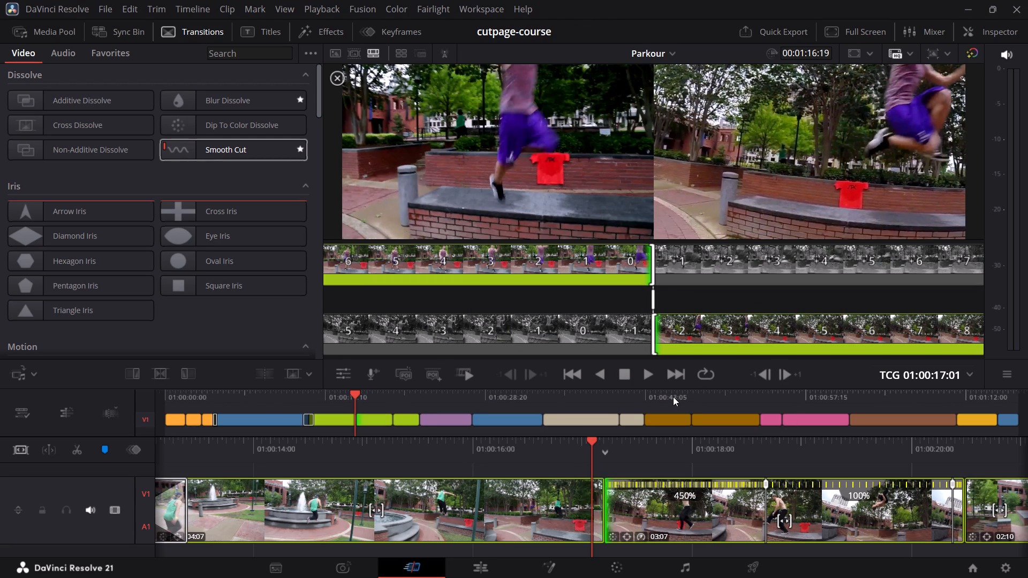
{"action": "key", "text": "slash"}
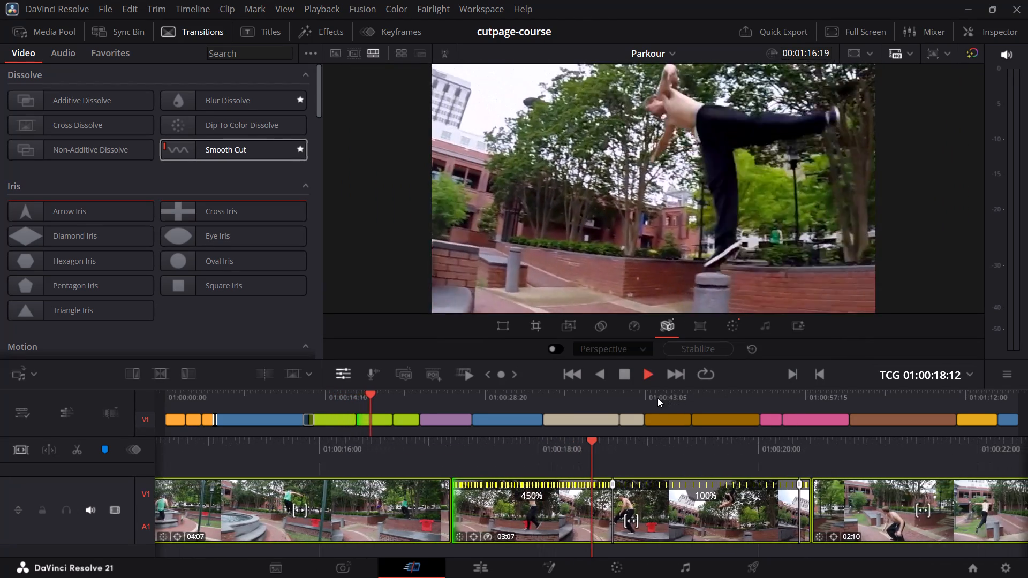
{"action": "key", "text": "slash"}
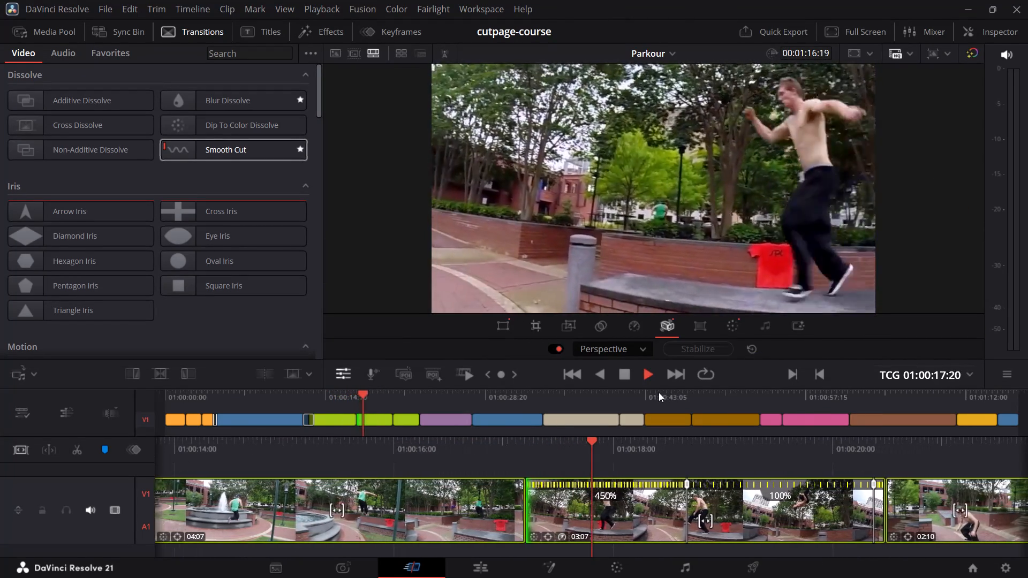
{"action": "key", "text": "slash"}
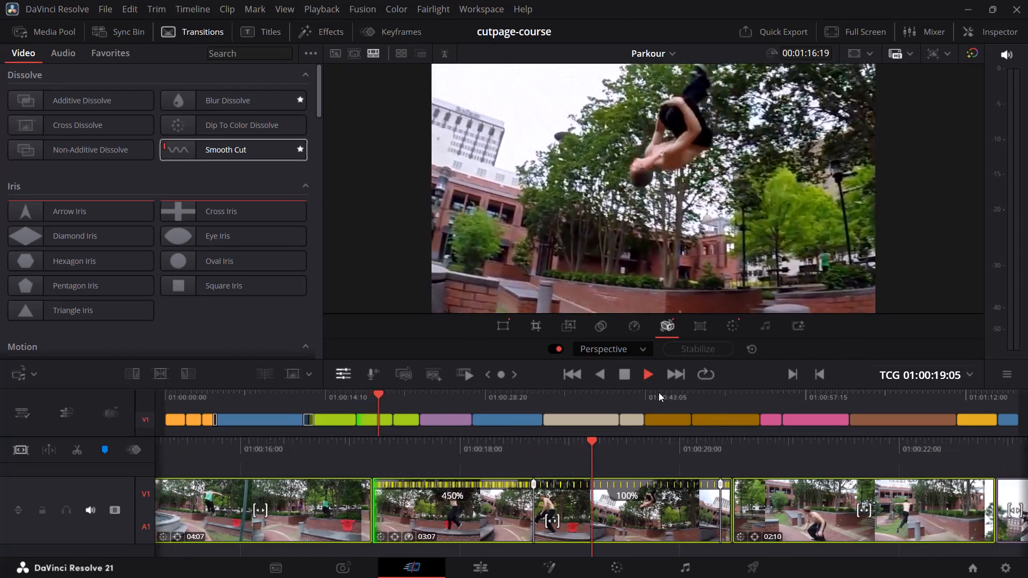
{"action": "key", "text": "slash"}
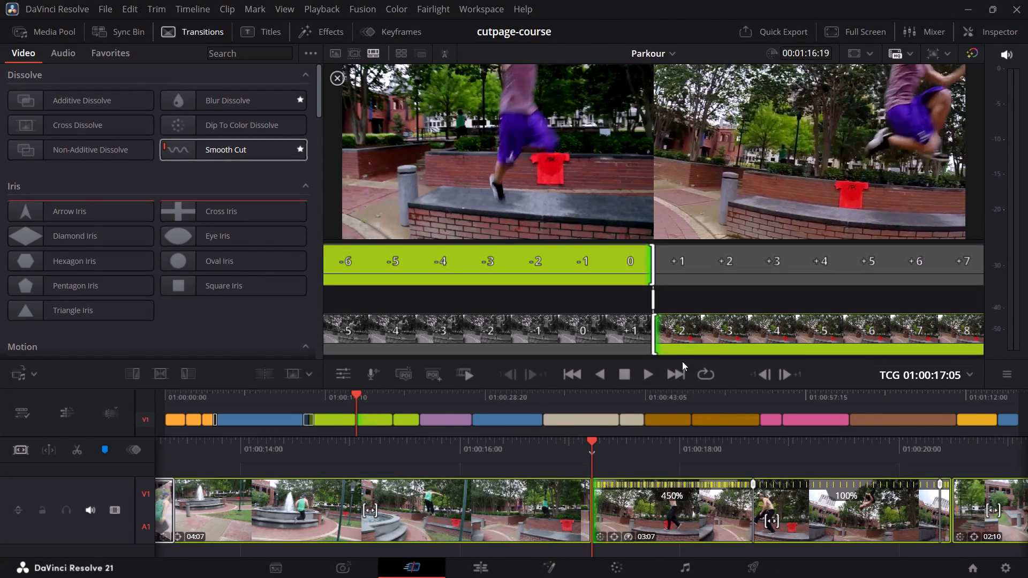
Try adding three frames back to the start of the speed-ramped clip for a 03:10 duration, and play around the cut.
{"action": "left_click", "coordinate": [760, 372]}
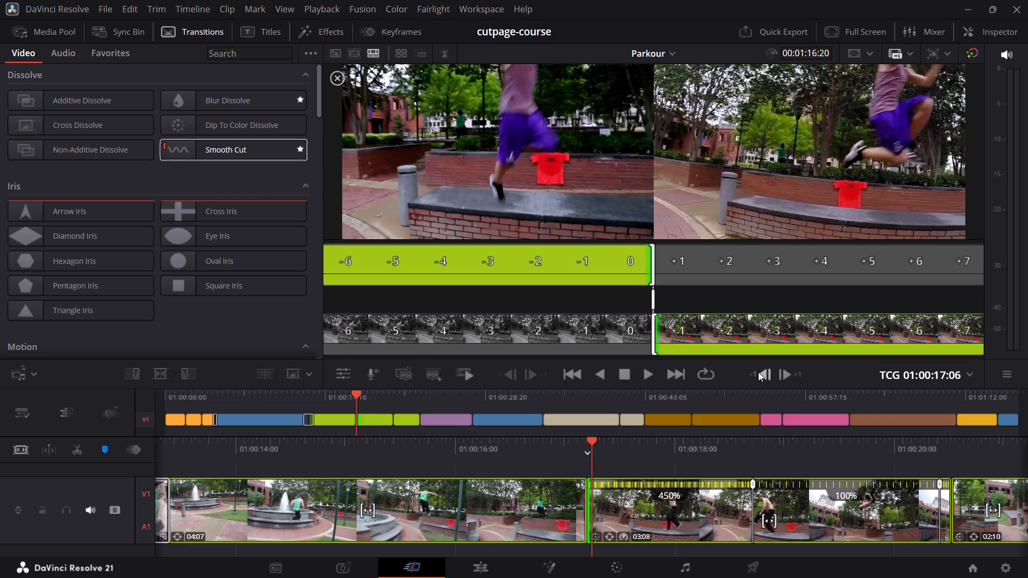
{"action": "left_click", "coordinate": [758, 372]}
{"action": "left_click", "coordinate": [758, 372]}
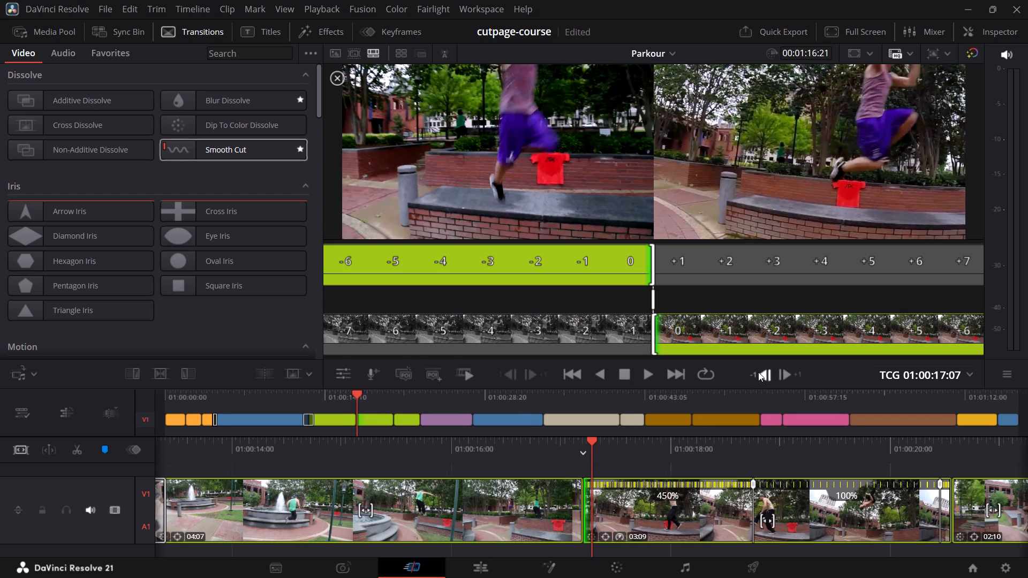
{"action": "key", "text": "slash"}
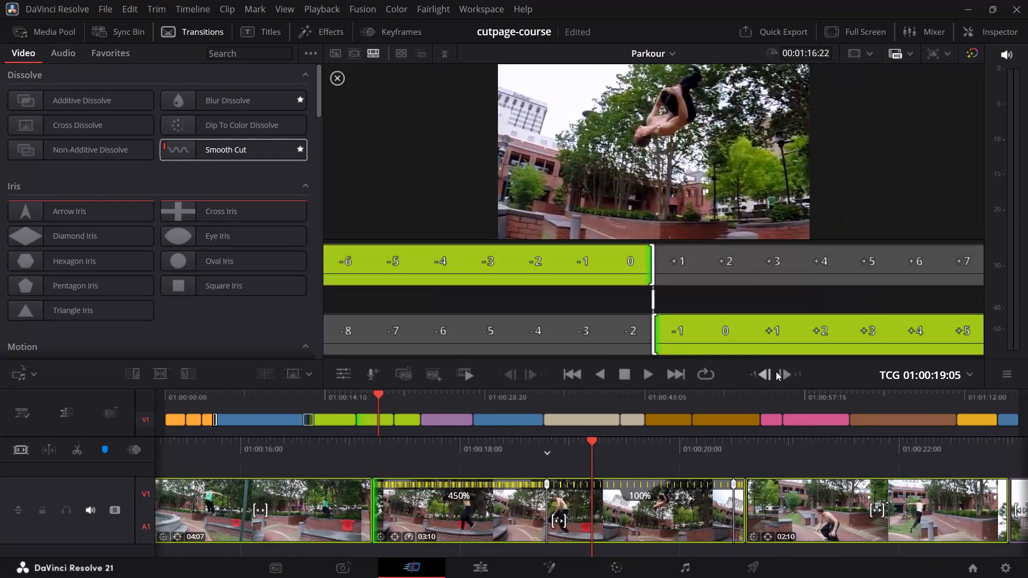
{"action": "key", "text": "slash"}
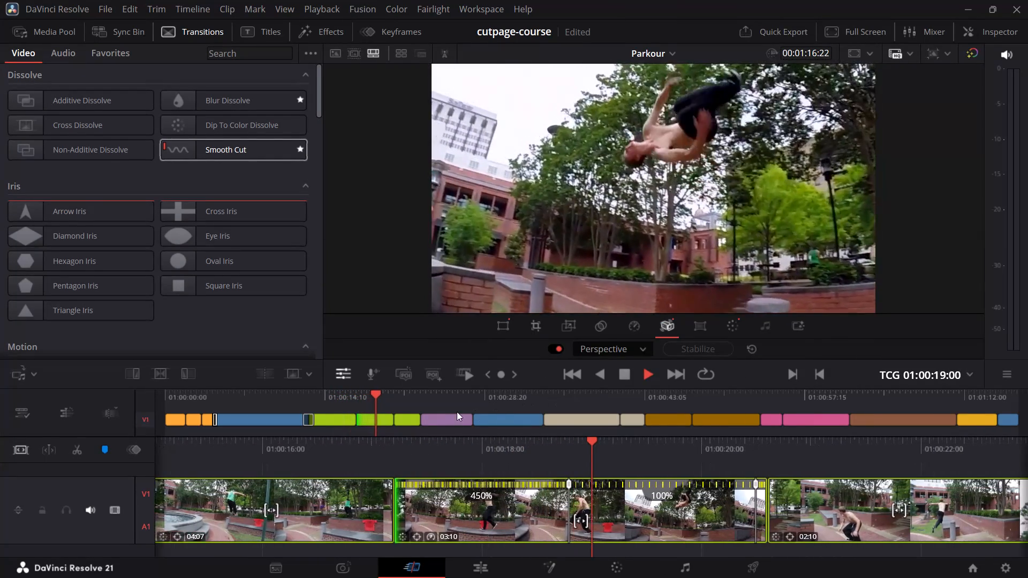
Play and scrub from the 04:07 clip into the 03:10 speed-ramped clip to check the jump's continuity.
{"action": "left_click_drag", "start_coordinate": [640, 450], "coordinate": [874, 459]}
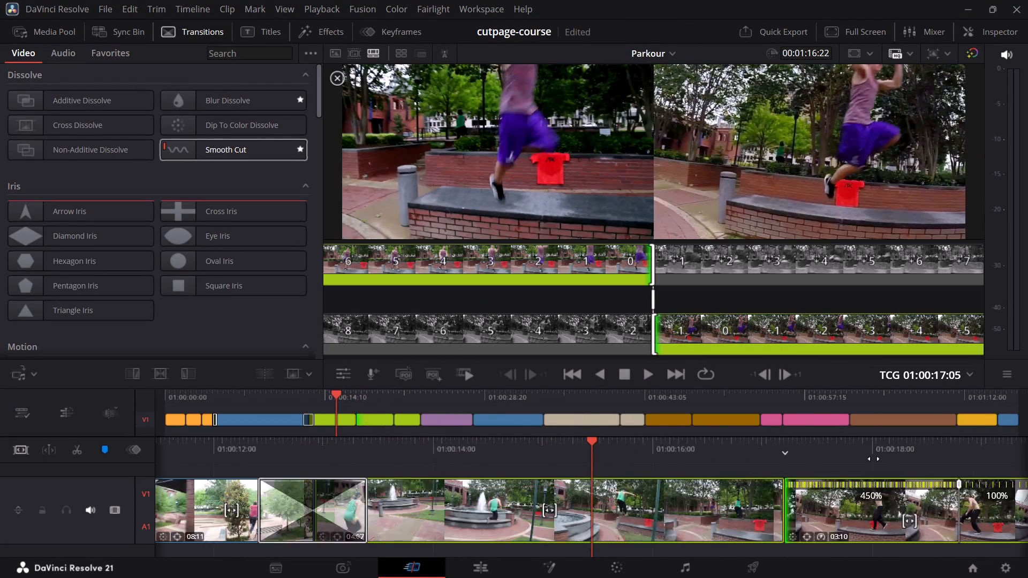
{"action": "left_click_drag", "start_coordinate": [874, 459], "coordinate": [881, 459]}
{"action": "key", "text": "space"}
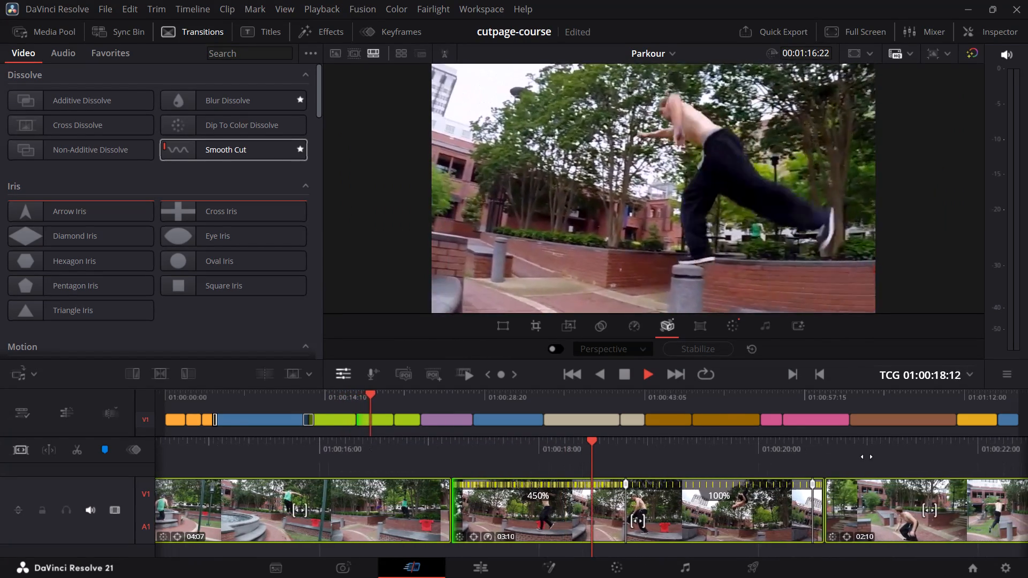
{"action": "left_click_drag", "start_coordinate": [743, 447], "coordinate": [881, 452]}
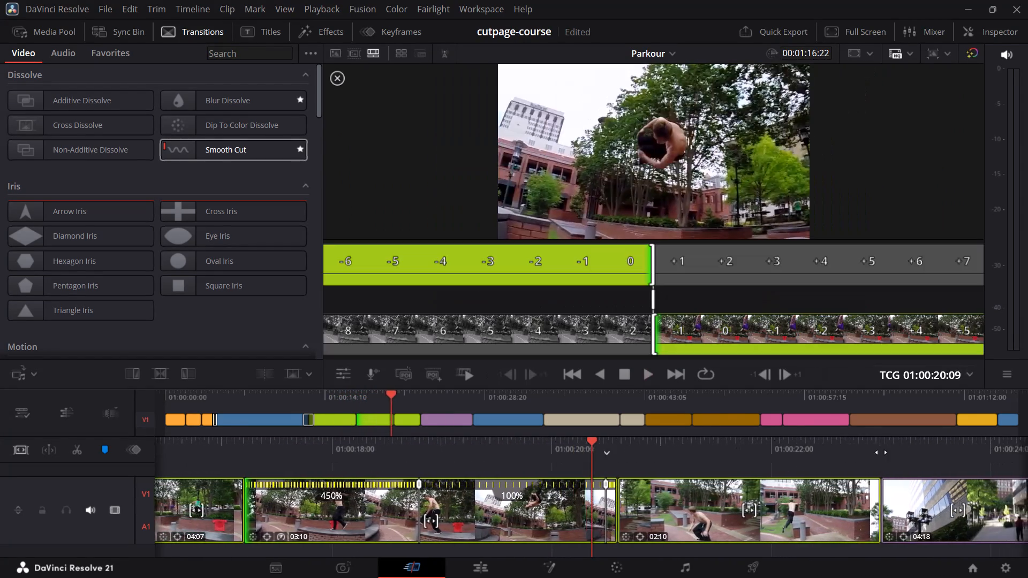
{"action": "left_click_drag", "start_coordinate": [881, 452], "coordinate": [1016, 456]}
{"action": "left_click_drag", "start_coordinate": [709, 448], "coordinate": [1027, 448]}
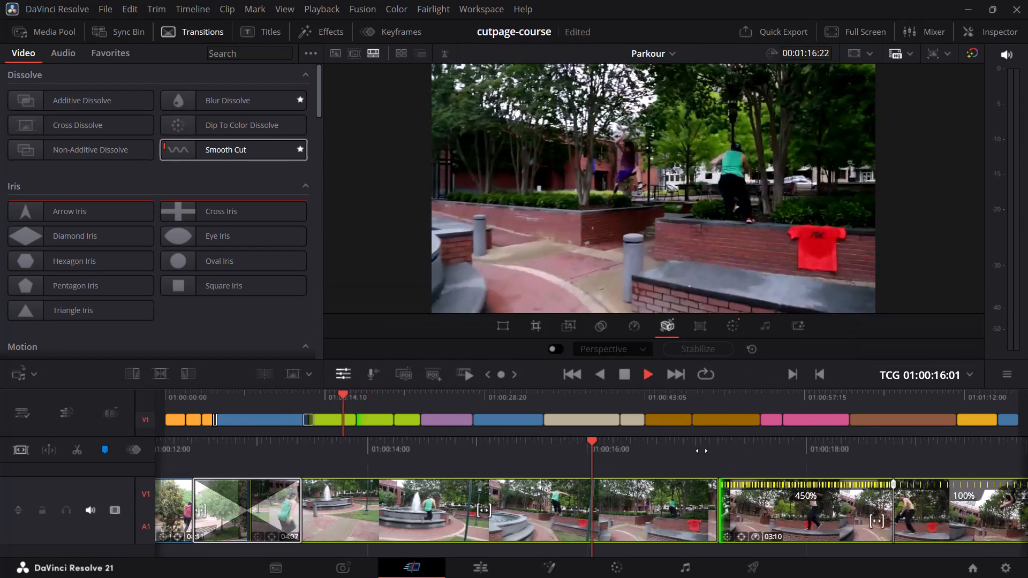
{"action": "left_click_drag", "start_coordinate": [700, 448], "coordinate": [902, 448]}
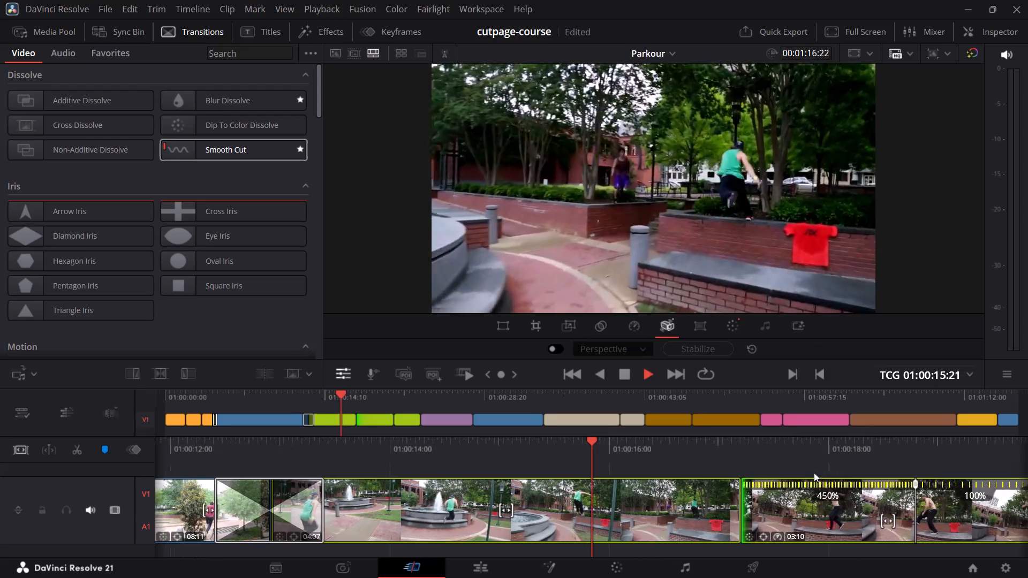
{"action": "key", "text": "space"}
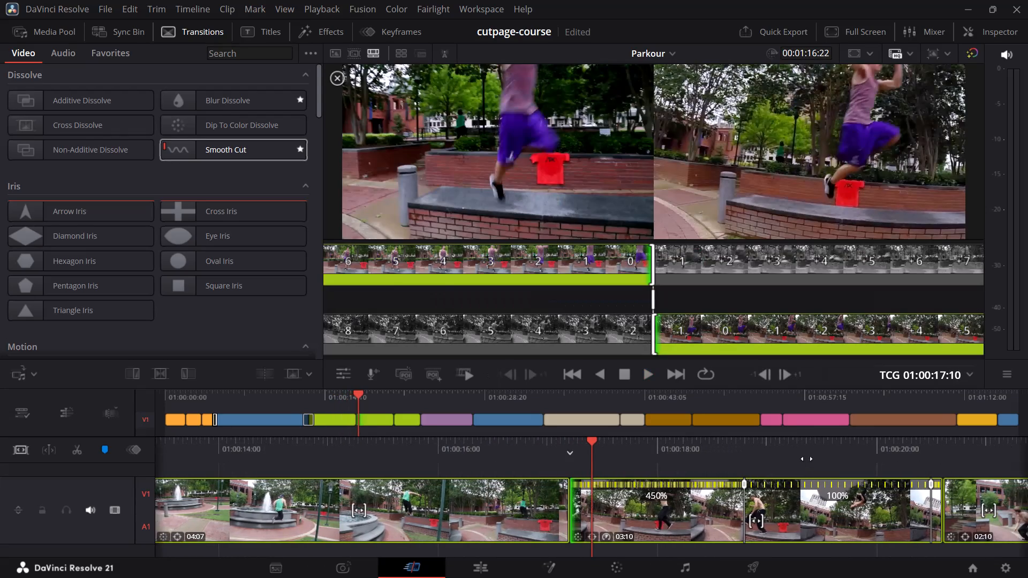
{"action": "left_click_drag", "start_coordinate": [772, 457], "coordinate": [823, 458]}
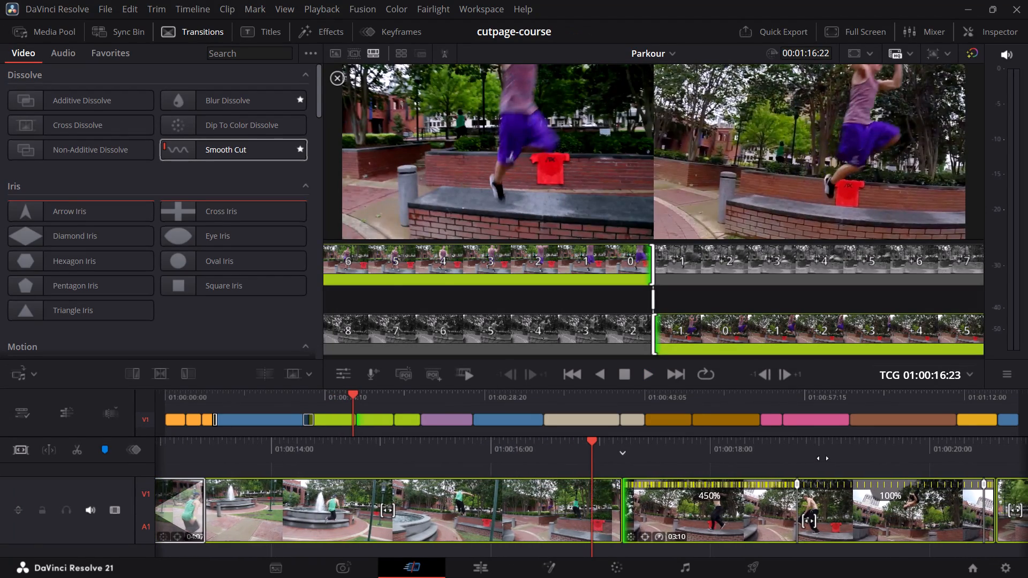
{"action": "left_click_drag", "start_coordinate": [823, 458], "coordinate": [812, 455]}
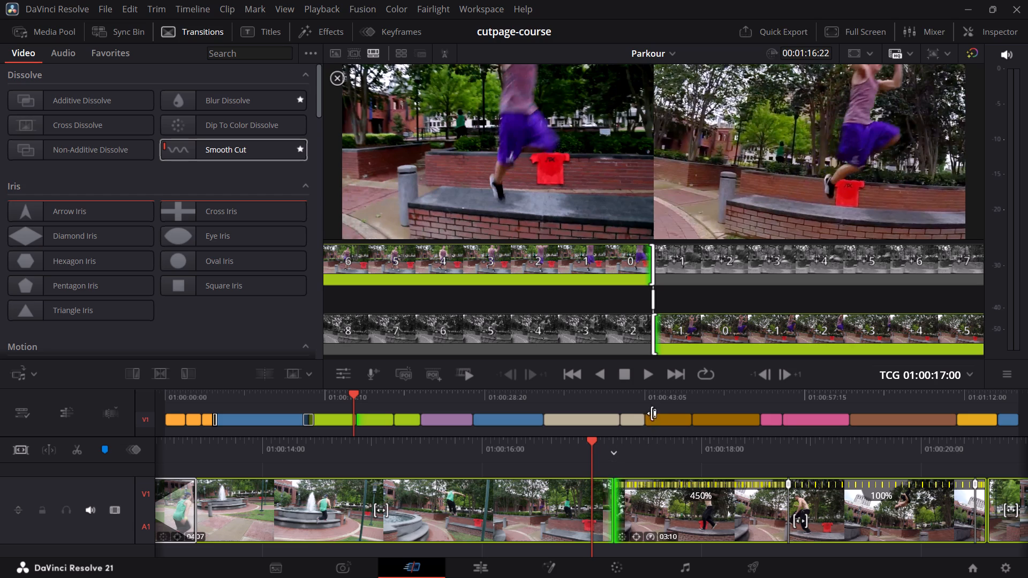
Trim one frame off the start of the speed-ramped clip to a 03:09 duration.
{"action": "left_click", "coordinate": [787, 376]}
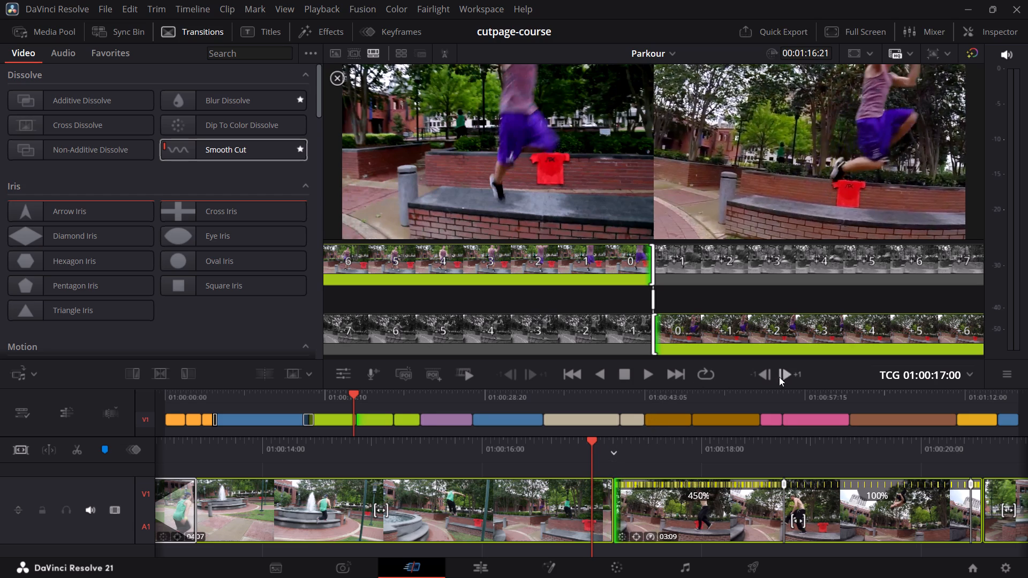
Scrub and play from the 04:07 clip through the 03:09 speed-ramped clip to check the jump's continuity.
{"action": "left_click_drag", "start_coordinate": [725, 448], "coordinate": [726, 448]}
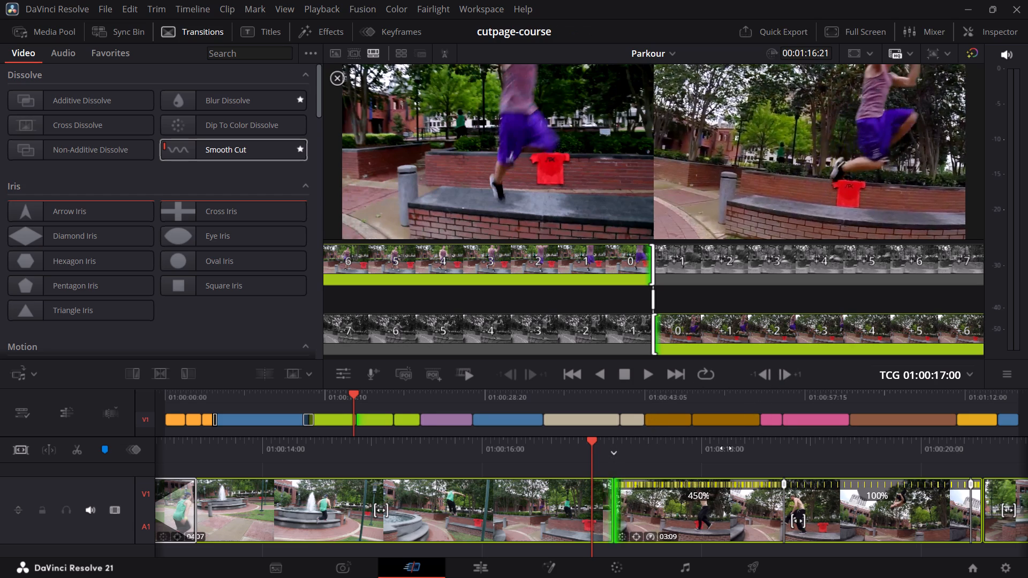
{"action": "left_click_drag", "start_coordinate": [726, 448], "coordinate": [793, 449]}
{"action": "key", "text": "space"}
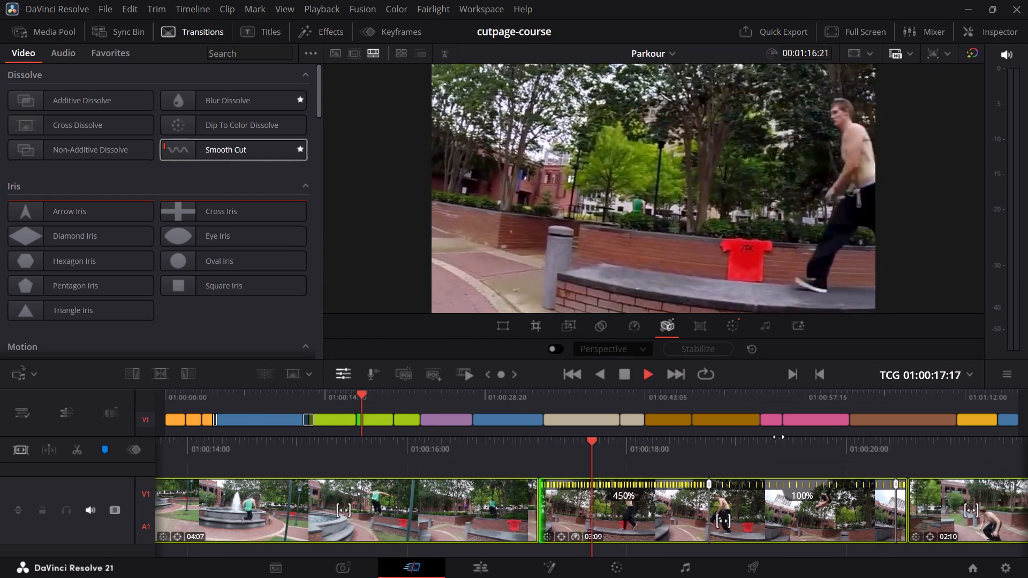
{"action": "left_click_drag", "start_coordinate": [740, 447], "coordinate": [947, 453]}
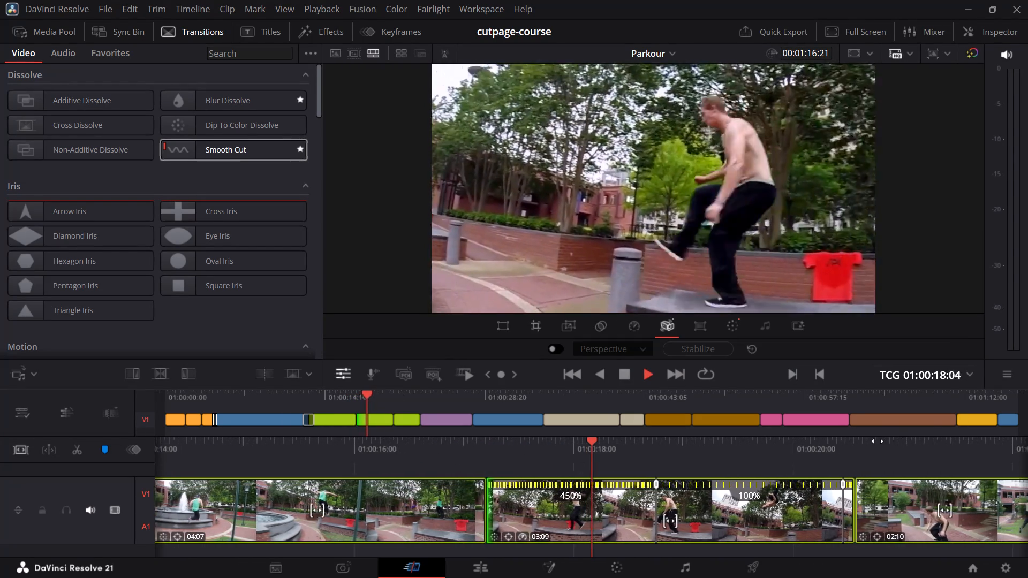
{"action": "left_click", "coordinate": [349, 402]}
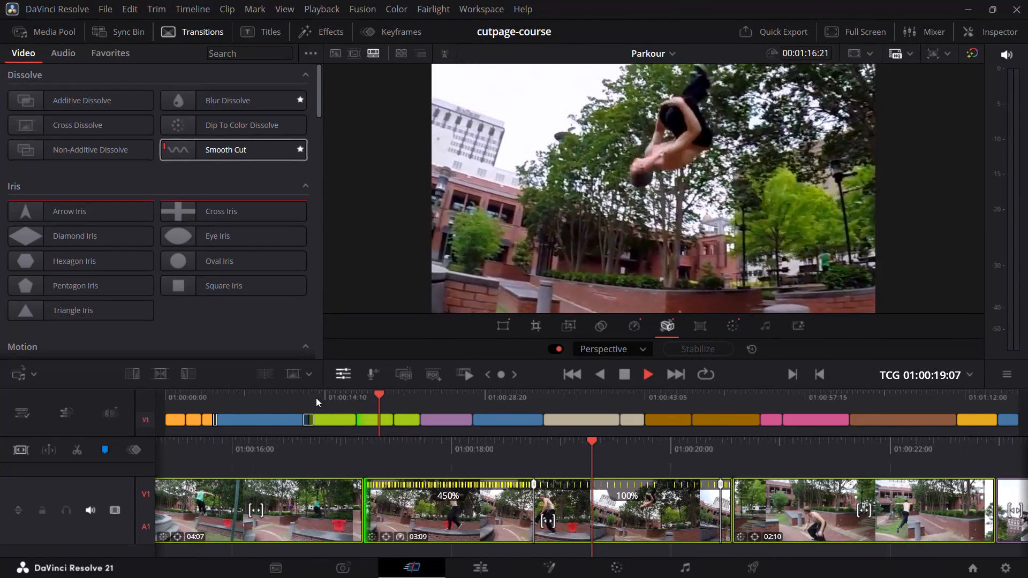
{"action": "left_click", "coordinate": [342, 400]}
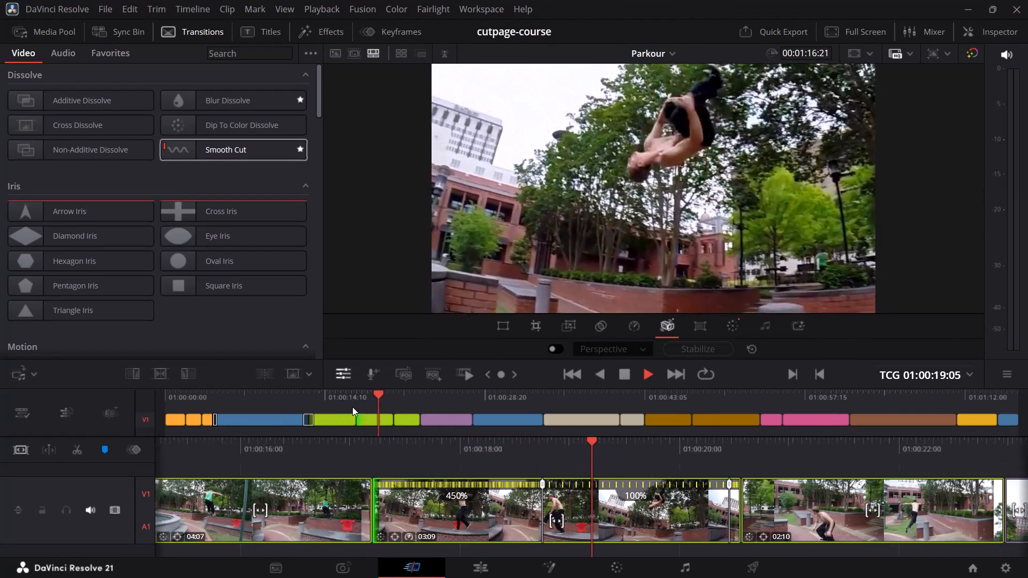
{"action": "left_click", "coordinate": [358, 397]}
{"action": "key", "text": "space"}
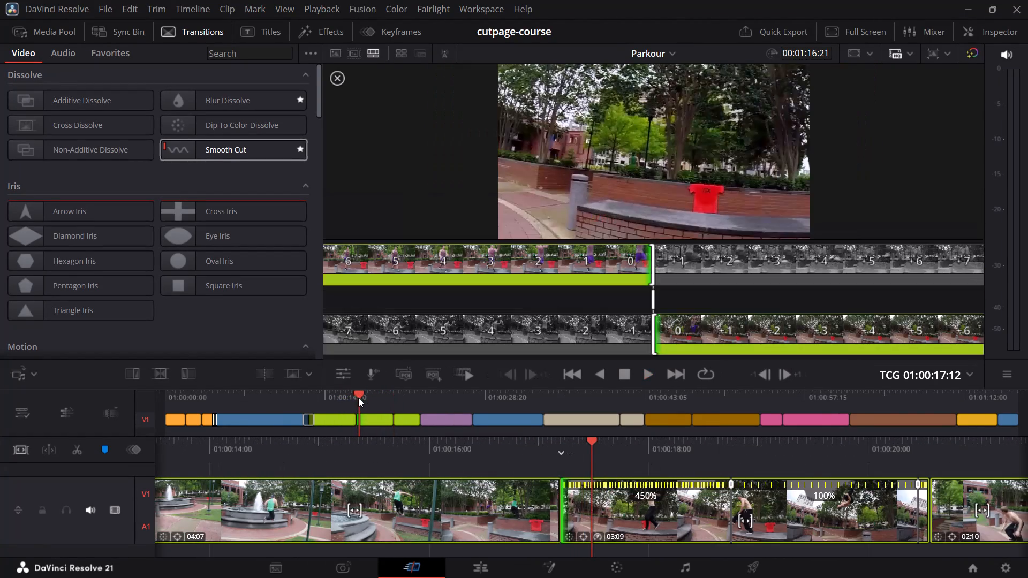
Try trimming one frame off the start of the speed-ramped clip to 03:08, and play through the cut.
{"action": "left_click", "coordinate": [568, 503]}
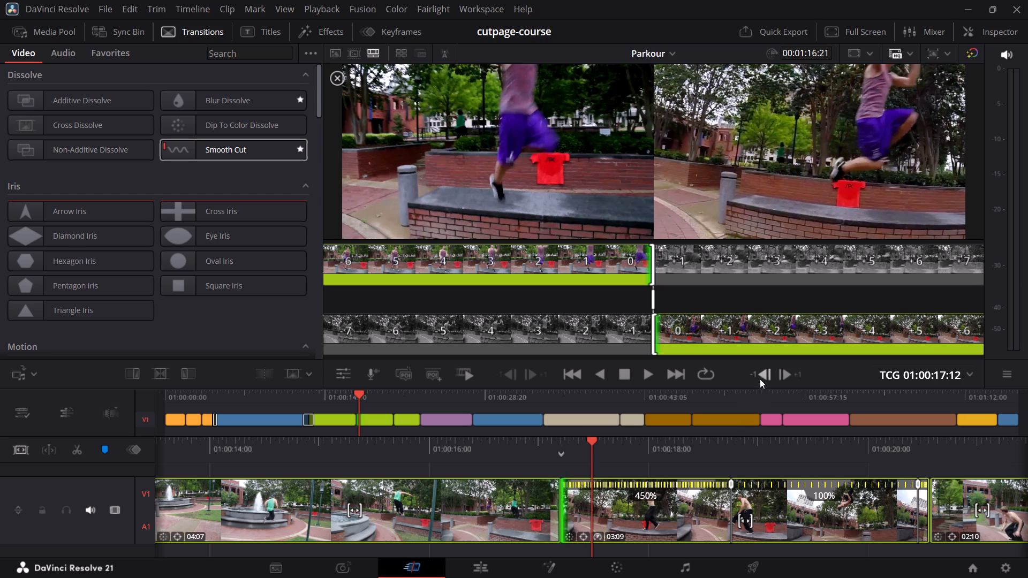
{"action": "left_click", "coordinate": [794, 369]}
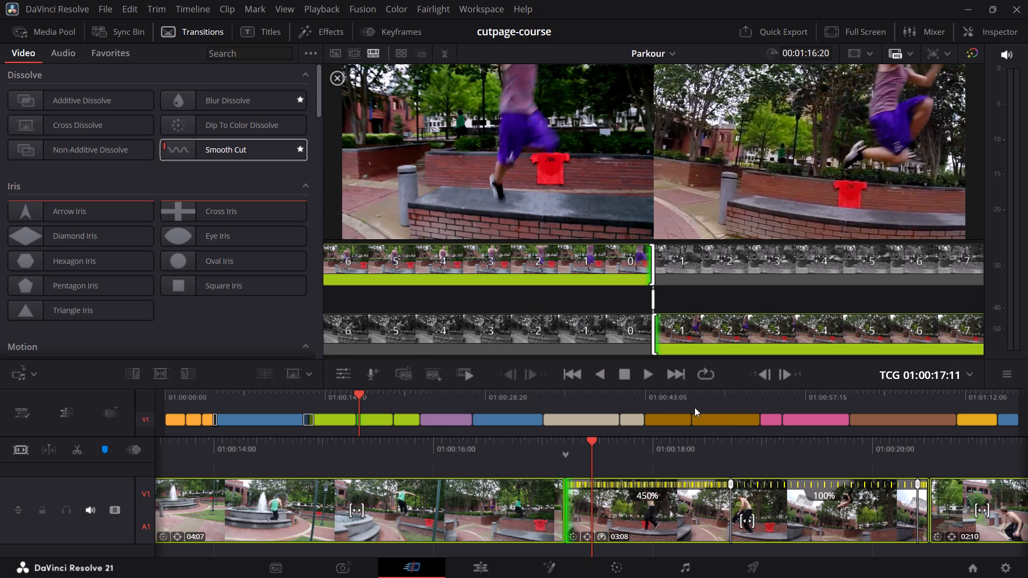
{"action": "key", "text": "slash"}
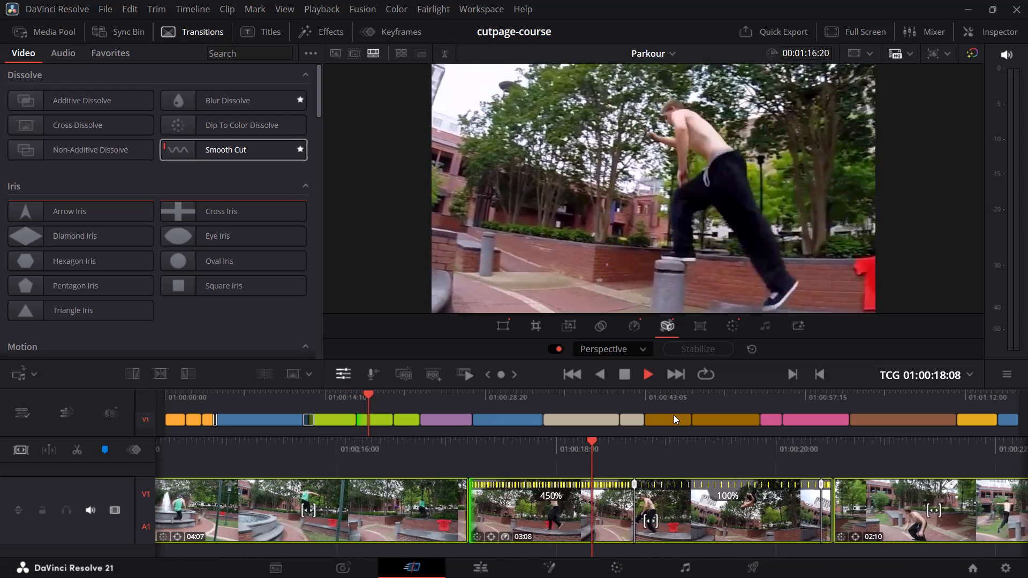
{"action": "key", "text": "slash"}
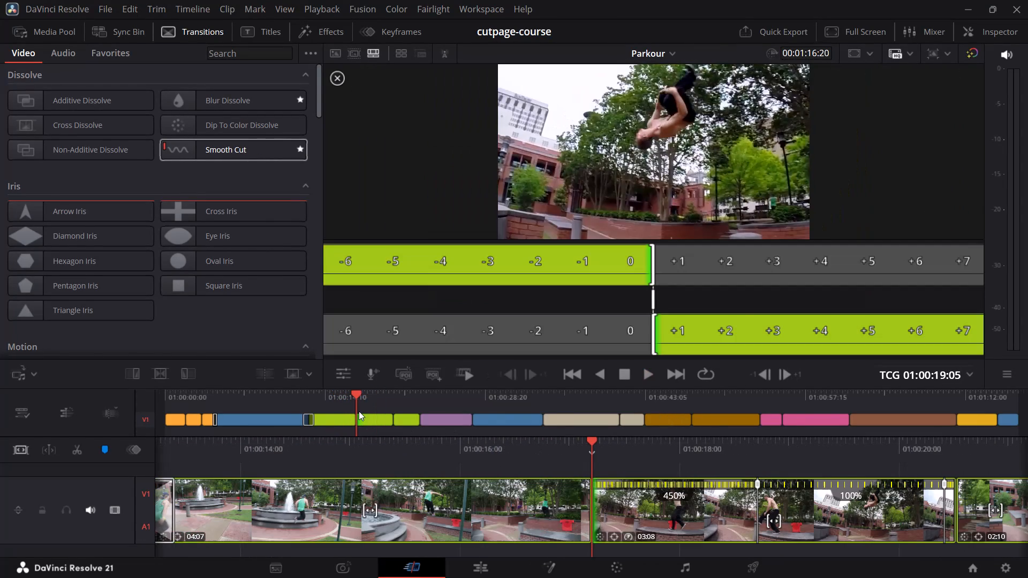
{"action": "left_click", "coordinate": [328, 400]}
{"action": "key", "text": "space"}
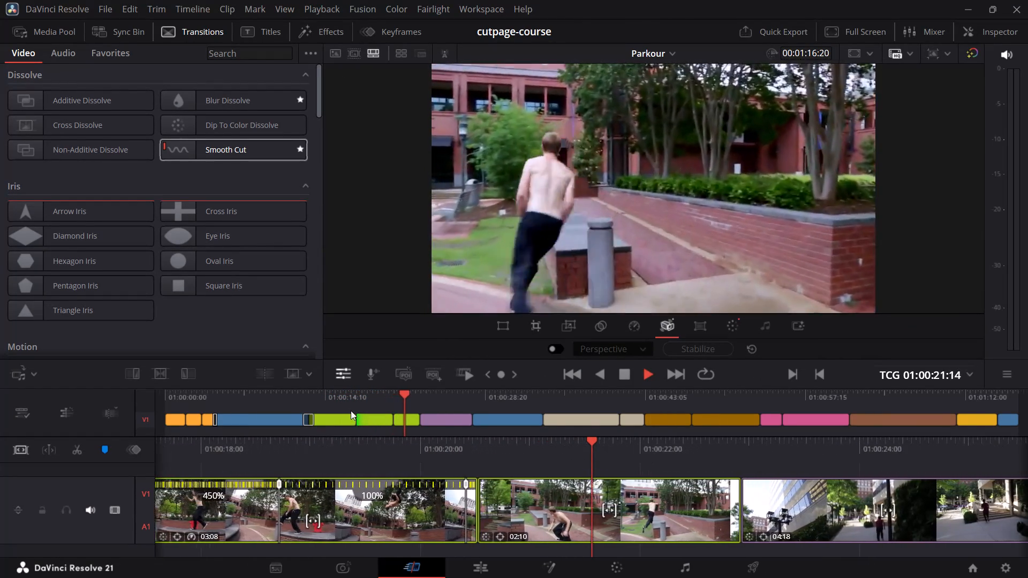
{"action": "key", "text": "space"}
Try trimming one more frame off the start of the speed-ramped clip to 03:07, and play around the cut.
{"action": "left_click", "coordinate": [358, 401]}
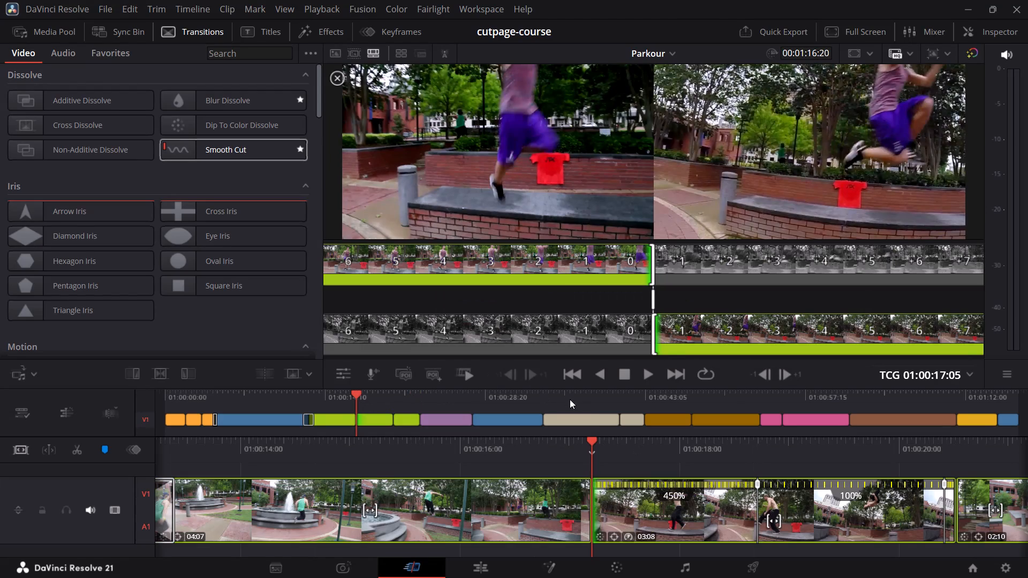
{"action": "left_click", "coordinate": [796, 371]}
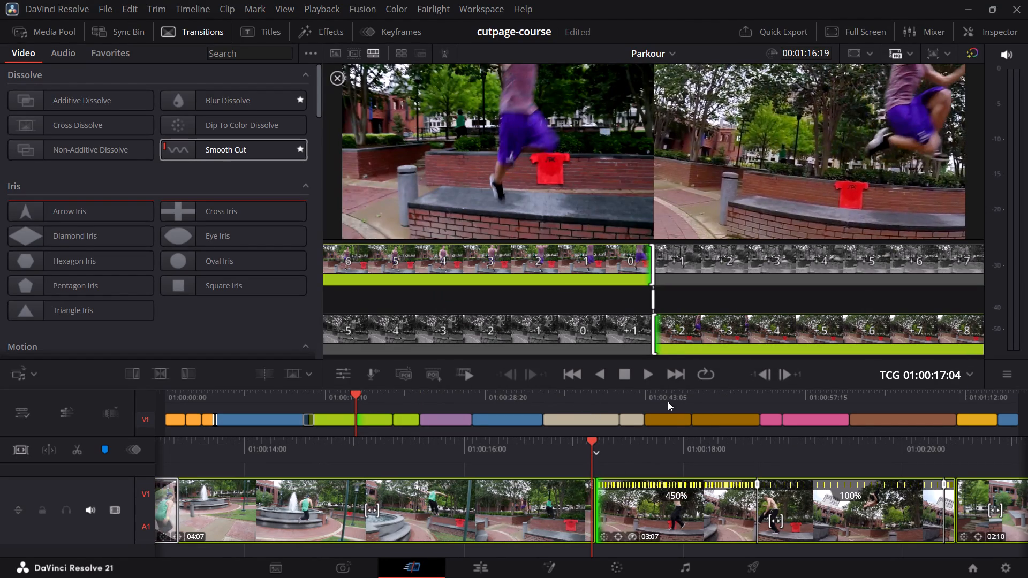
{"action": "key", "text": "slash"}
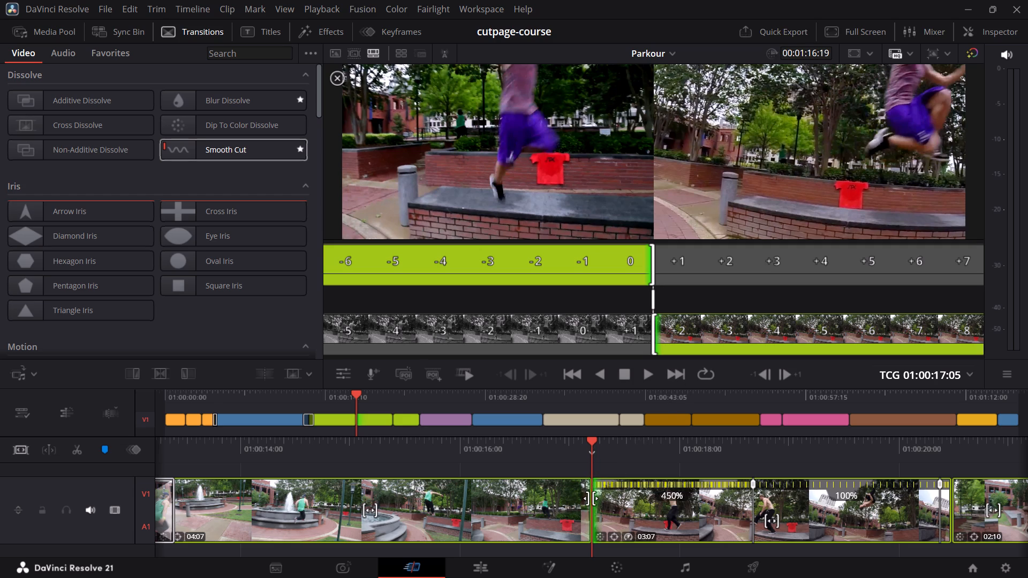
Trim five frames off the end of the clip before the speed-ramped clip, to a 04:02 duration.
{"action": "left_click_drag", "start_coordinate": [584, 498], "coordinate": [567, 496]}
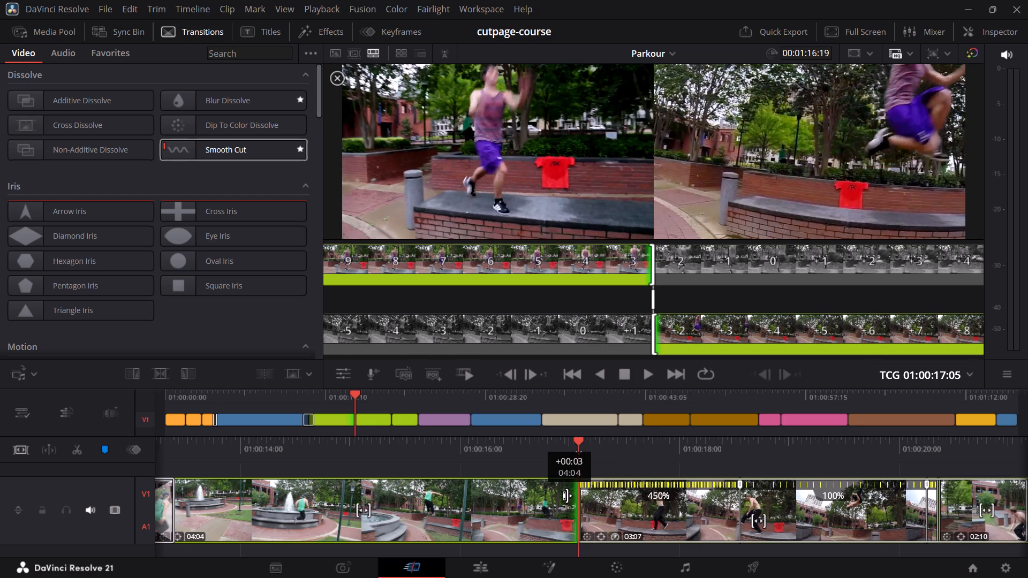
{"action": "left_click_drag", "start_coordinate": [567, 496], "coordinate": [557, 496]}
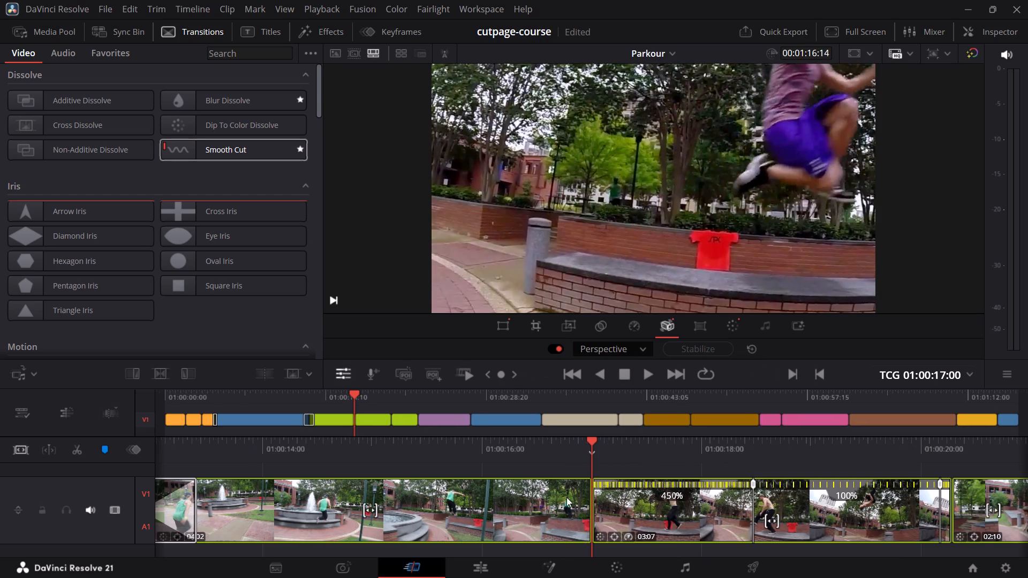
Extend the start of the speed-ramped clip by eight frames to a 03:15 duration, matching the runner's position across the cut.
{"action": "left_click", "coordinate": [598, 508]}
{"action": "left_click_drag", "start_coordinate": [599, 508], "coordinate": [608, 508]}
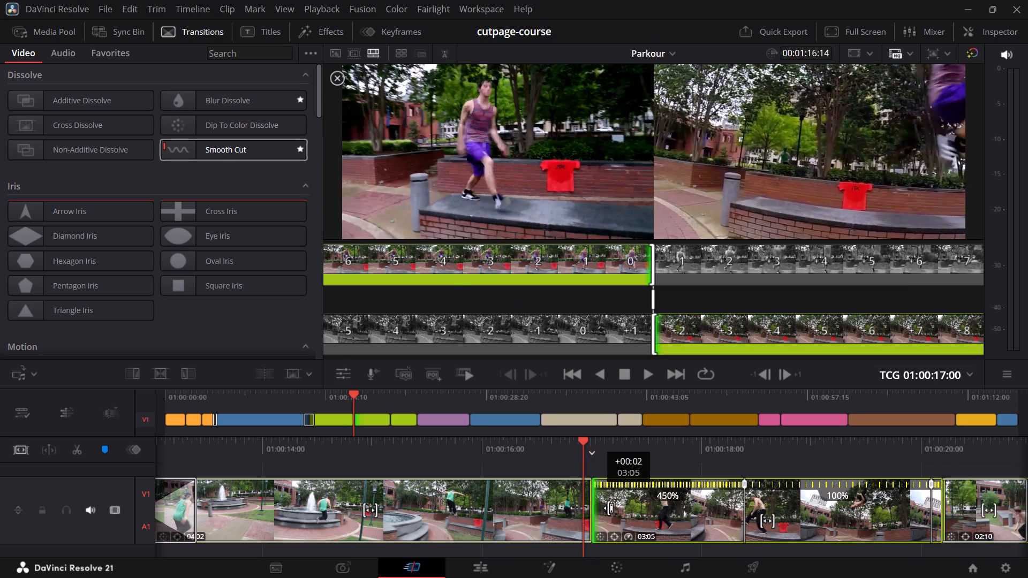
{"action": "left_click_drag", "start_coordinate": [608, 508], "coordinate": [577, 504]}
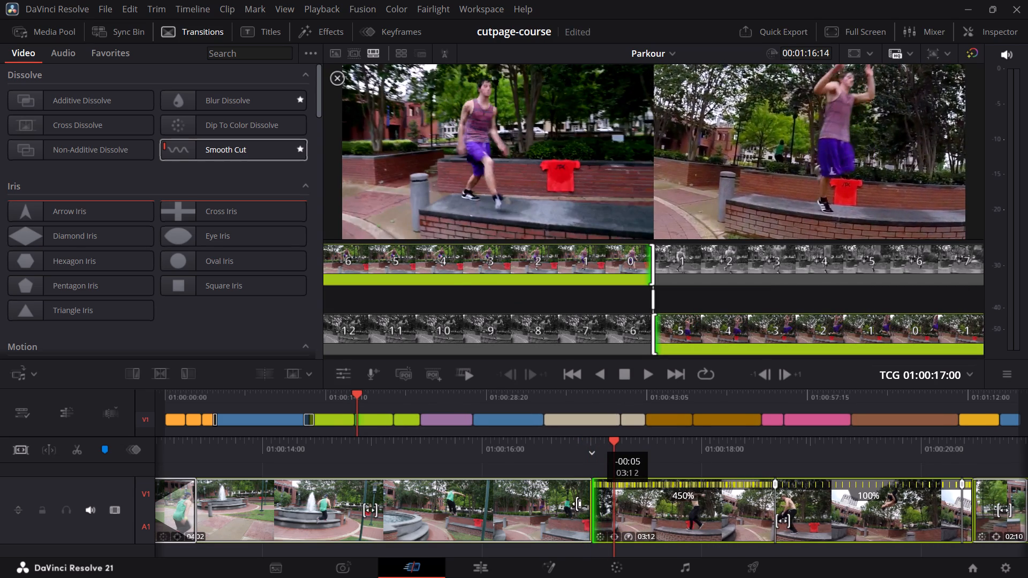
{"action": "left_click_drag", "start_coordinate": [577, 504], "coordinate": [566, 498]}
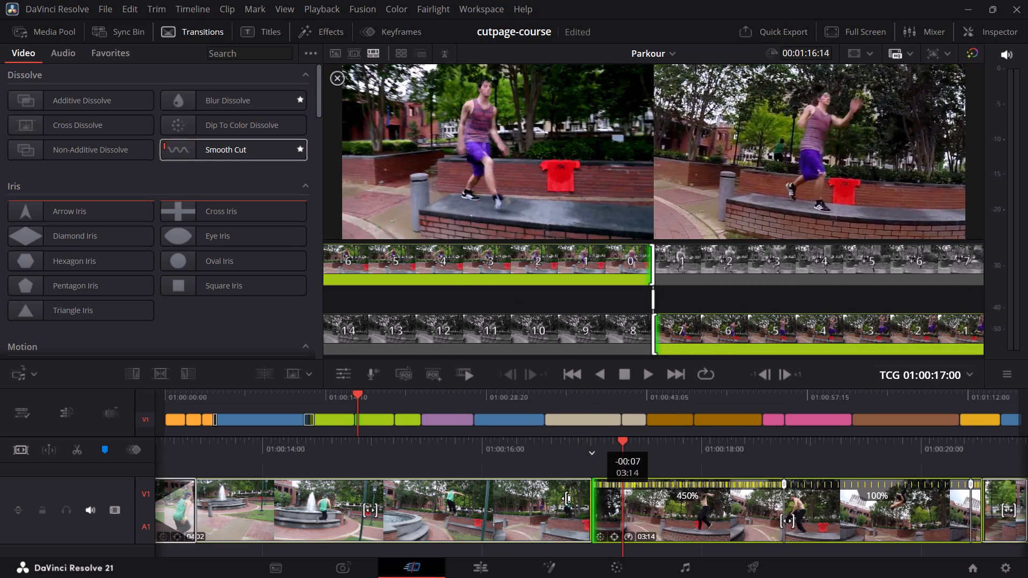
{"action": "left_click_drag", "start_coordinate": [566, 498], "coordinate": [562, 497]}
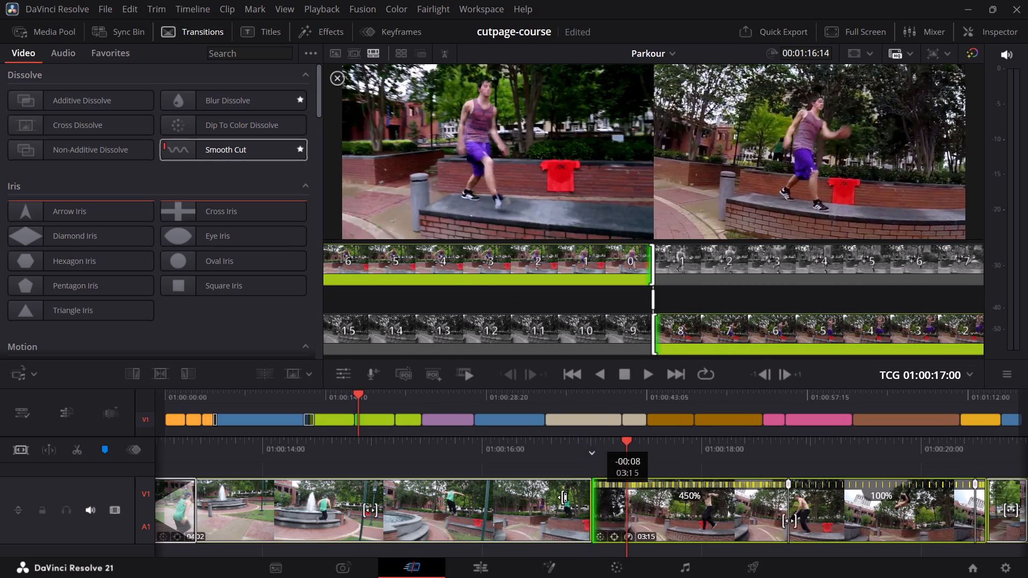
{"action": "left_click_drag", "start_coordinate": [562, 497], "coordinate": [560, 496]}
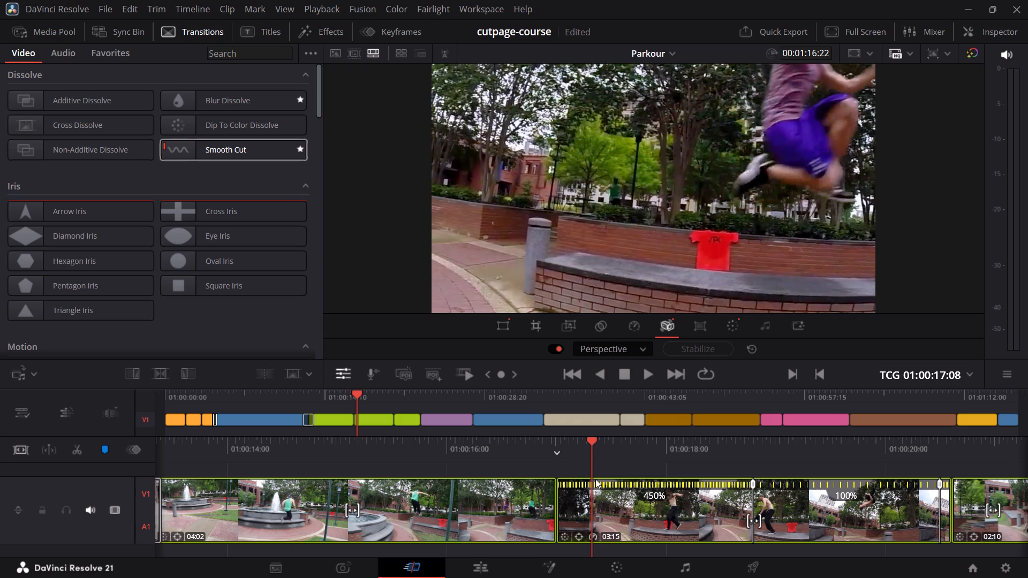
Fine-tune the start of the speed-ramped clip to a 03:16 duration, and play around the cut.
{"action": "left_click", "coordinate": [566, 504]}
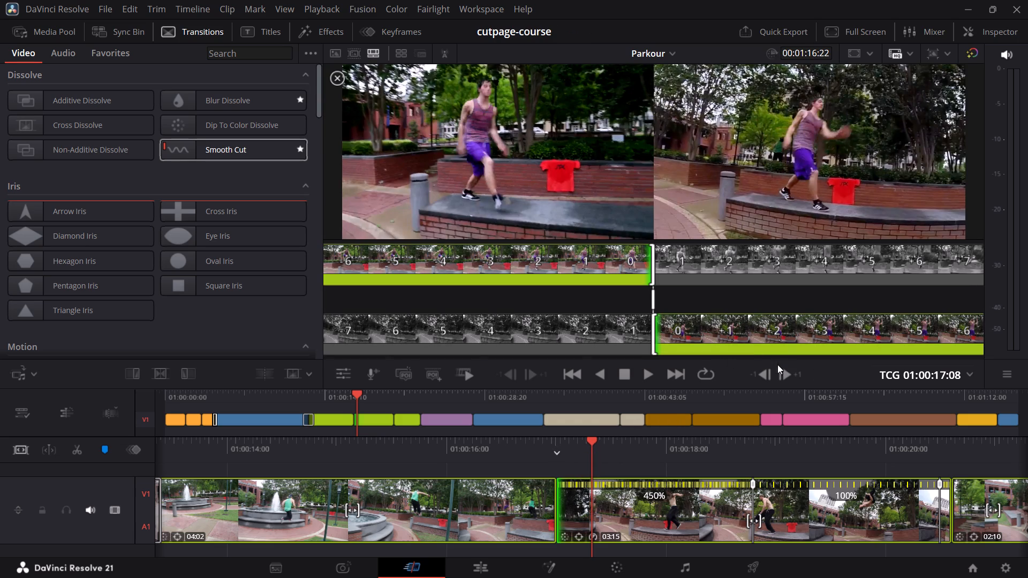
{"action": "left_click", "coordinate": [762, 376]}
{"action": "left_click", "coordinate": [762, 376]}
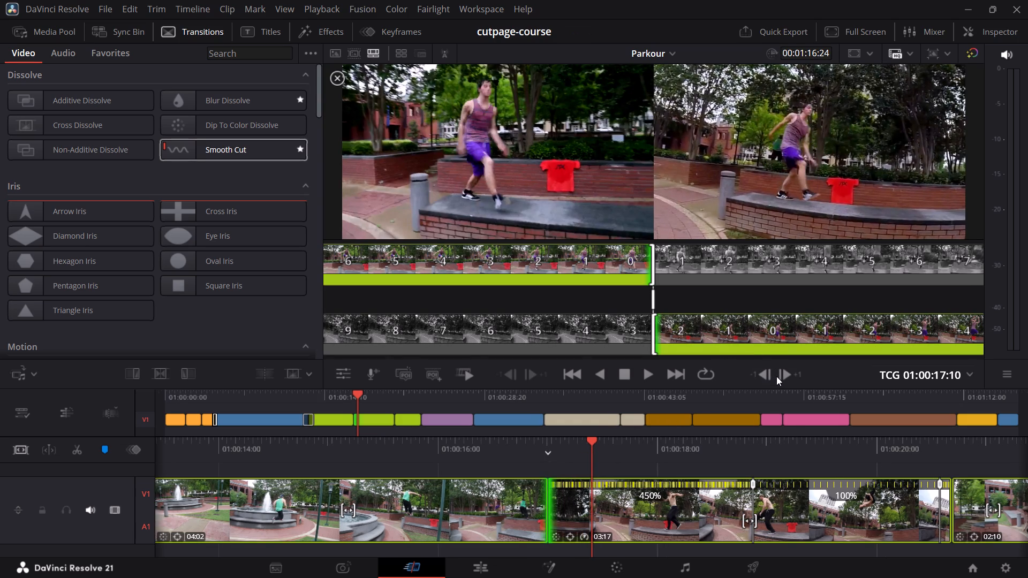
{"action": "left_click", "coordinate": [781, 376]}
{"action": "key", "text": "slash"}
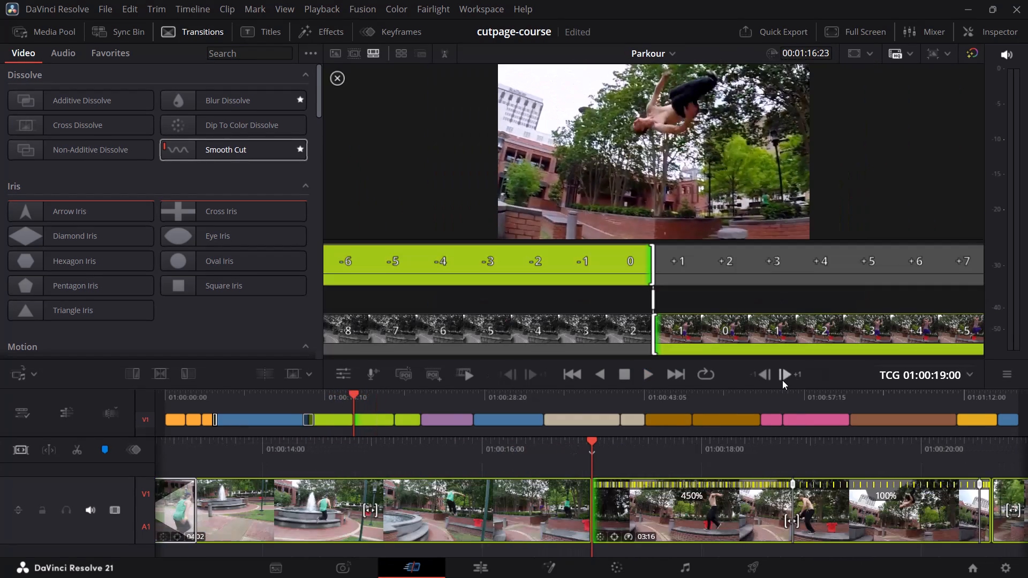
{"action": "key", "text": "slash"}
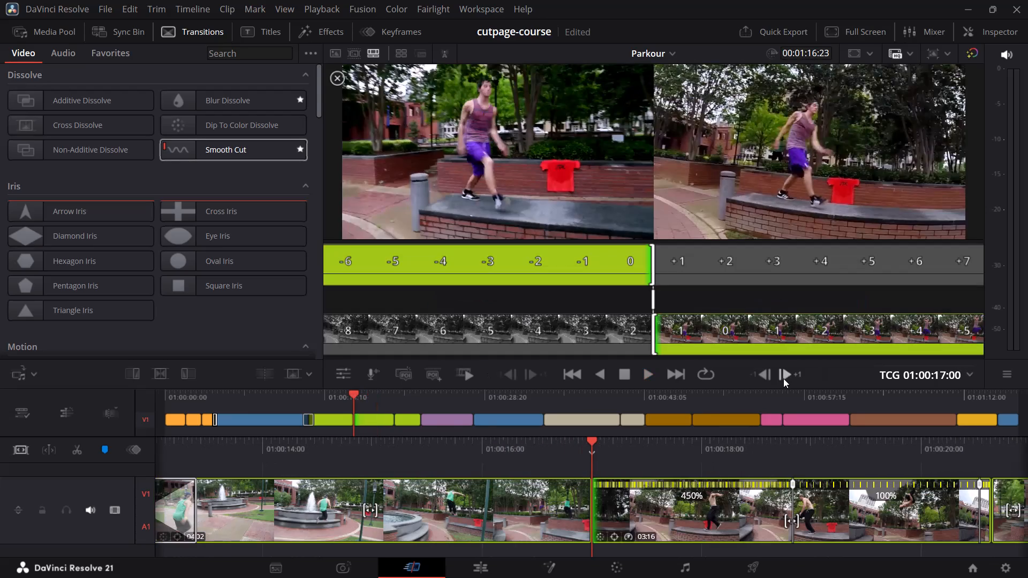
{"action": "key", "text": "slash"}
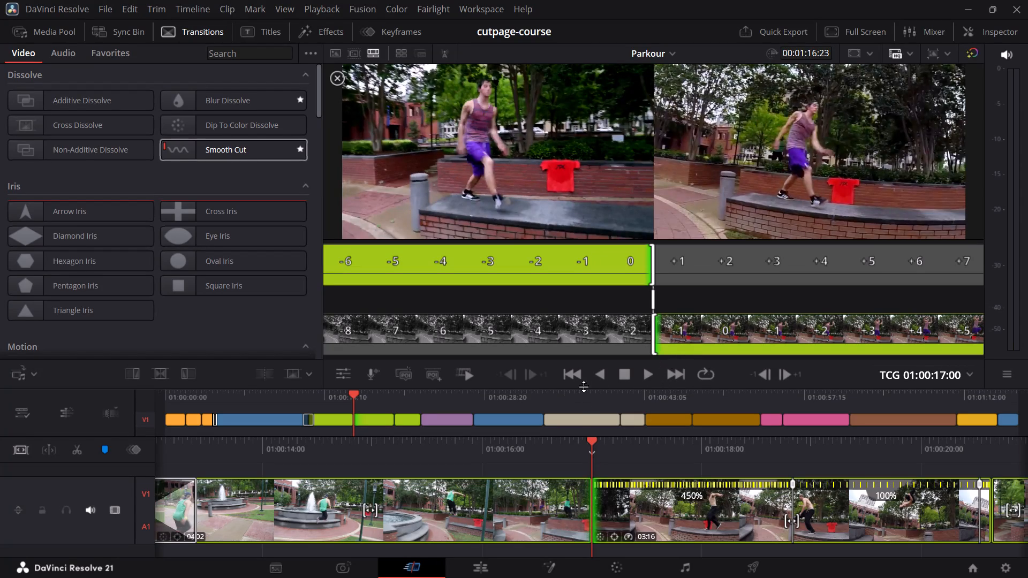
Trim three frames off the end of the 04:02 clip to a 03:24 duration.
{"action": "left_click", "coordinate": [585, 508]}
{"action": "triple_click", "coordinate": [500, 375]}
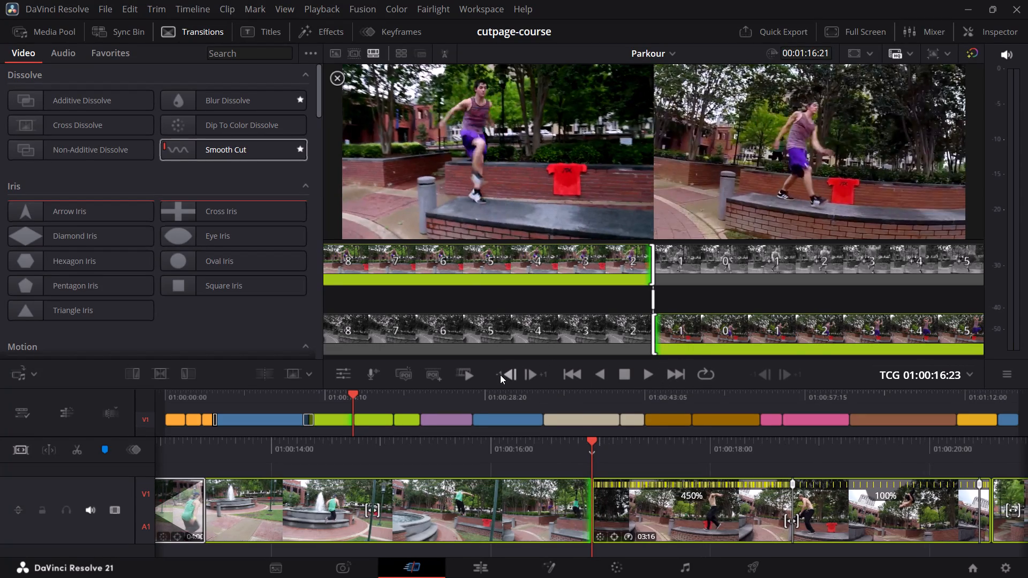
Extend the start of the speed-ramped clip by three frames to a 03:19 duration, and play through the cut into the following clips.
{"action": "left_click", "coordinate": [601, 499]}
{"action": "triple_click", "coordinate": [764, 373]}
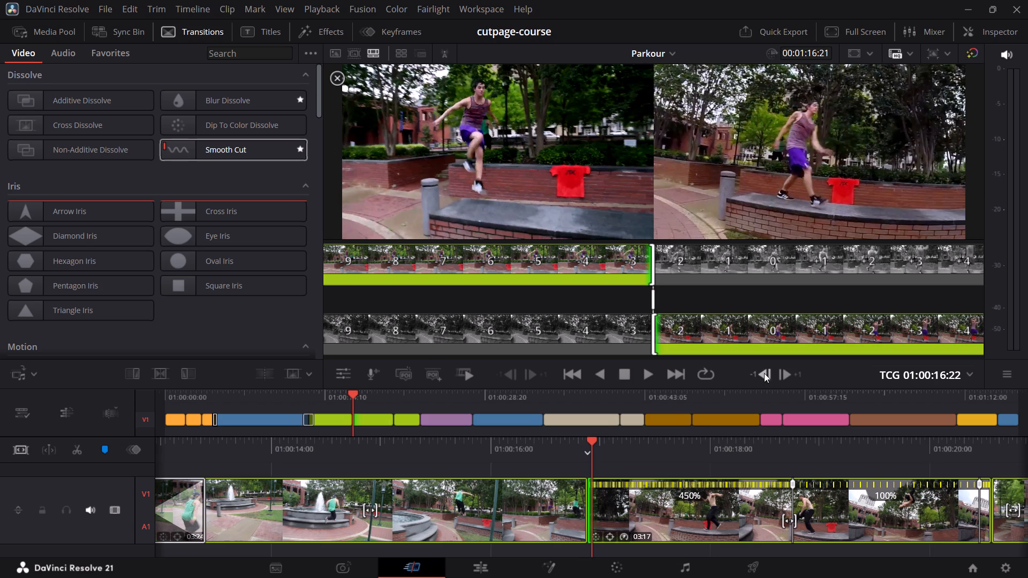
{"action": "left_click", "coordinate": [765, 372]}
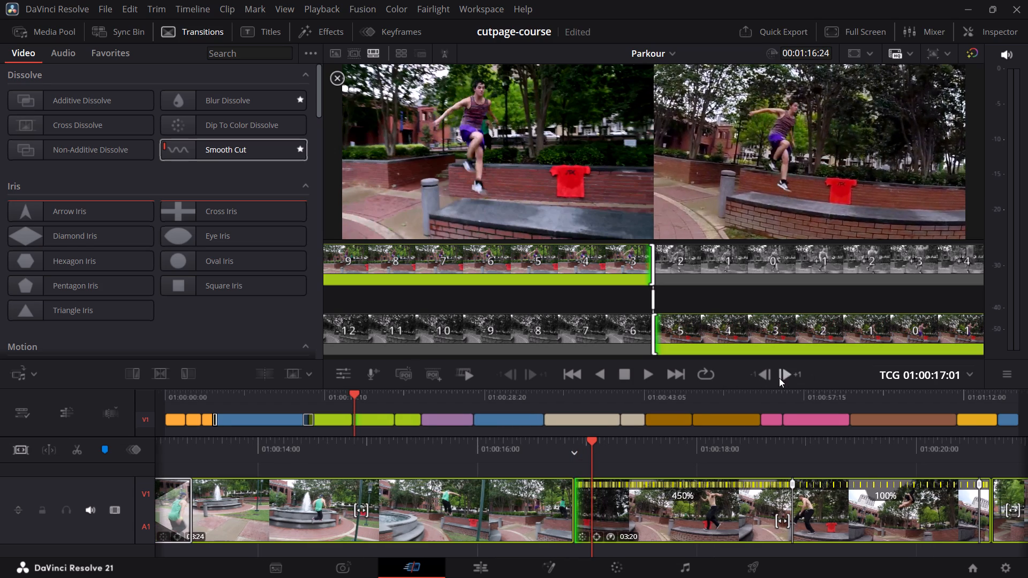
{"action": "left_click", "coordinate": [778, 378]}
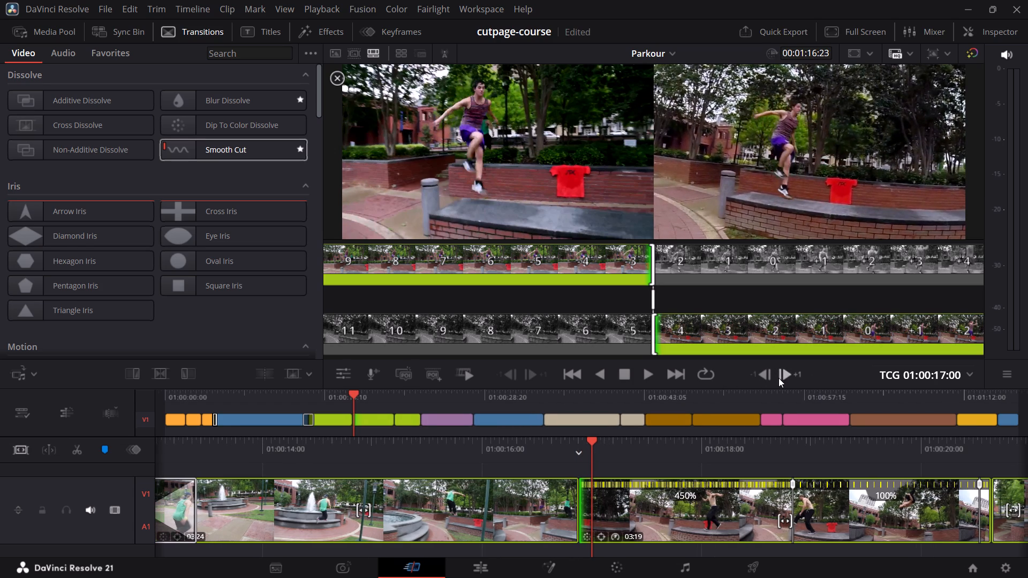
{"action": "key", "text": "slash"}
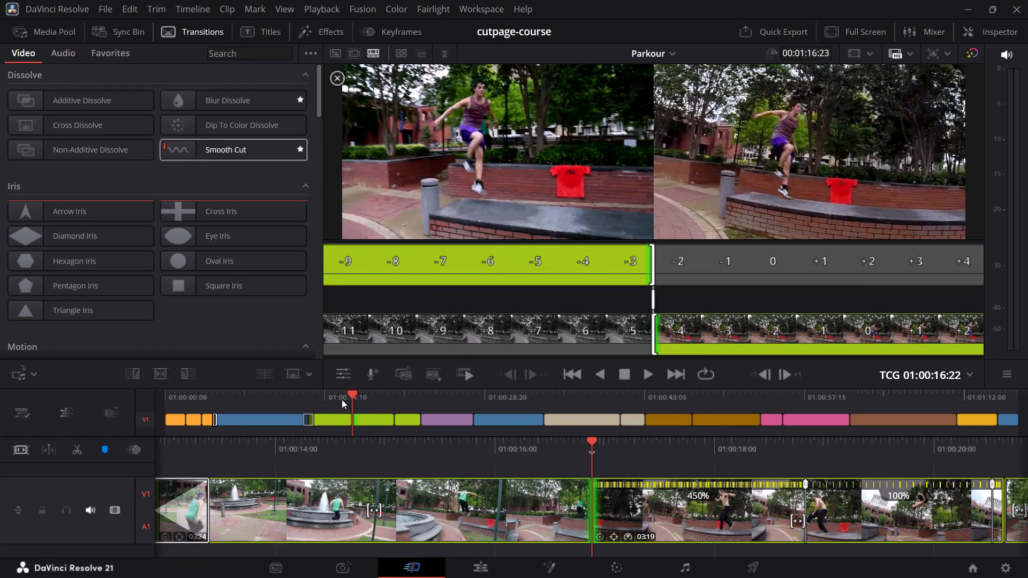
{"action": "left_click", "coordinate": [320, 398]}
{"action": "key", "text": "space"}
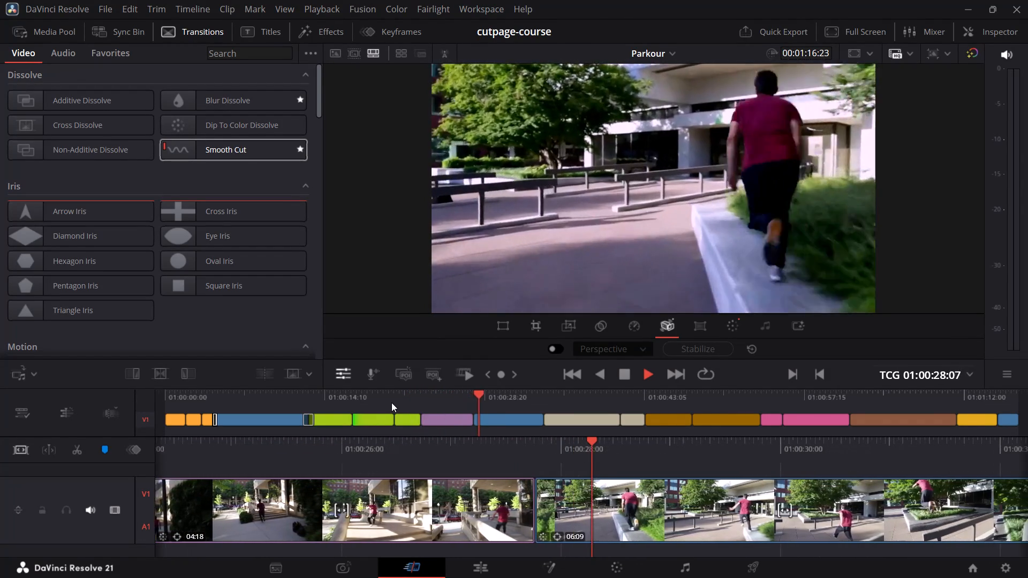
{"action": "key", "text": "space"}
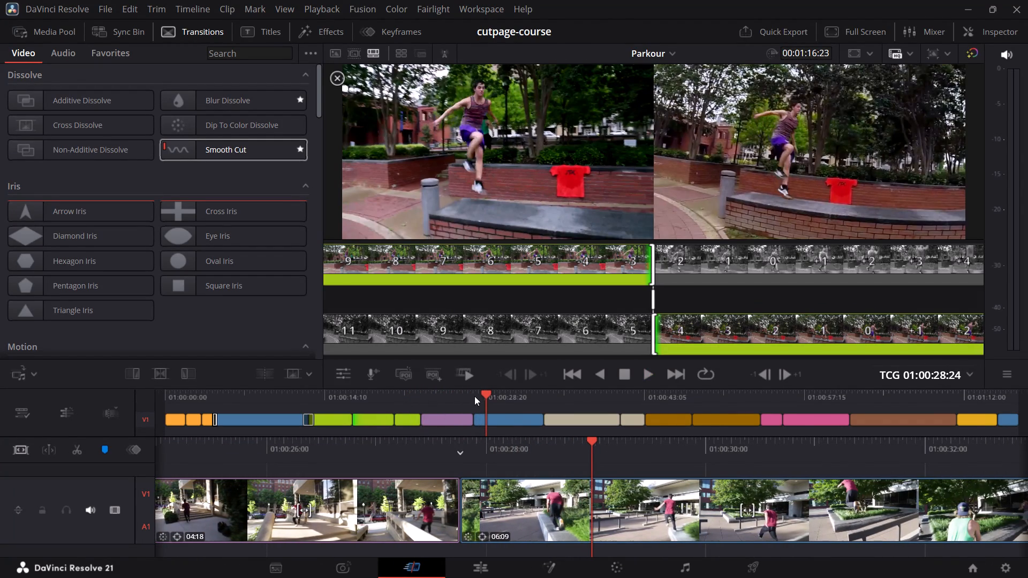
Add an Additive Dissolve at the cut between the 04:18 clip and the 06:09 clip.
{"action": "left_click", "coordinate": [471, 393]}
{"action": "left_click", "coordinate": [471, 393]}
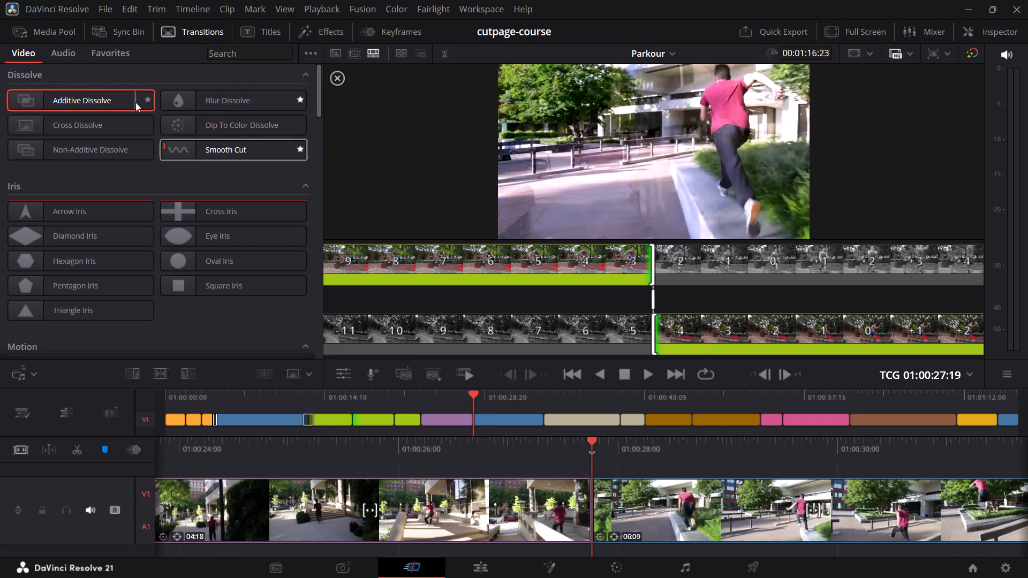
{"action": "left_click_drag", "start_coordinate": [101, 96], "coordinate": [601, 520]}
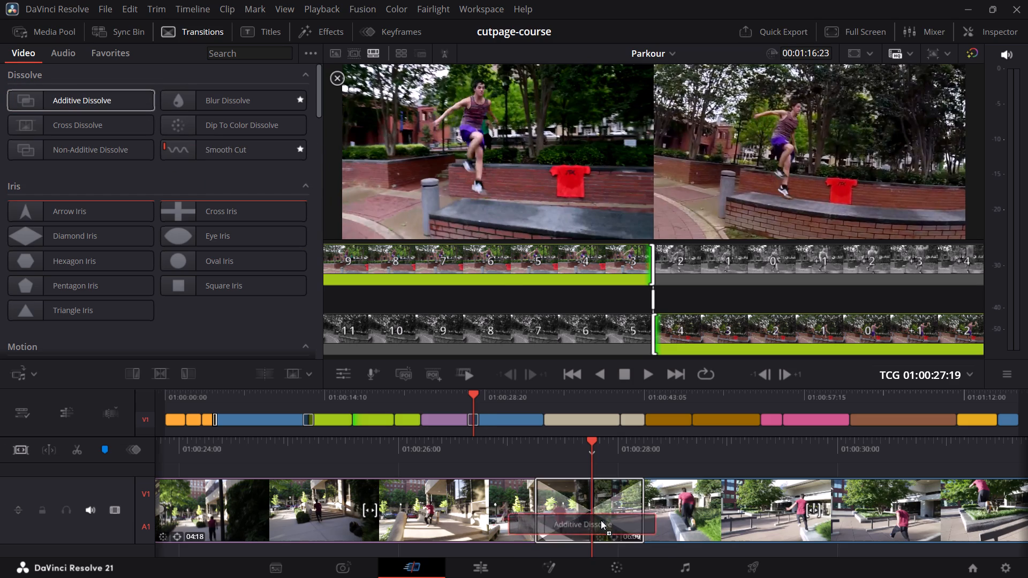
Place the Additive Dissolve on the cut between the 04:18 and 06:09 clips, and play through it toward the next cut.
{"action": "left_click_drag", "start_coordinate": [601, 520], "coordinate": [600, 518]}
{"action": "left_click", "coordinate": [444, 401]}
{"action": "key", "text": "space"}
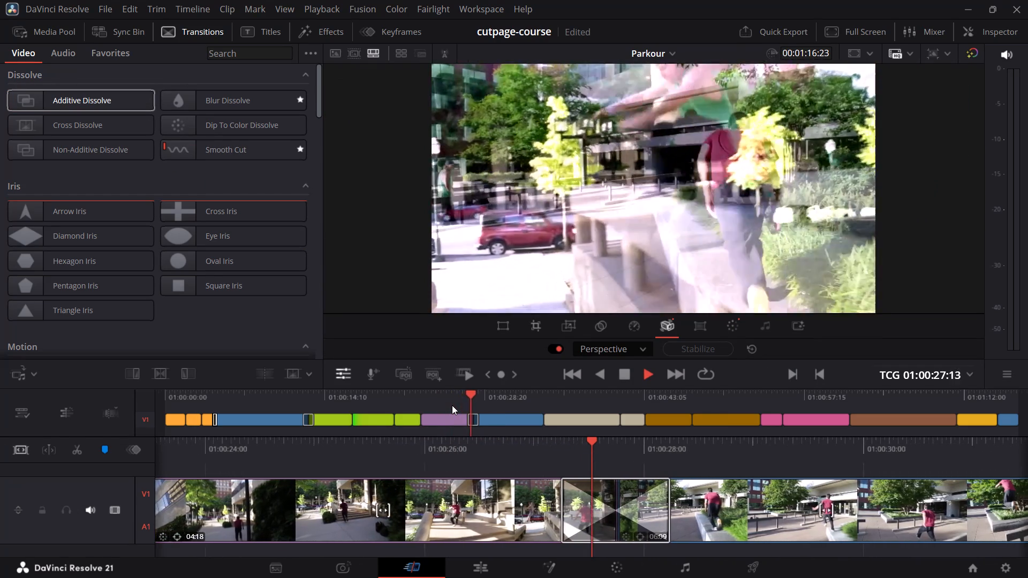
{"action": "key", "text": "space"}
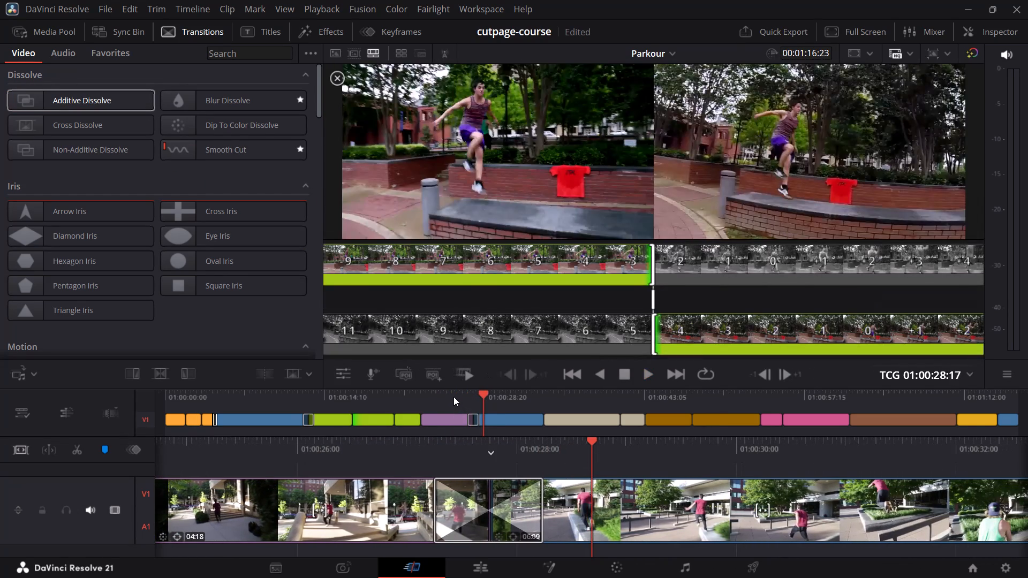
{"action": "left_click", "coordinate": [453, 397]}
{"action": "key", "text": "space"}
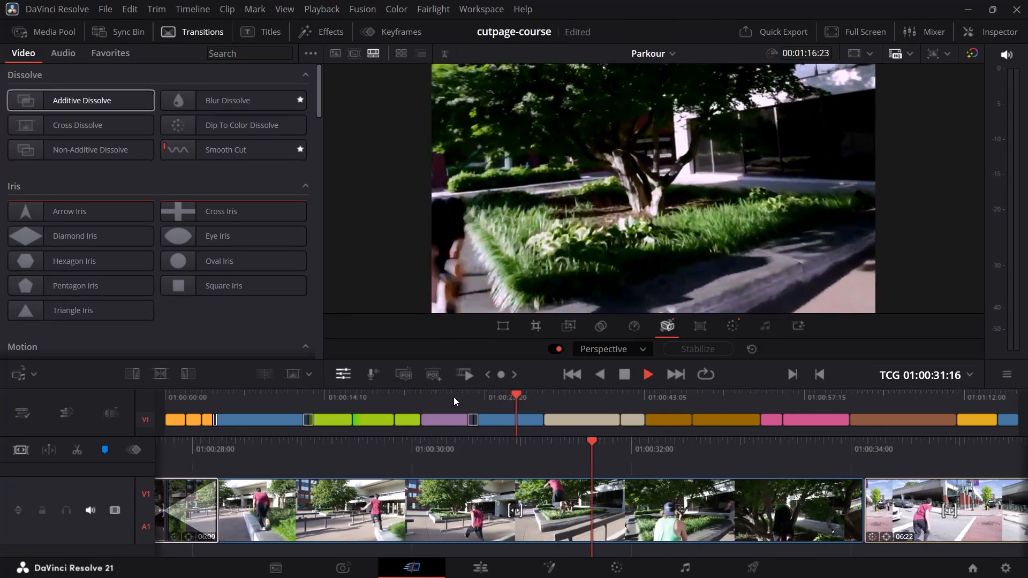
{"action": "key", "text": "space"}
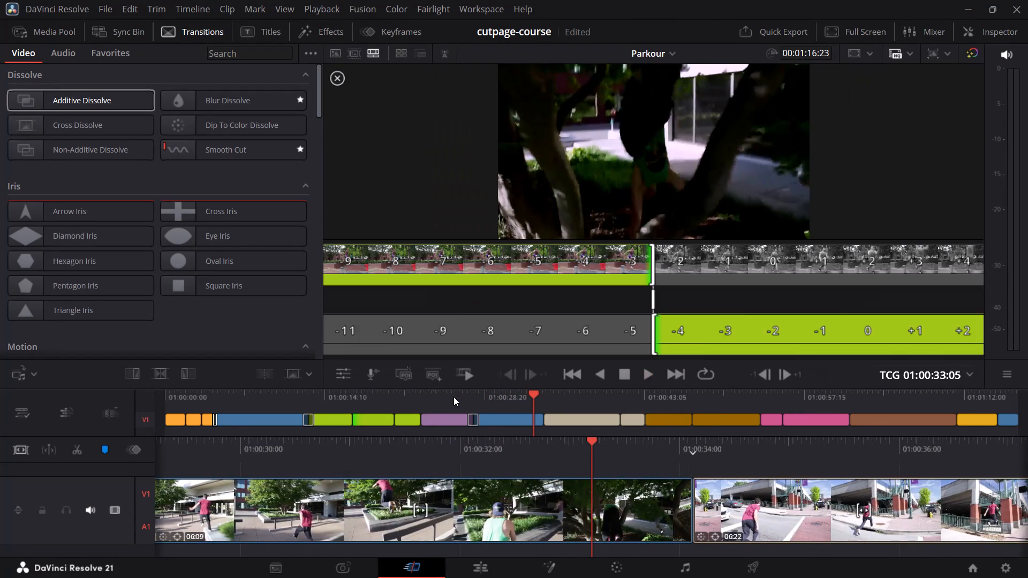
Add a Blur Dissolve at the cut between the 06:09 clip and the 06:22 clip, and play through it.
{"action": "key", "text": "Escape"}
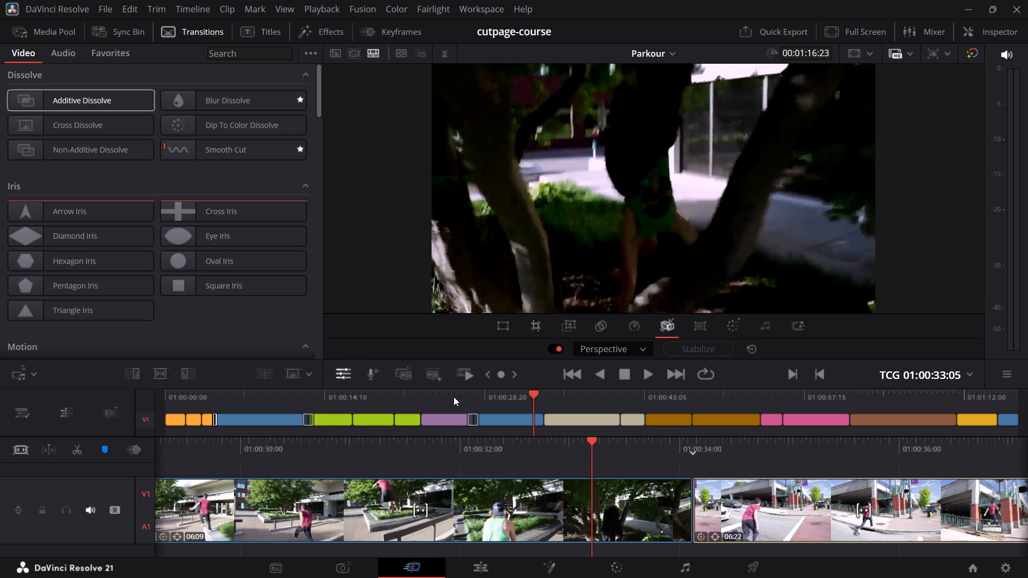
{"action": "key", "text": "space"}
{"action": "key", "text": "space"}
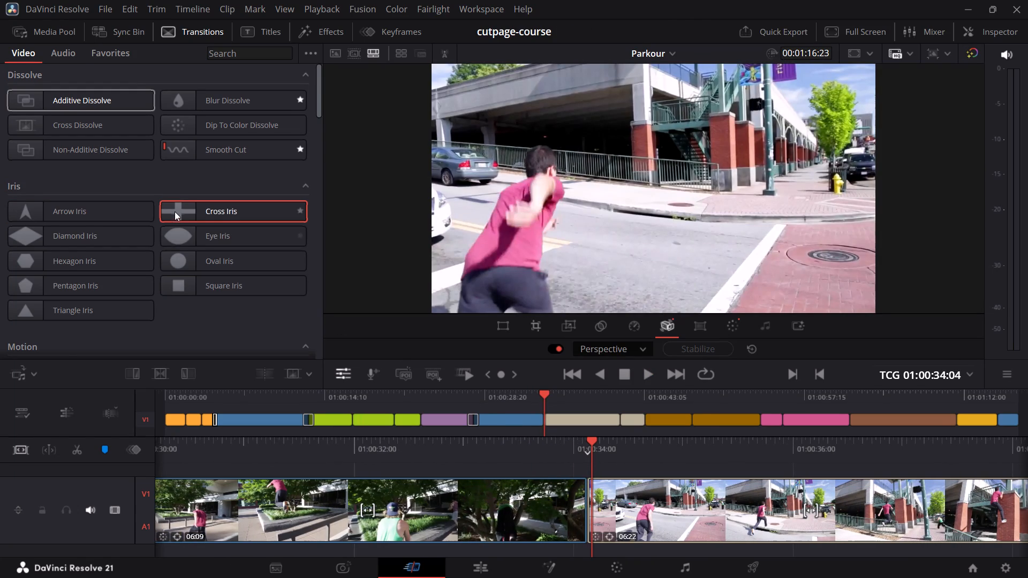
{"action": "scroll", "coordinate": [175, 209], "scroll_direction": "down", "scroll_amount": 2}
{"action": "scroll", "coordinate": [188, 239], "scroll_direction": "up", "scroll_amount": 3}
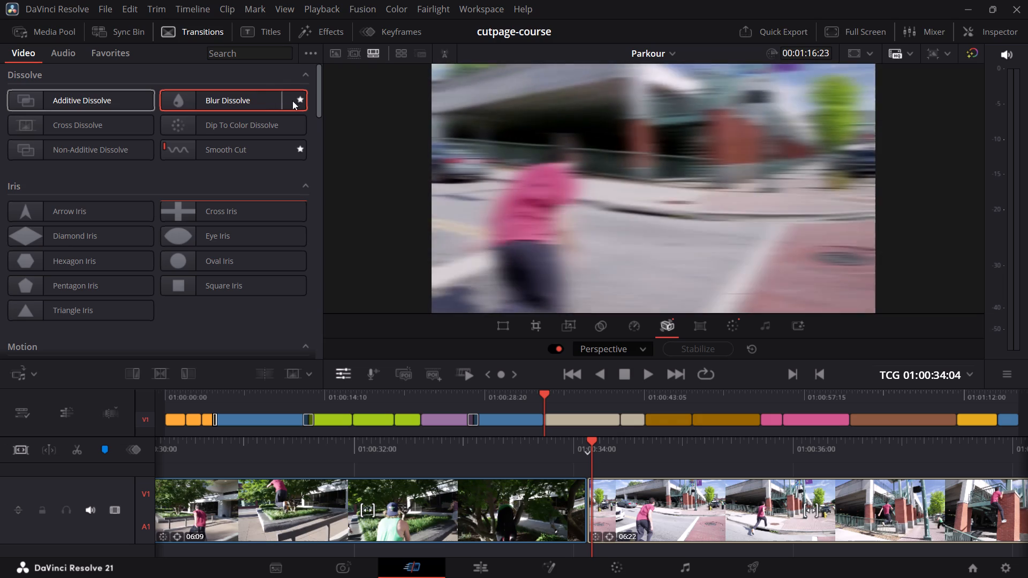
{"action": "left_click_drag", "start_coordinate": [225, 101], "coordinate": [584, 504]}
{"action": "left_click", "coordinate": [505, 394]}
{"action": "key", "text": "space"}
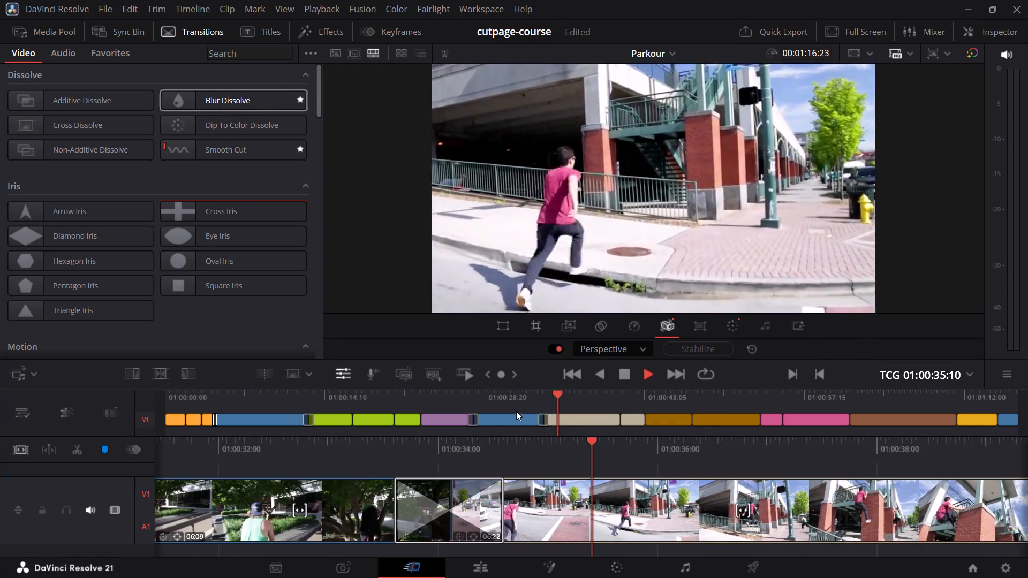
{"action": "key", "text": "space"}
Shorten the Blur Dissolve to about 19 frames, and play through it into the 04:06 clip.
{"action": "left_click_drag", "start_coordinate": [485, 505], "coordinate": [478, 501]}
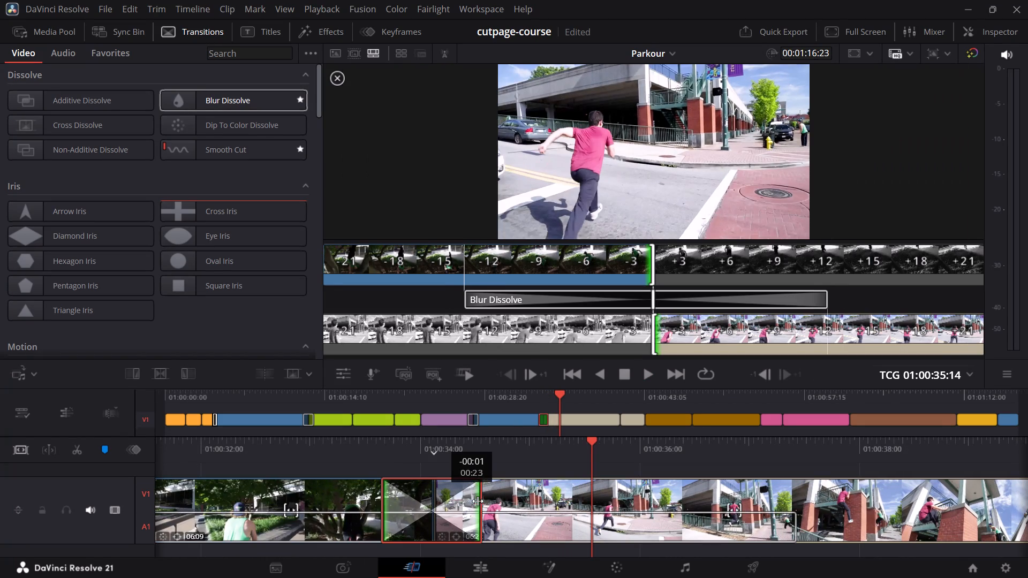
{"action": "left_click_drag", "start_coordinate": [478, 501], "coordinate": [477, 501]}
{"action": "left_click", "coordinate": [527, 399]}
{"action": "key", "text": "space"}
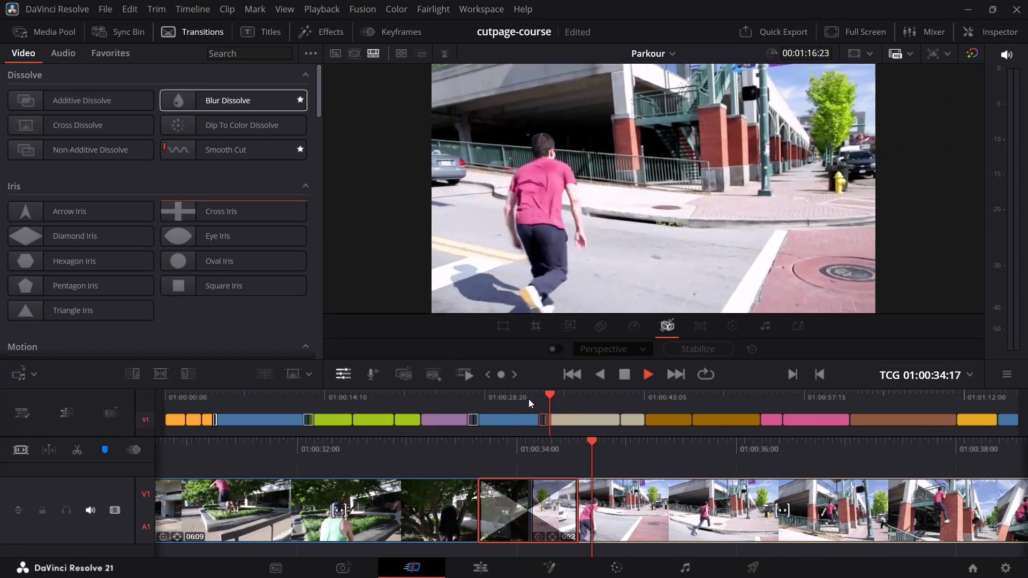
{"action": "key", "text": "space"}
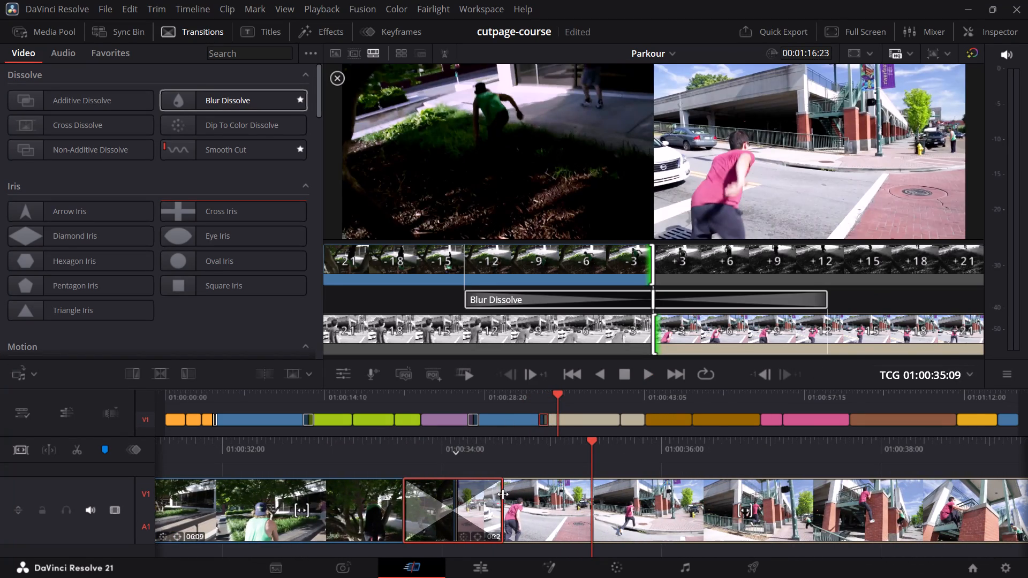
{"action": "left_click_drag", "start_coordinate": [503, 494], "coordinate": [495, 492]}
{"action": "left_click_drag", "start_coordinate": [495, 492], "coordinate": [493, 491]}
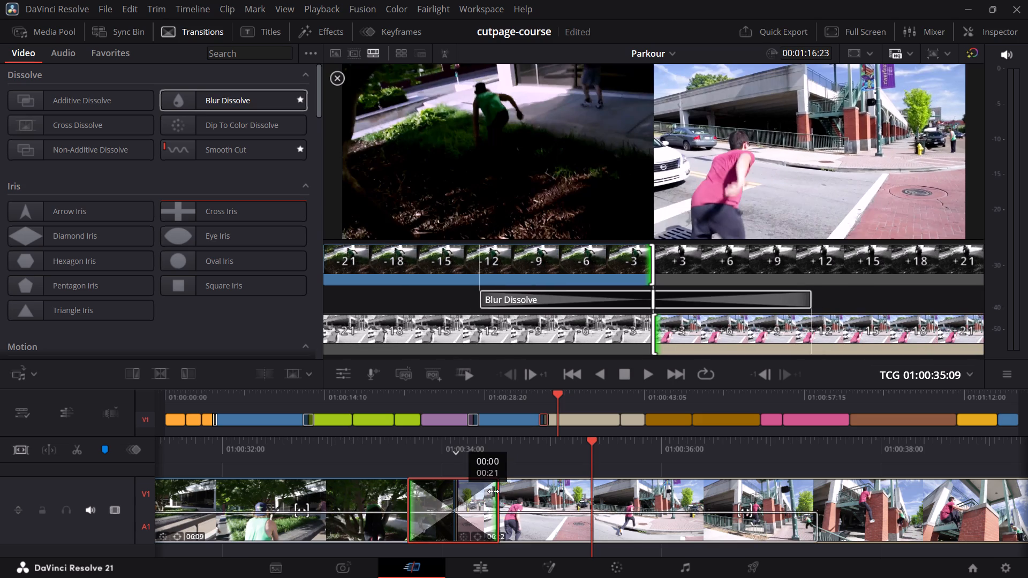
{"action": "left_click_drag", "start_coordinate": [493, 491], "coordinate": [488, 491]}
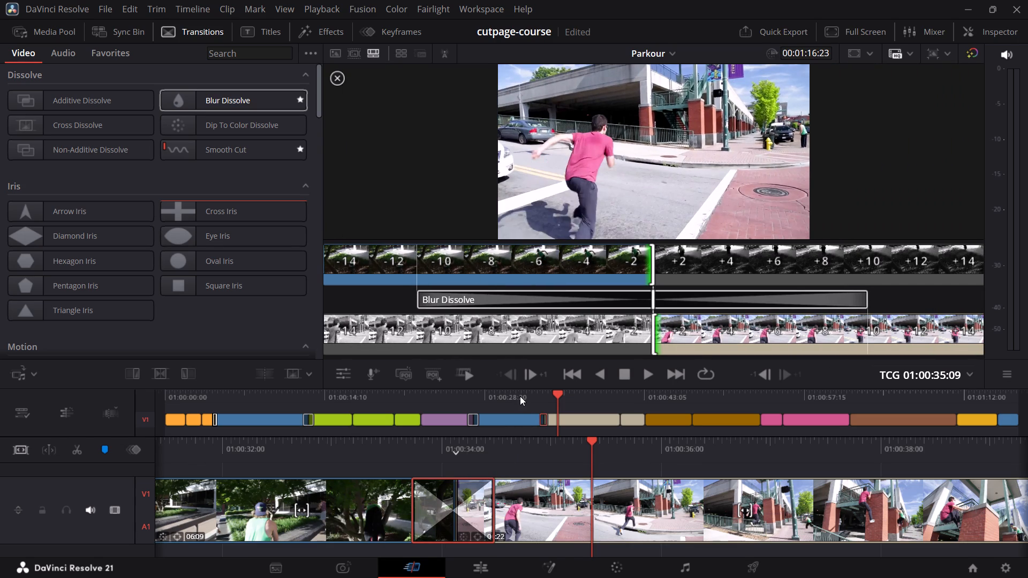
{"action": "left_click", "coordinate": [522, 394]}
{"action": "key", "text": "space"}
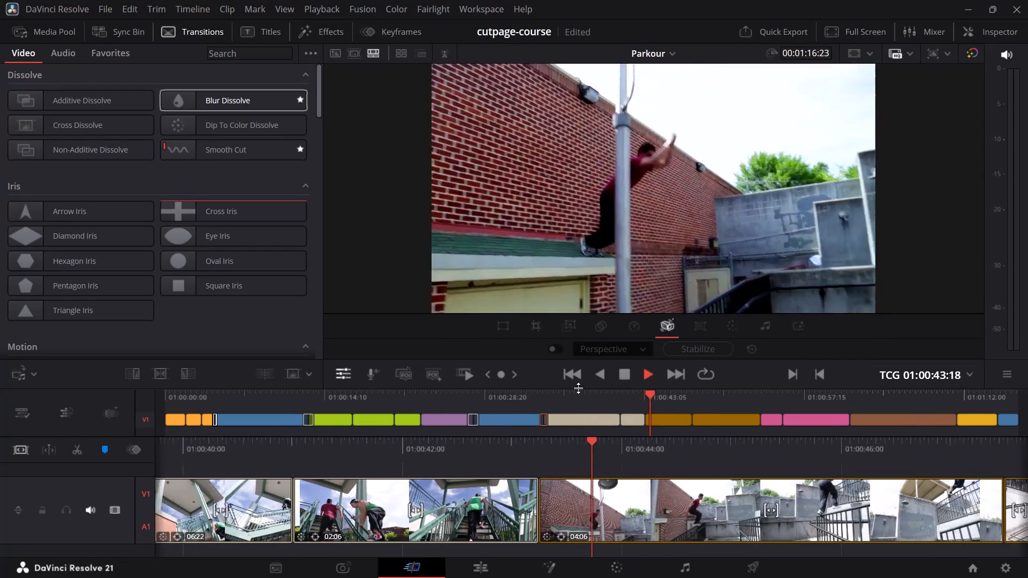
{"action": "key", "text": "space"}
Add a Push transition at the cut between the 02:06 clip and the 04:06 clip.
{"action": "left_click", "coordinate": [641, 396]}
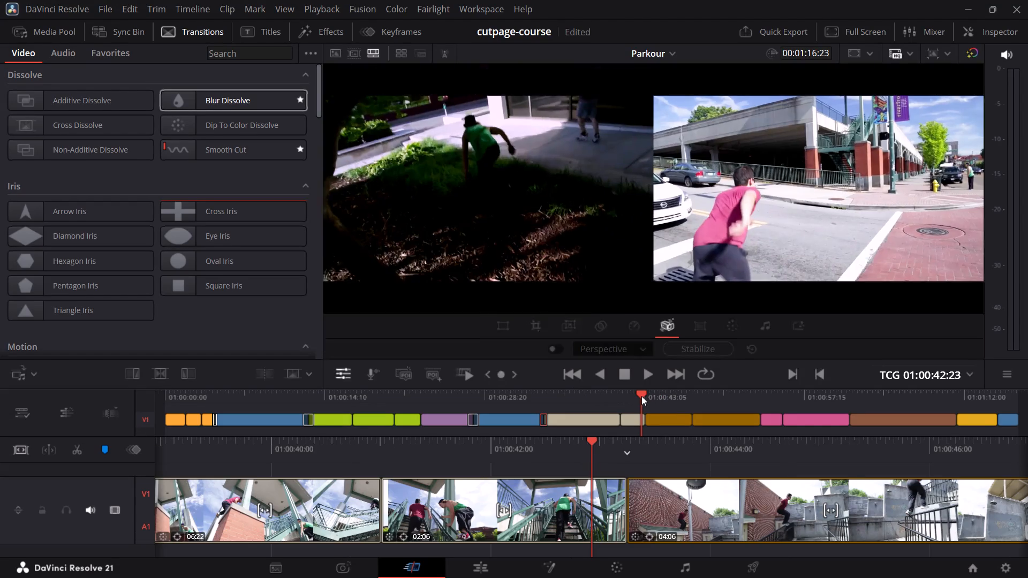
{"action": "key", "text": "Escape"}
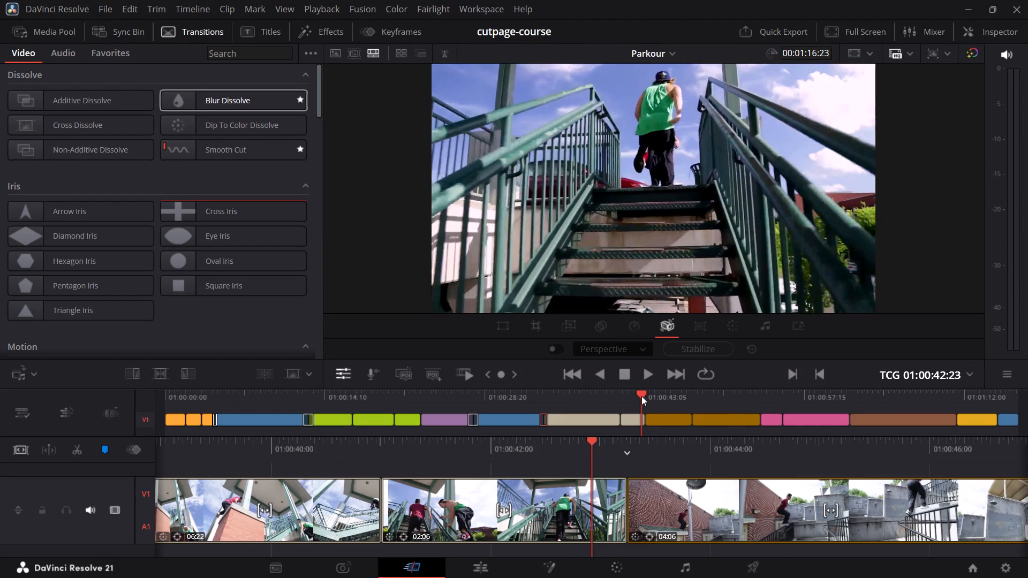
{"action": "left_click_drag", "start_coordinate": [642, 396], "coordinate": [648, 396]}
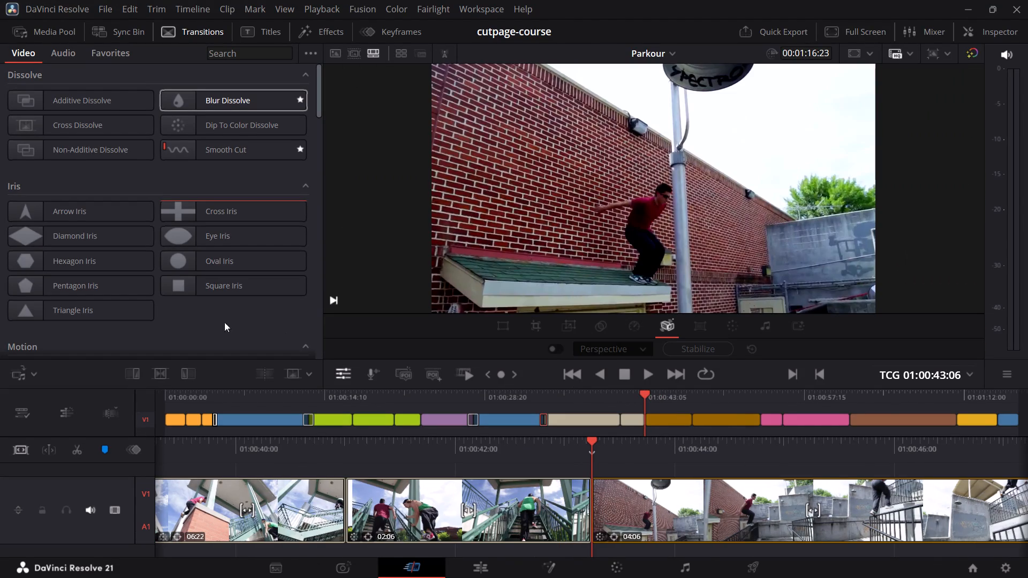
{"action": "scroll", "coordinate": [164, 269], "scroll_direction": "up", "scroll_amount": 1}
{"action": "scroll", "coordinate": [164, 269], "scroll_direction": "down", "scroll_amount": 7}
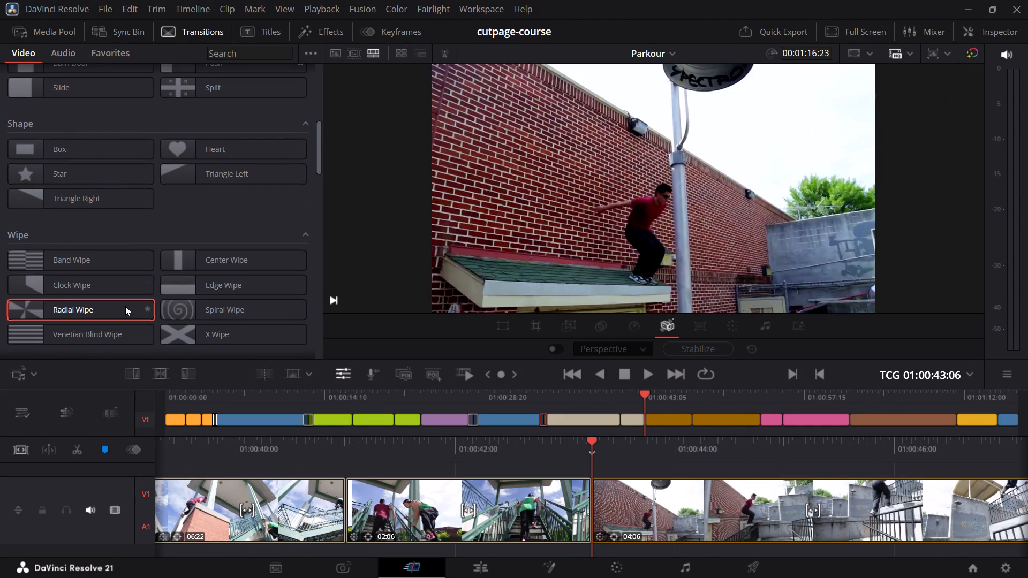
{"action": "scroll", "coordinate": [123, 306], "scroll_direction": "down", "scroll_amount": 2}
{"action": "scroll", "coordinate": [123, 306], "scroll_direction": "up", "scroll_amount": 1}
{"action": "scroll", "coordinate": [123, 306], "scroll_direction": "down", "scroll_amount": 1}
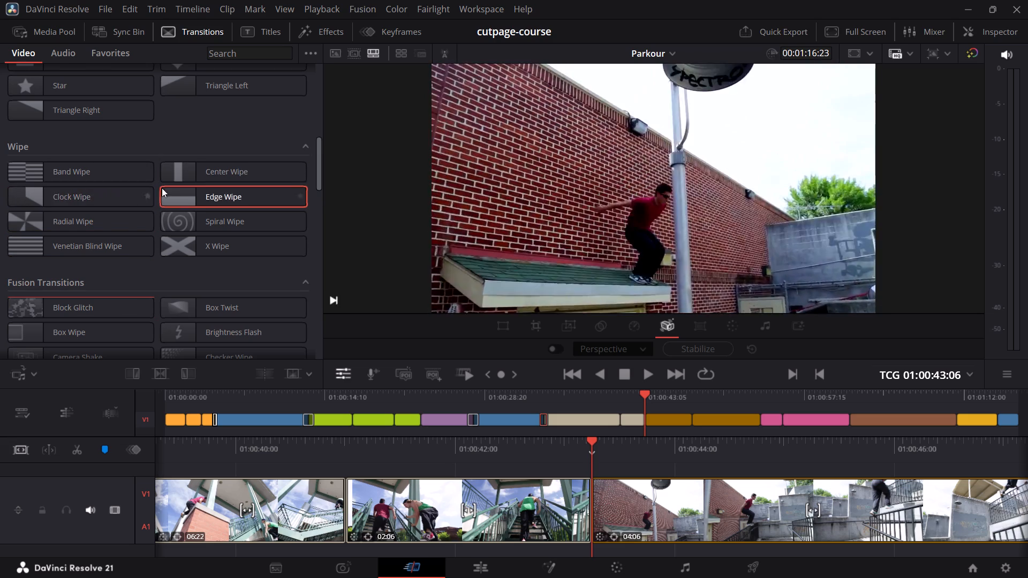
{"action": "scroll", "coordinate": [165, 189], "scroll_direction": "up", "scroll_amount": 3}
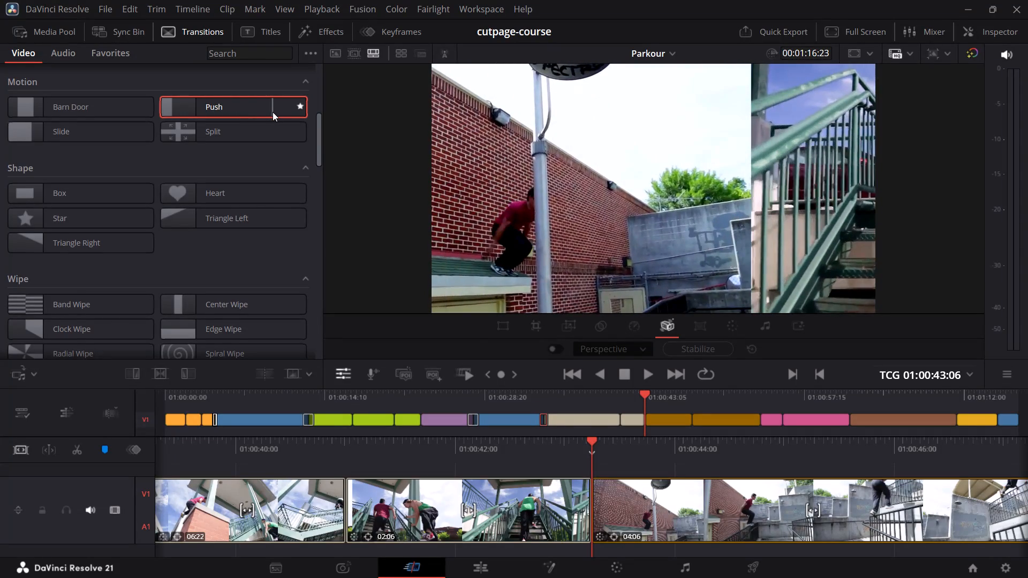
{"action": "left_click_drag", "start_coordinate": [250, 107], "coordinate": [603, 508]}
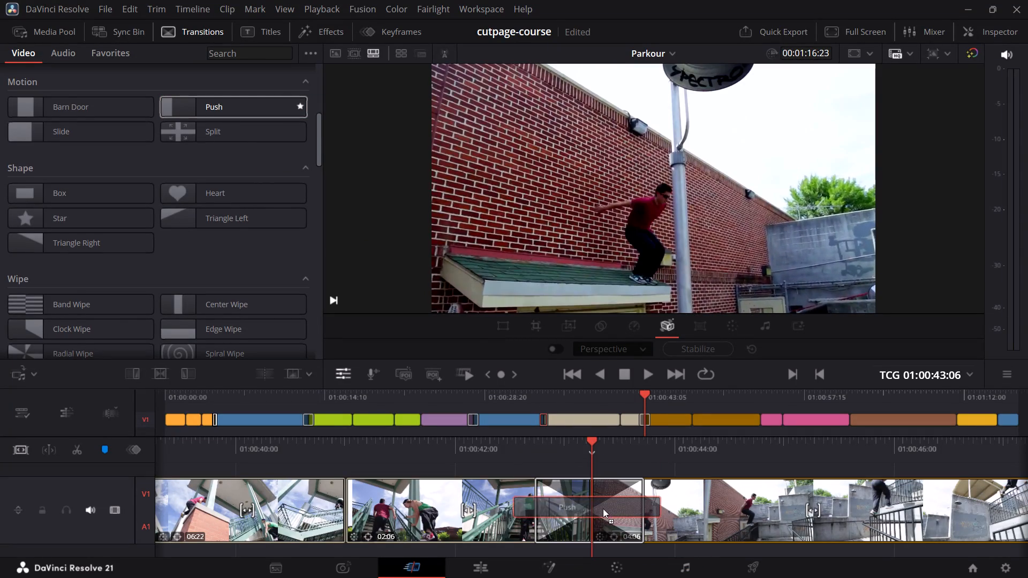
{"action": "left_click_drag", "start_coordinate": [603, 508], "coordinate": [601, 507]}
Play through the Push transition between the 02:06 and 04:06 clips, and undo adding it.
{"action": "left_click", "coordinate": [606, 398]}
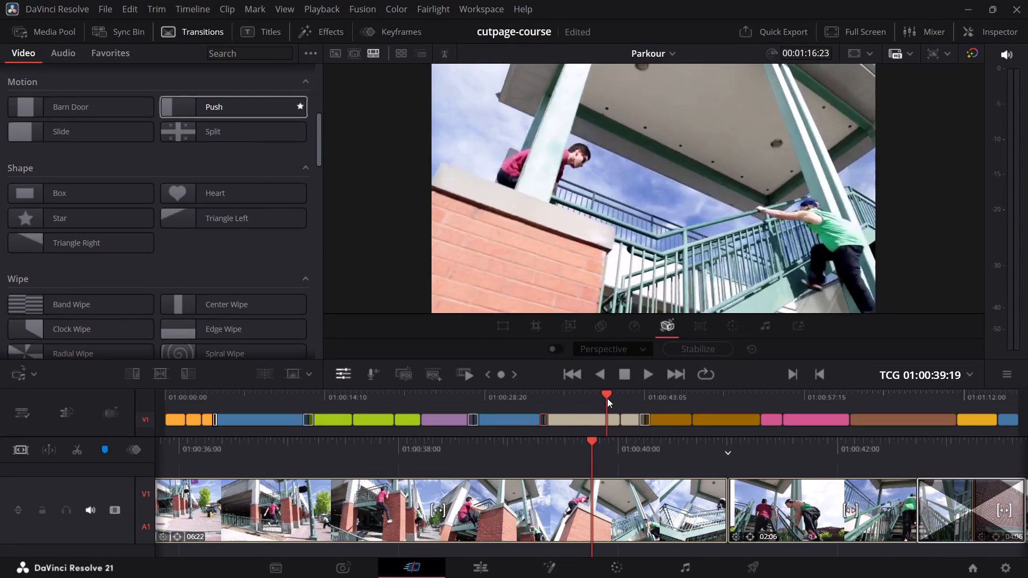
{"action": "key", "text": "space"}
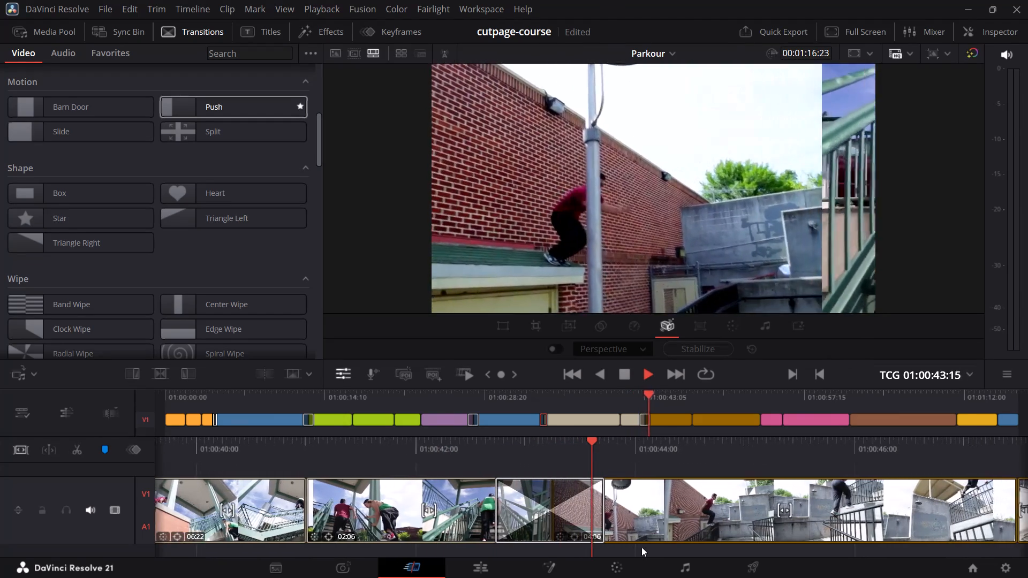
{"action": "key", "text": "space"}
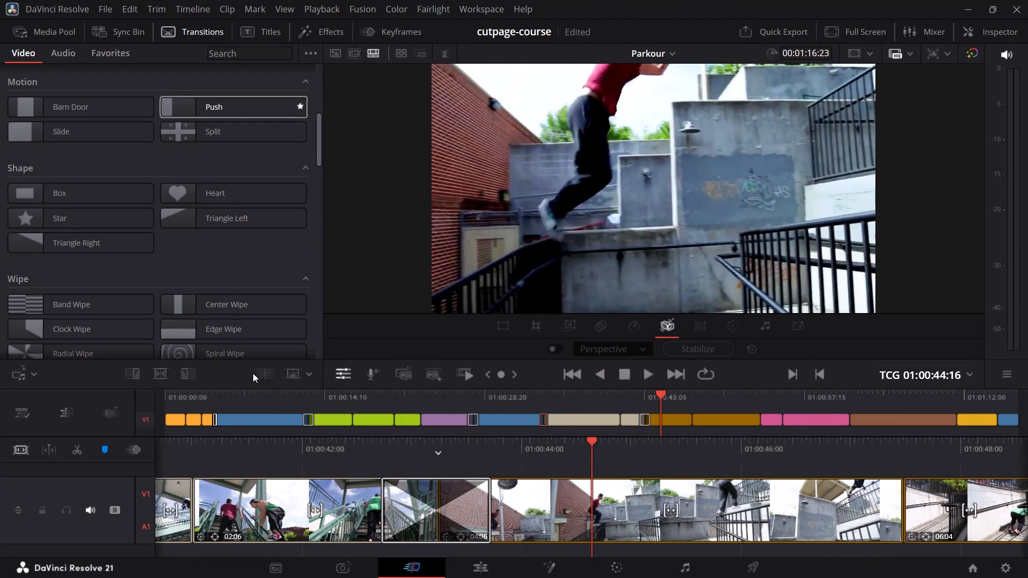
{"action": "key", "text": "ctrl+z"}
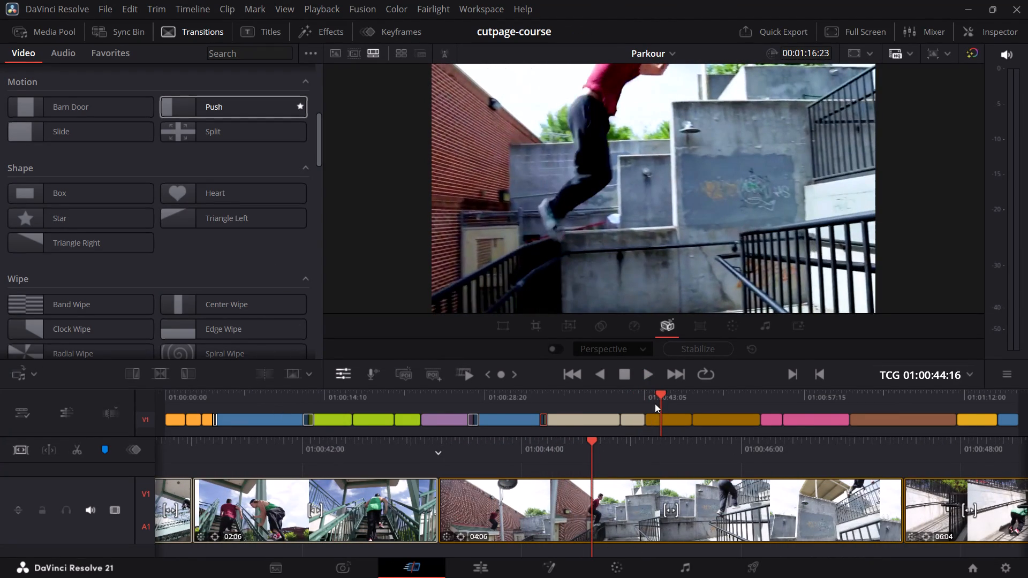
Preview the Wipe and Fusion transitions, such as Brightness Flash, Edgy and Perspective, against the cut between the 02:06 and 04:06 clips.
{"action": "left_click", "coordinate": [645, 391]}
{"action": "scroll", "coordinate": [254, 203], "scroll_direction": "down", "scroll_amount": 3}
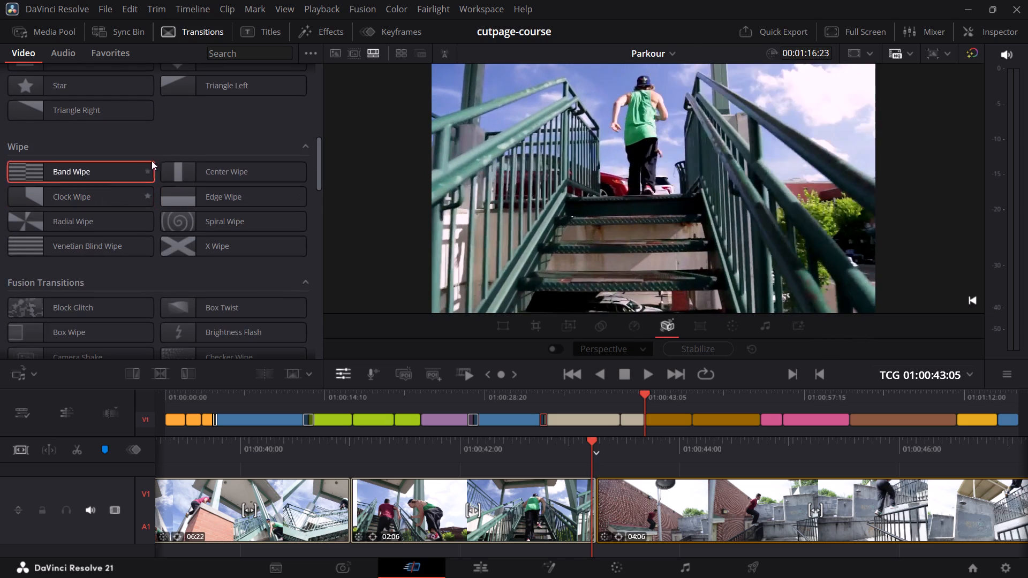
{"action": "scroll", "coordinate": [213, 129], "scroll_direction": "down", "scroll_amount": 2}
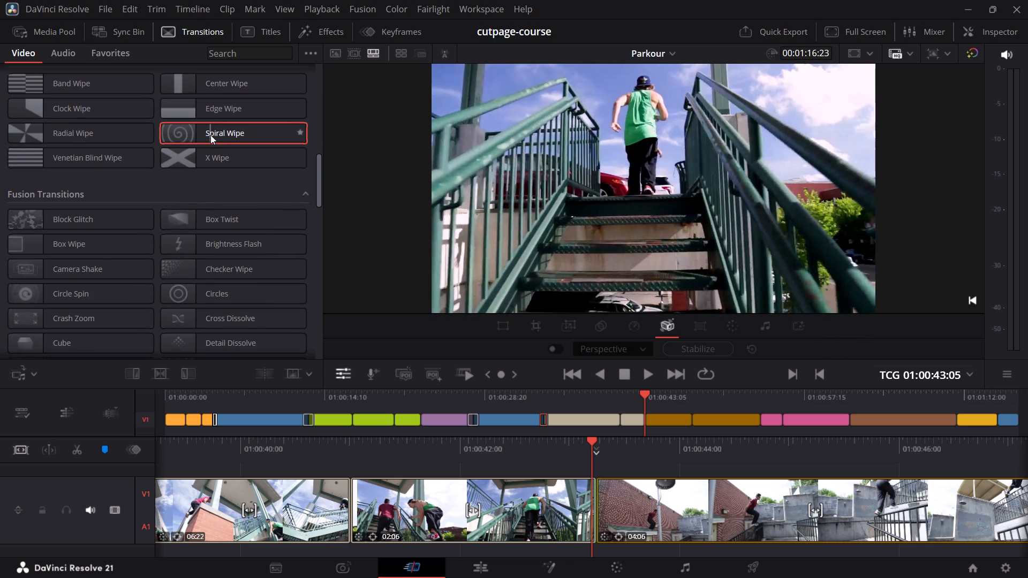
{"action": "scroll", "coordinate": [210, 135], "scroll_direction": "down", "scroll_amount": 1}
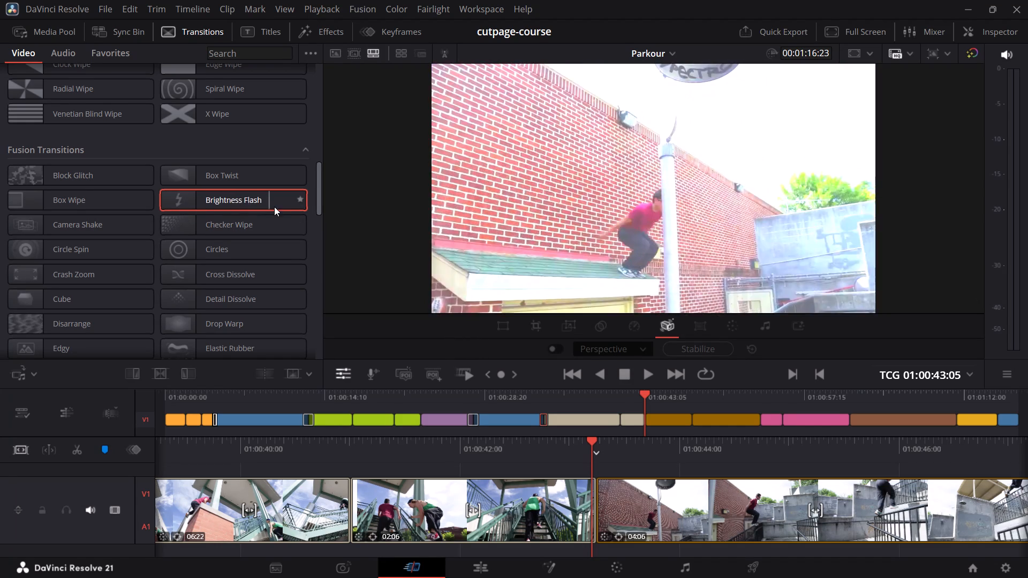
{"action": "scroll", "coordinate": [46, 192], "scroll_direction": "down", "scroll_amount": 1}
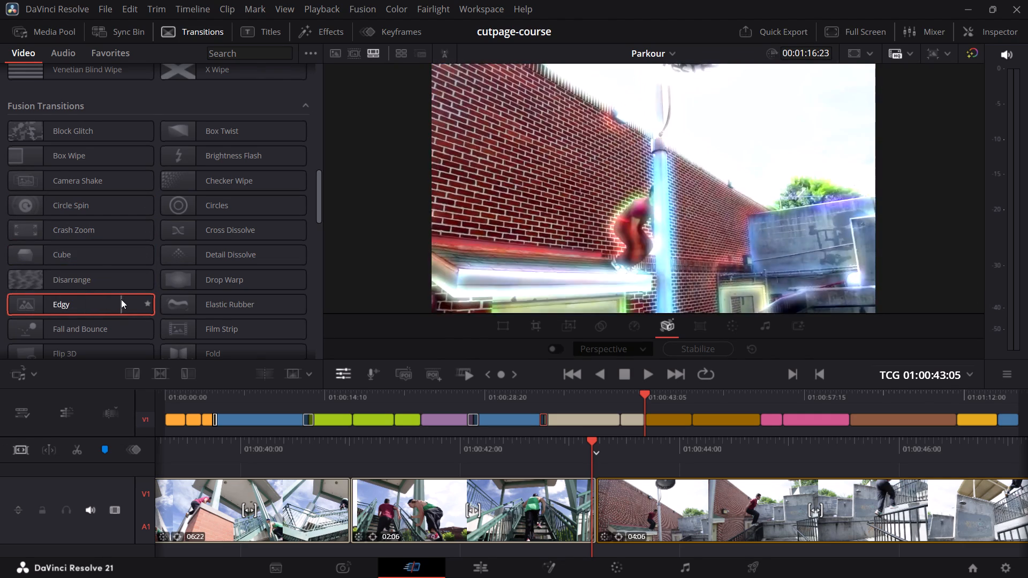
{"action": "scroll", "coordinate": [124, 288], "scroll_direction": "down", "scroll_amount": 1}
{"action": "scroll", "coordinate": [44, 185], "scroll_direction": "down", "scroll_amount": 2}
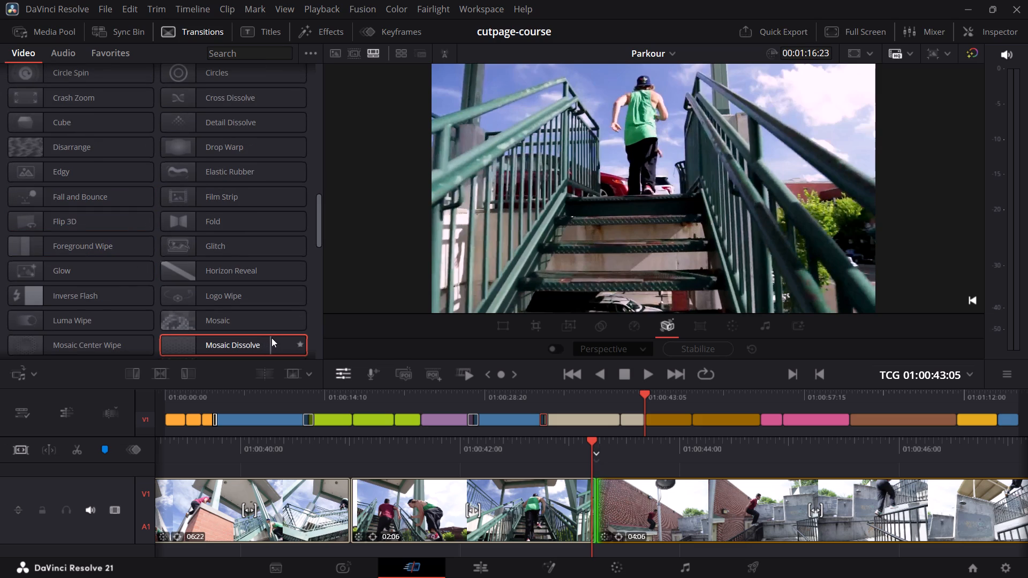
{"action": "scroll", "coordinate": [125, 268], "scroll_direction": "up", "scroll_amount": 1}
{"action": "scroll", "coordinate": [125, 267], "scroll_direction": "down", "scroll_amount": 2}
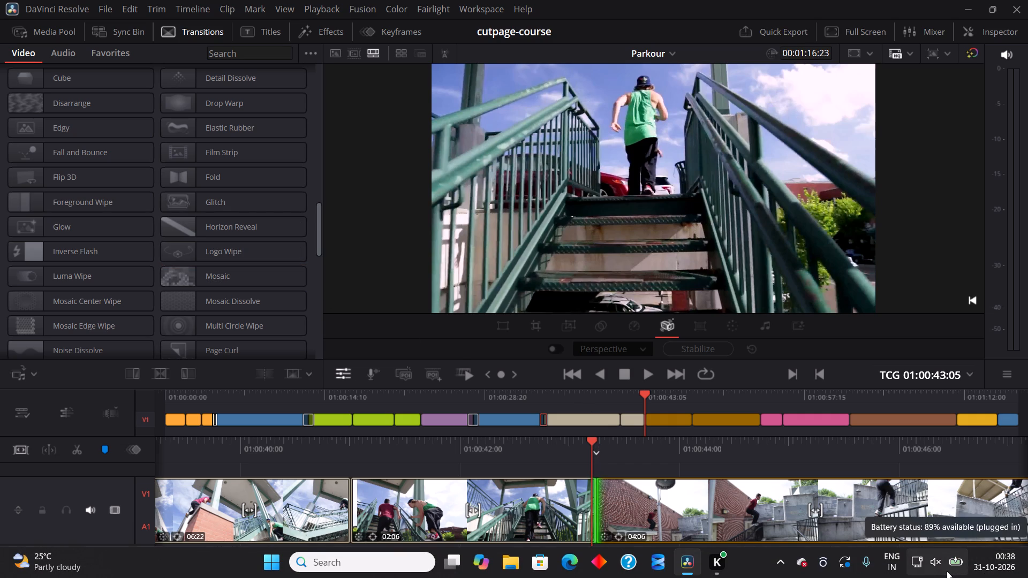
{"action": "scroll", "coordinate": [114, 201], "scroll_direction": "down", "scroll_amount": 1}
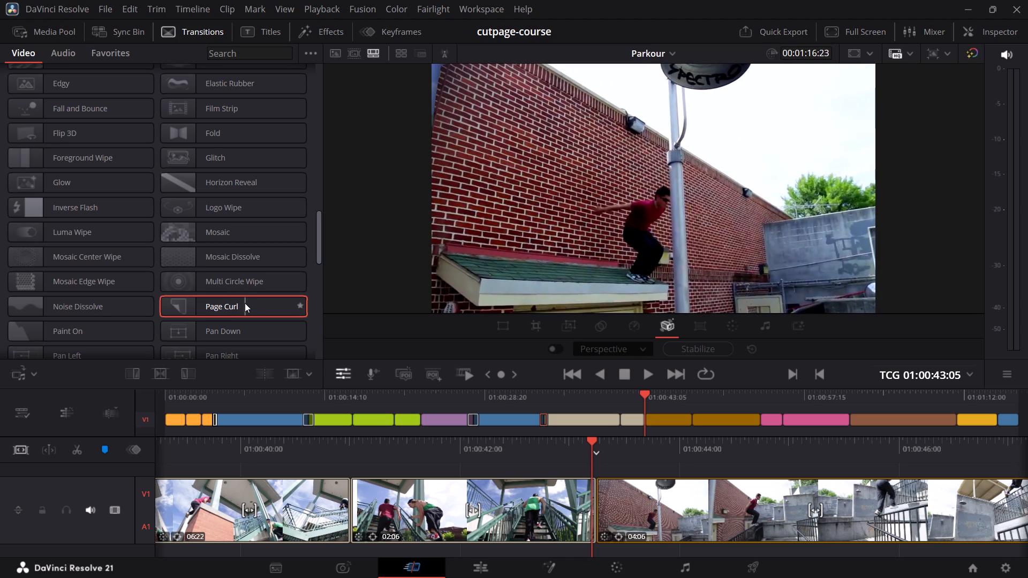
{"action": "scroll", "coordinate": [258, 303], "scroll_direction": "down", "scroll_amount": 2}
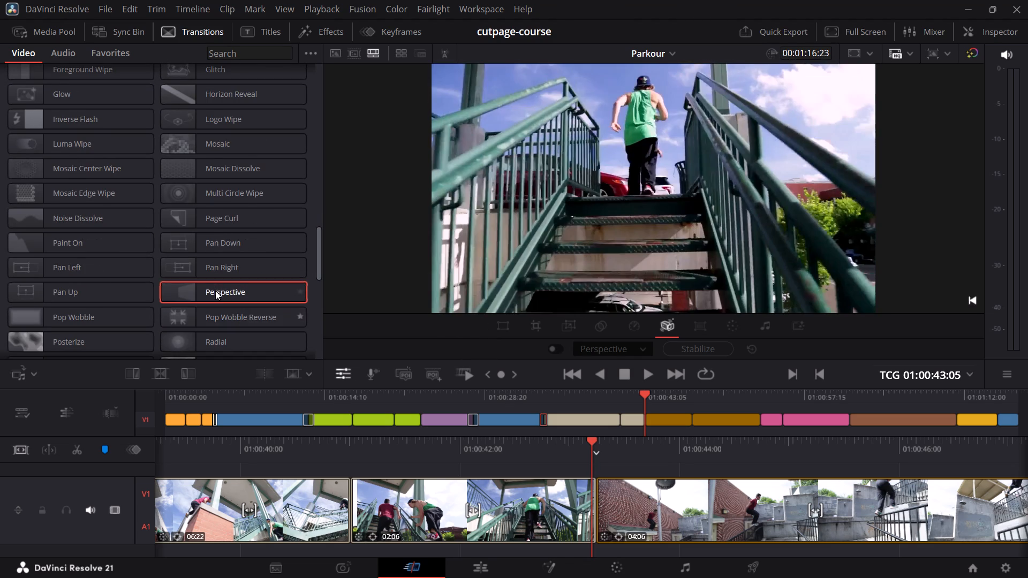
{"action": "scroll", "coordinate": [215, 288], "scroll_direction": "down", "scroll_amount": 3}
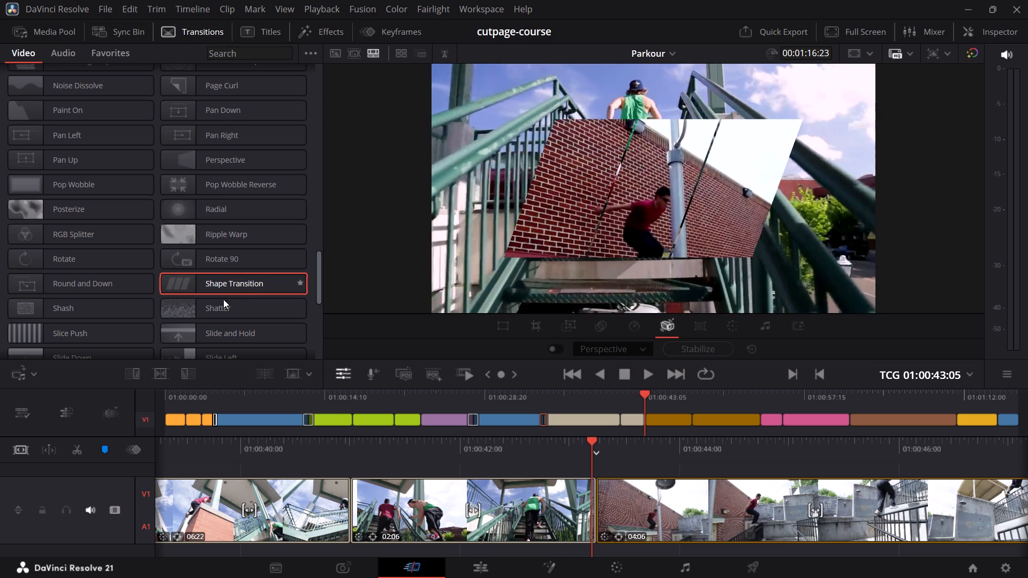
{"action": "scroll", "coordinate": [171, 274], "scroll_direction": "down", "scroll_amount": 1}
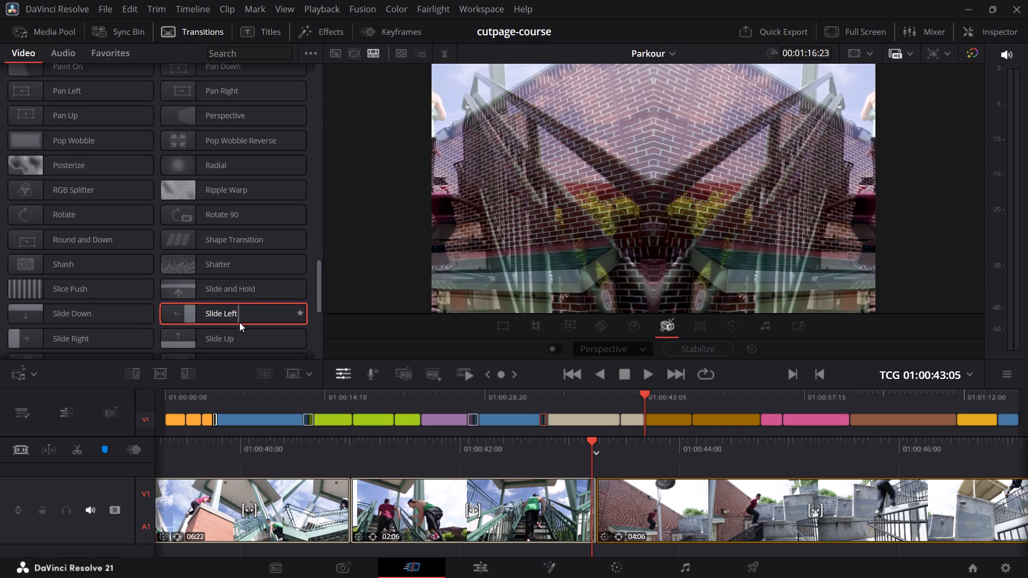
{"action": "scroll", "coordinate": [176, 282], "scroll_direction": "down", "scroll_amount": 2}
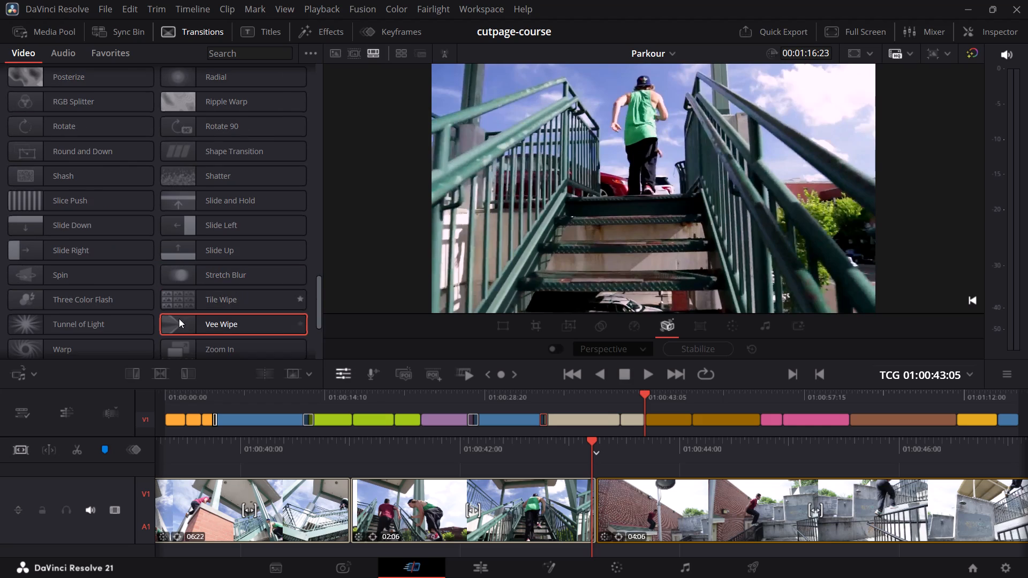
{"action": "scroll", "coordinate": [187, 279], "scroll_direction": "down", "scroll_amount": 1}
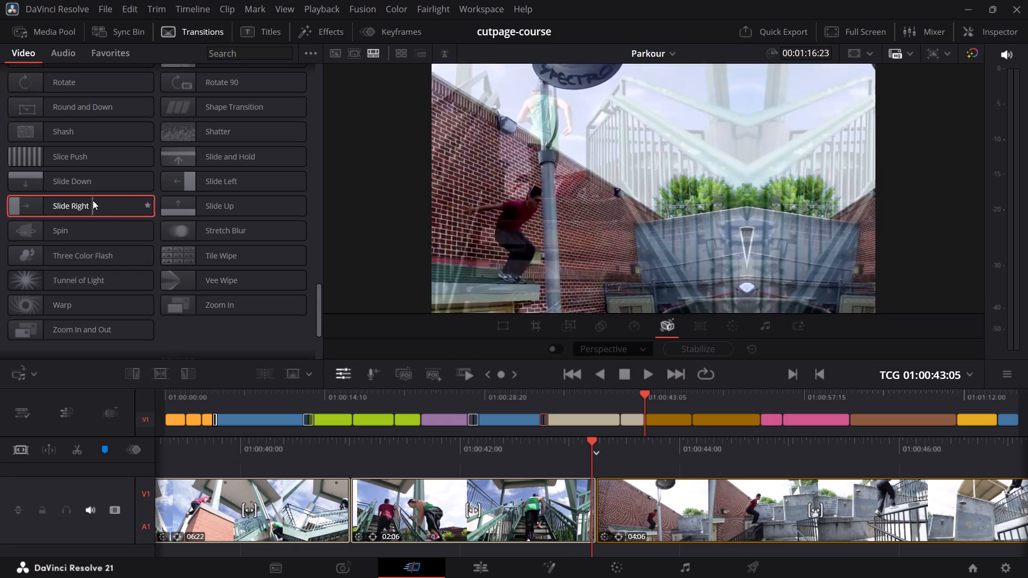
{"action": "scroll", "coordinate": [93, 200], "scroll_direction": "up", "scroll_amount": 2}
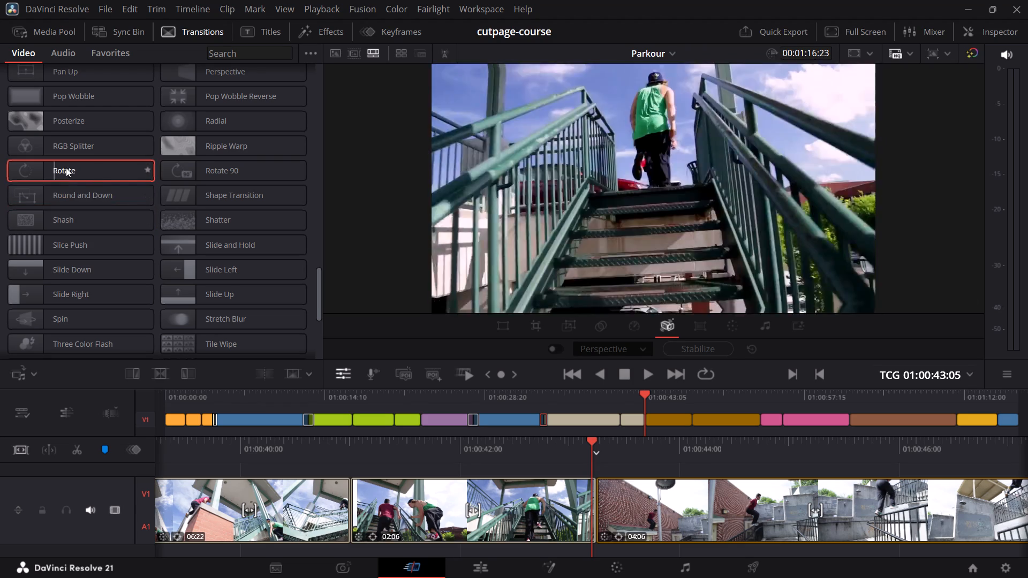
{"action": "scroll", "coordinate": [94, 176], "scroll_direction": "up", "scroll_amount": 2}
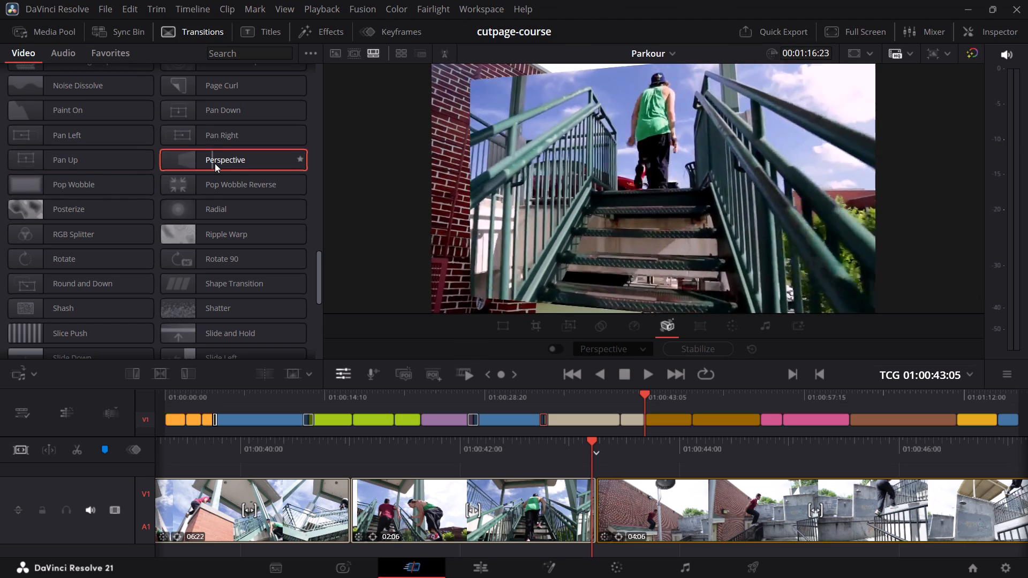
{"action": "scroll", "coordinate": [168, 184], "scroll_direction": "up", "scroll_amount": 1}
{"action": "scroll", "coordinate": [120, 189], "scroll_direction": "up", "scroll_amount": 2}
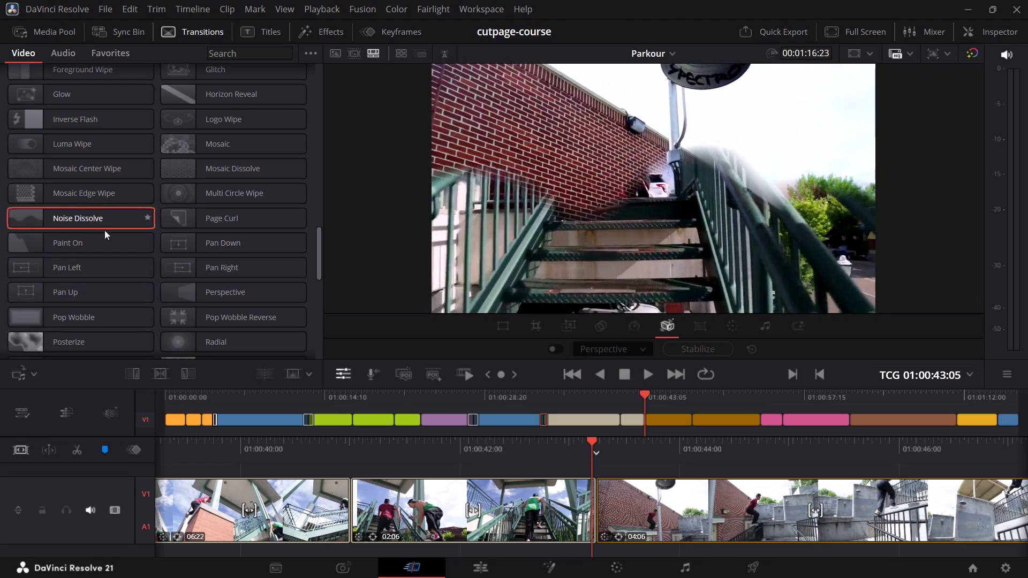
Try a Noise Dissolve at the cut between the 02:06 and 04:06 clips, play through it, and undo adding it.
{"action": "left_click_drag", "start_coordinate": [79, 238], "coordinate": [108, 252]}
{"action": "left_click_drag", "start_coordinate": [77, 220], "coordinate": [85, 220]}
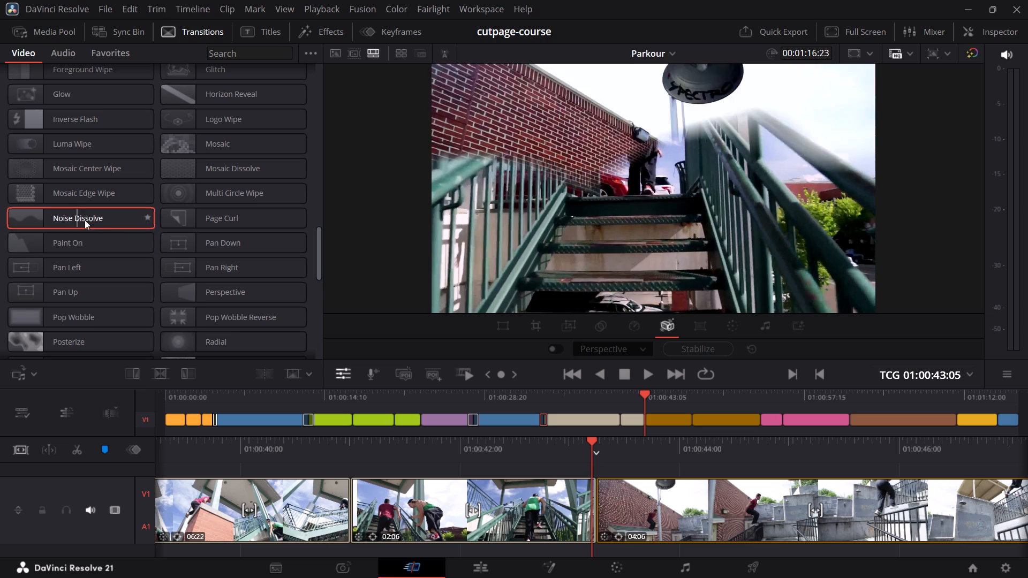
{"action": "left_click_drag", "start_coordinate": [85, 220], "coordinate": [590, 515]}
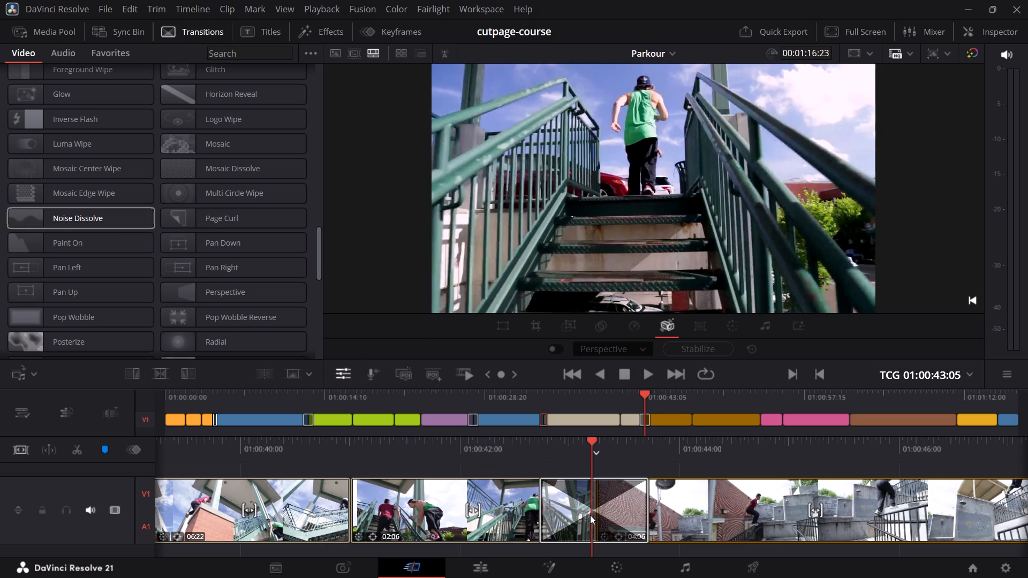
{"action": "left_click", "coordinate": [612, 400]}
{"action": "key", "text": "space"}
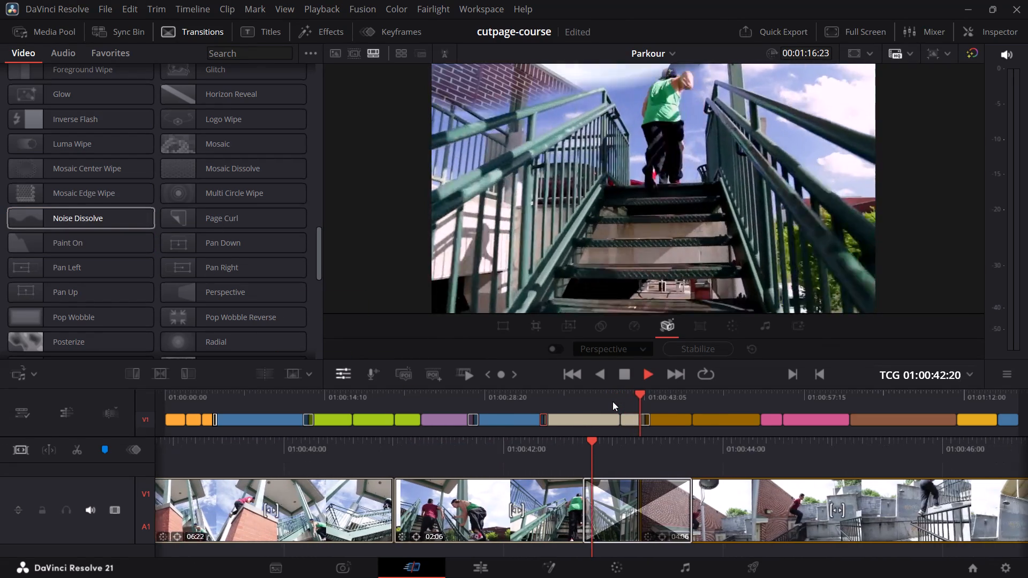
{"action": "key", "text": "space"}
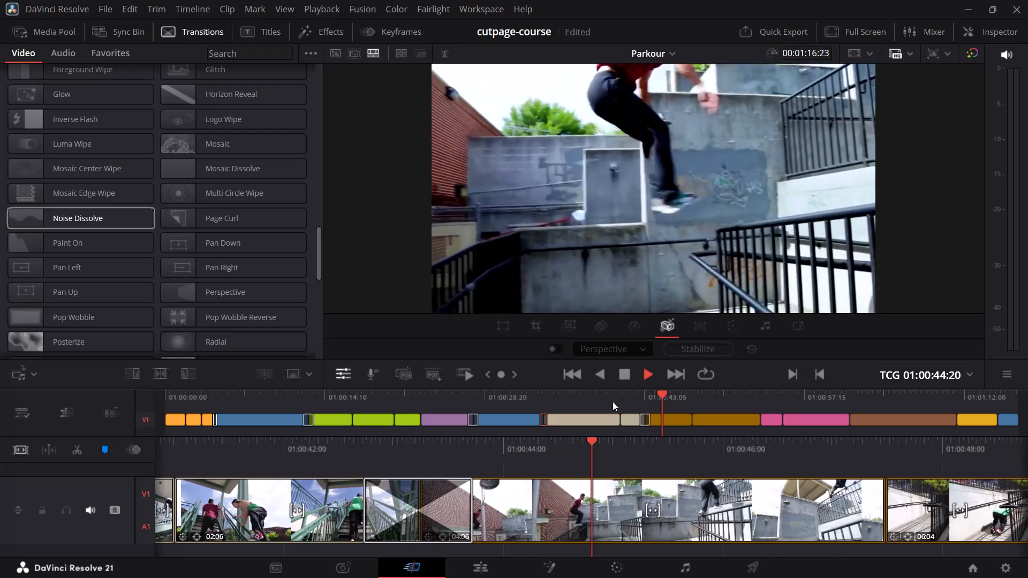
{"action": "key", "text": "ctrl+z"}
Preview more transitions from the Fusion group back to the Dissolve group for the cut between the 02:06 and 04:06 clips.
{"action": "scroll", "coordinate": [181, 255], "scroll_direction": "up", "scroll_amount": 2}
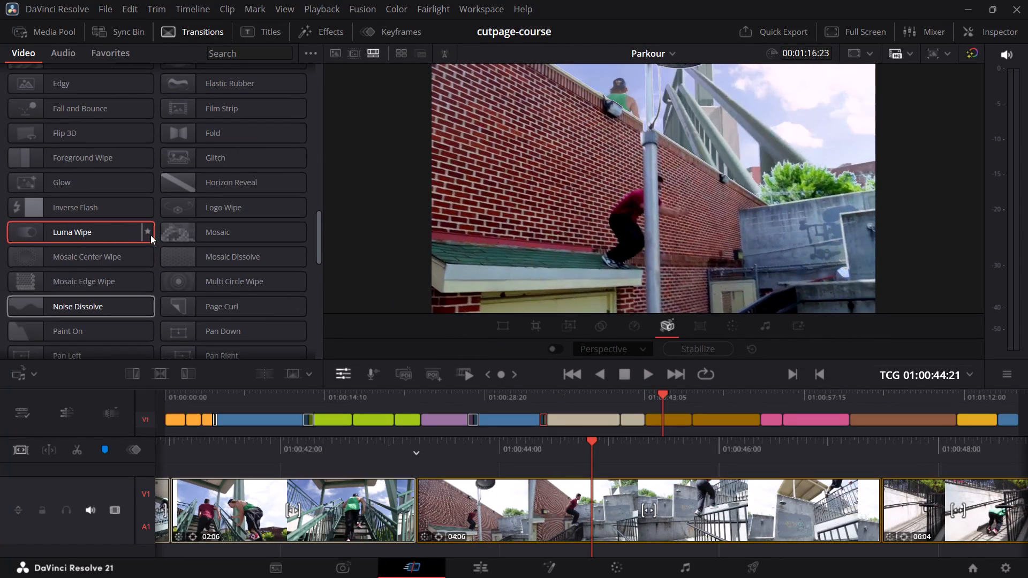
{"action": "scroll", "coordinate": [56, 236], "scroll_direction": "up", "scroll_amount": 1}
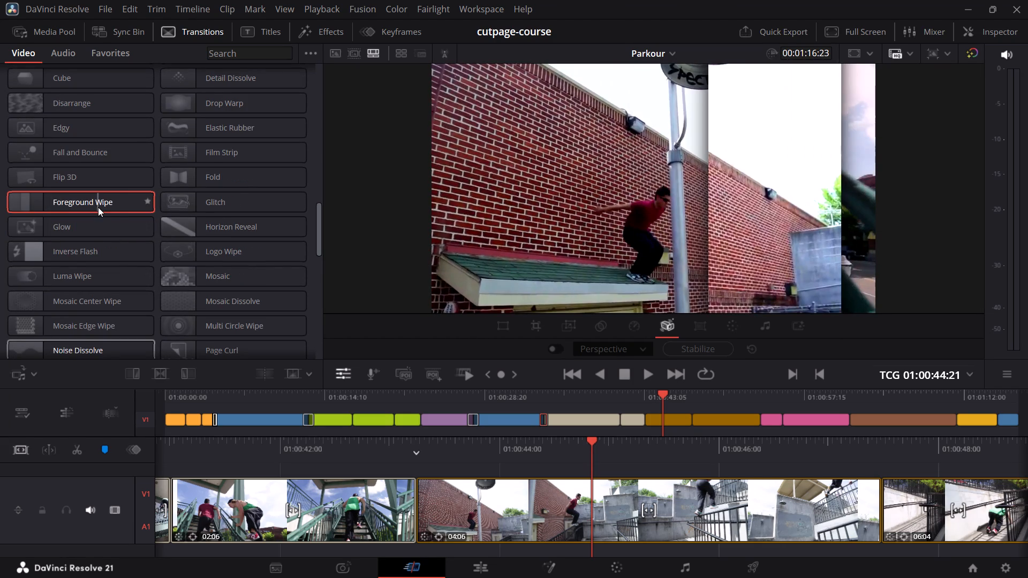
{"action": "scroll", "coordinate": [118, 209], "scroll_direction": "up", "scroll_amount": 2}
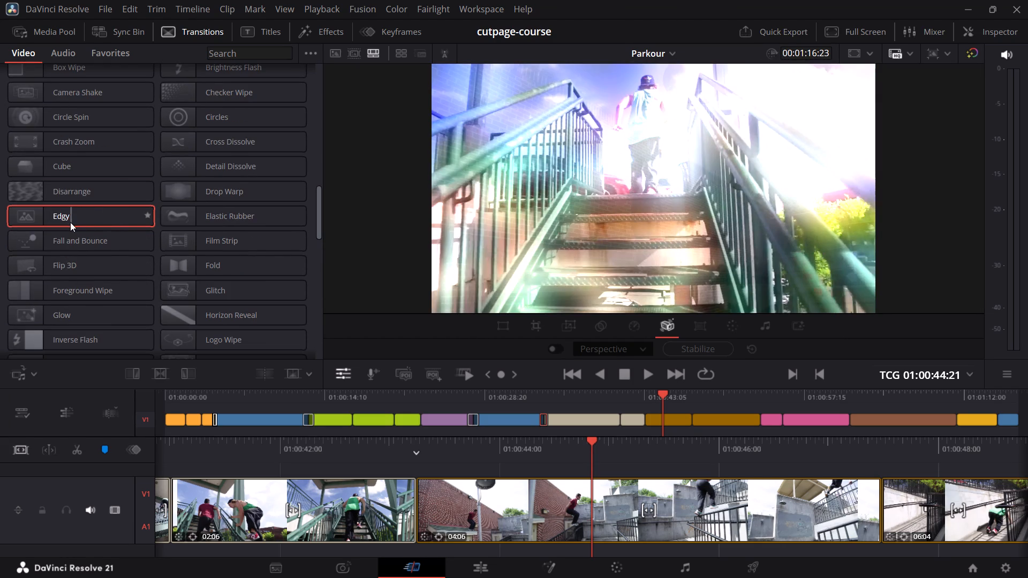
{"action": "scroll", "coordinate": [70, 222], "scroll_direction": "up", "scroll_amount": 1}
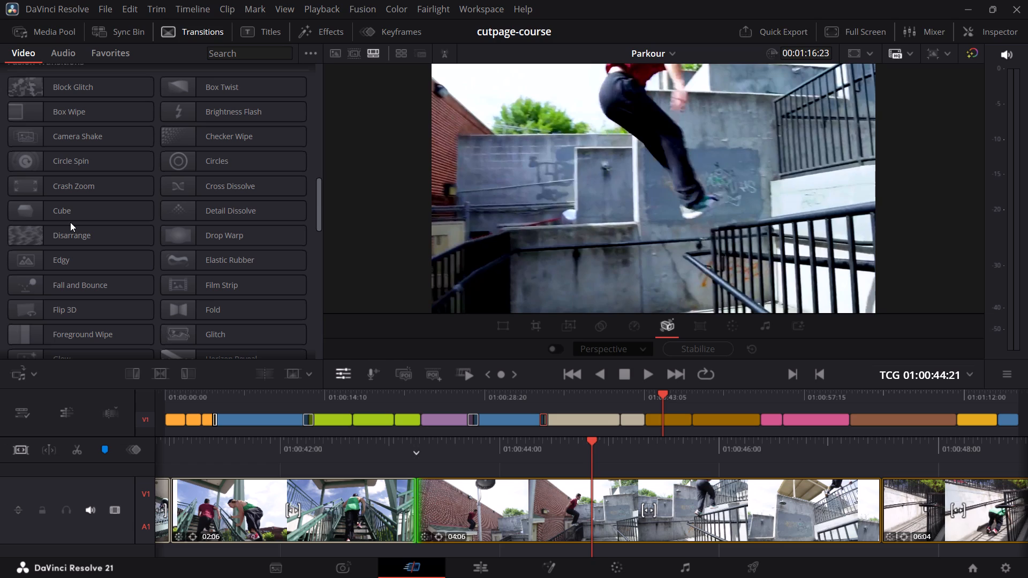
{"action": "scroll", "coordinate": [70, 222], "scroll_direction": "up", "scroll_amount": 1}
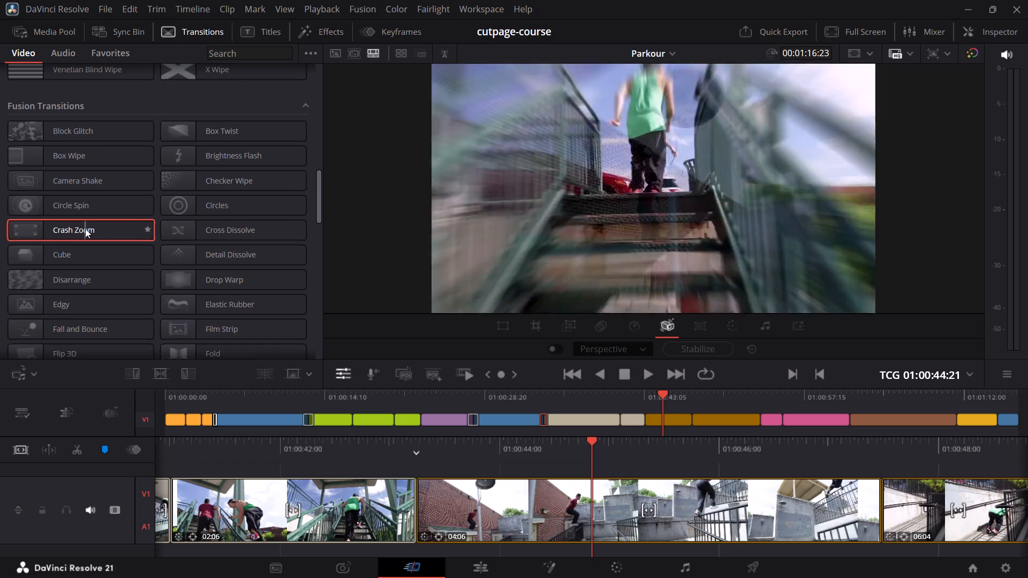
{"action": "scroll", "coordinate": [114, 227], "scroll_direction": "up", "scroll_amount": 3}
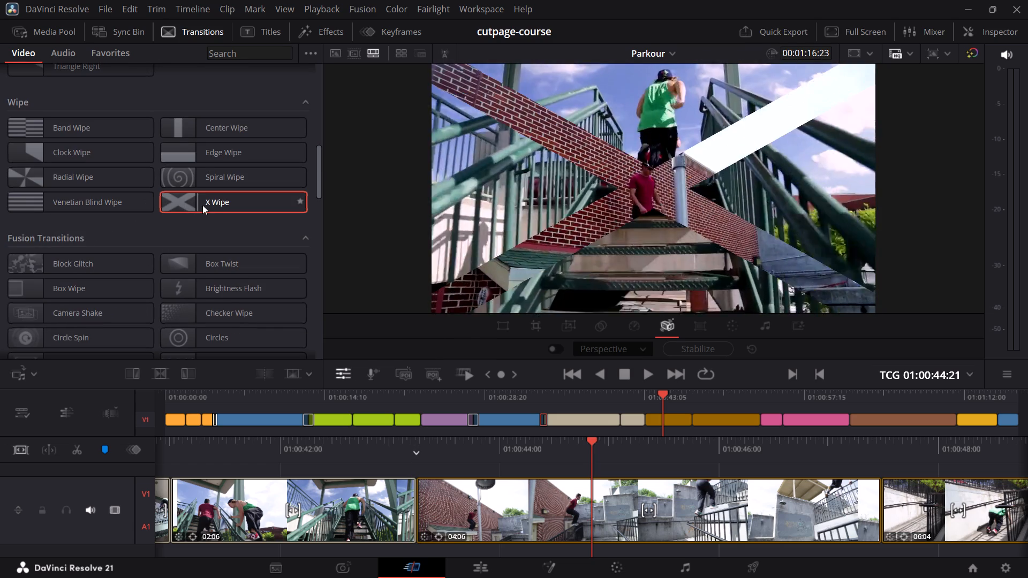
{"action": "scroll", "coordinate": [187, 187], "scroll_direction": "up", "scroll_amount": 2}
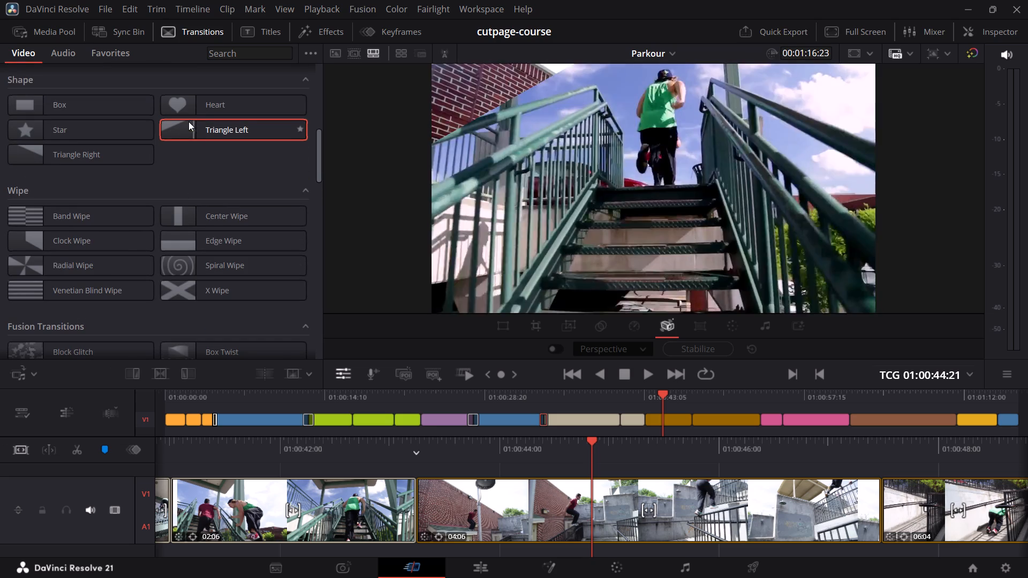
{"action": "scroll", "coordinate": [176, 135], "scroll_direction": "up", "scroll_amount": 3}
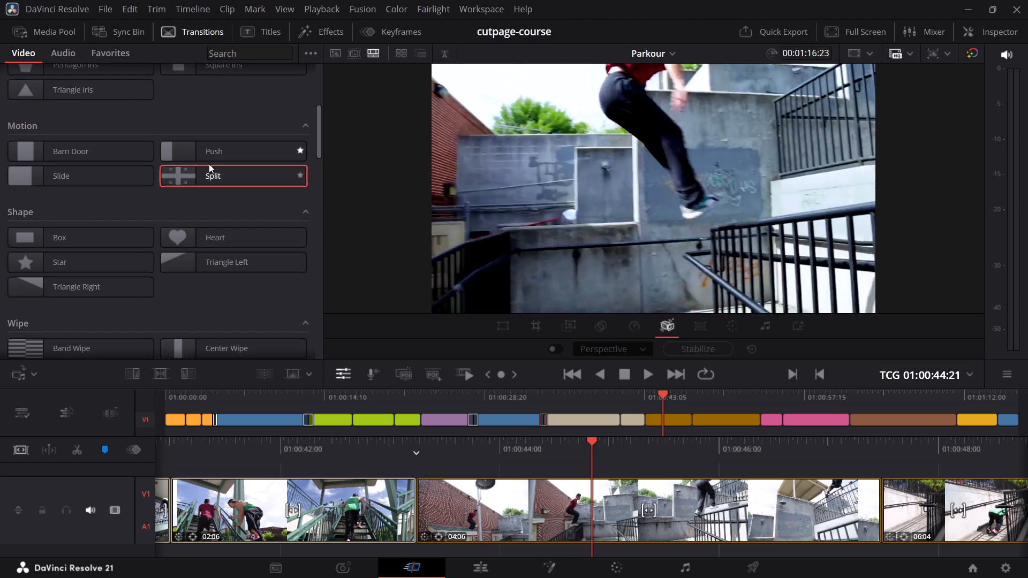
{"action": "scroll", "coordinate": [196, 159], "scroll_direction": "up", "scroll_amount": 6}
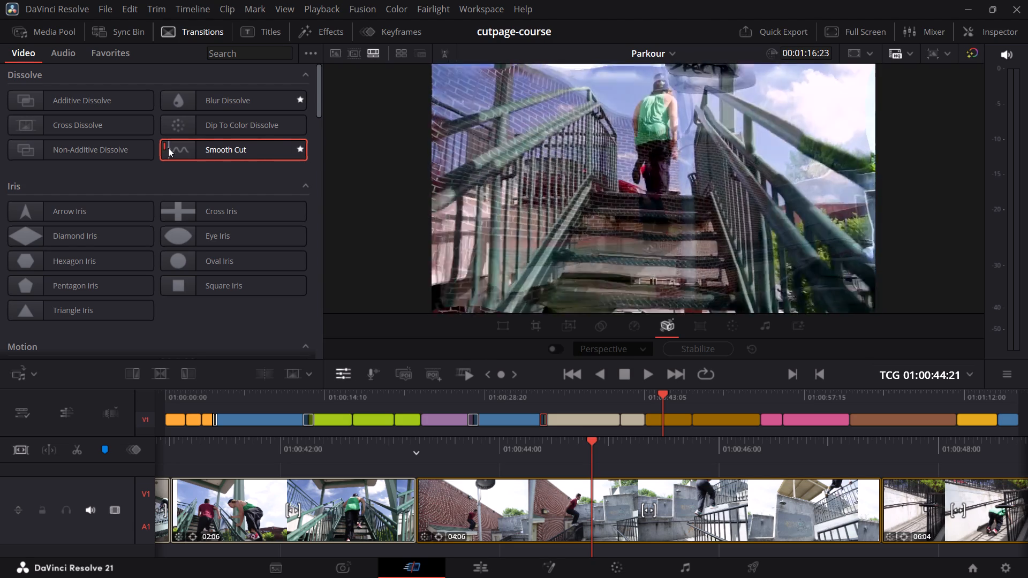
Add a Smooth Cut at the cut between the 02:06 and 04:06 clips, and play through it into the 02:00 clip.
{"action": "left_click_drag", "start_coordinate": [266, 144], "coordinate": [419, 209]}
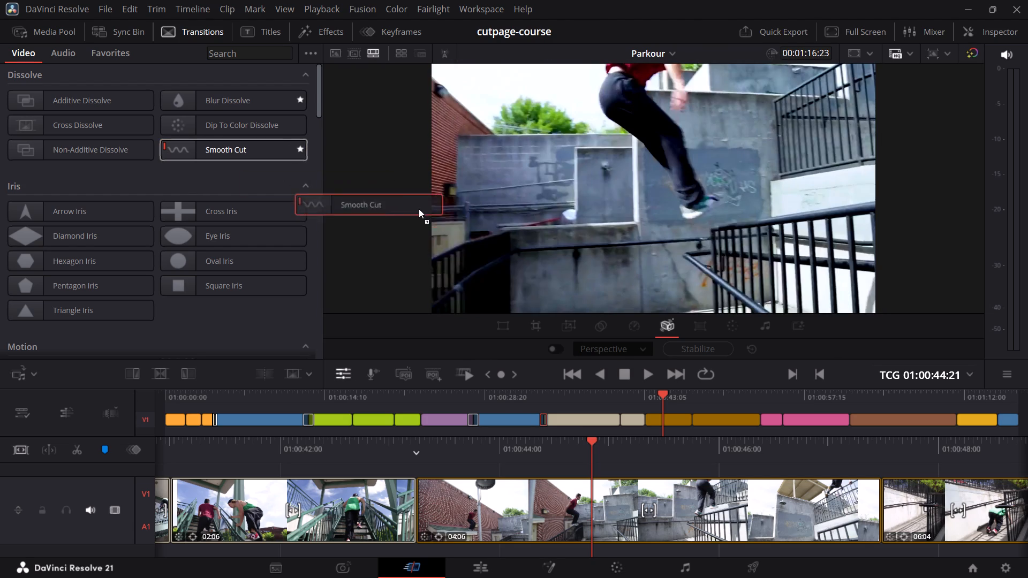
{"action": "left_click_drag", "start_coordinate": [419, 209], "coordinate": [523, 506]}
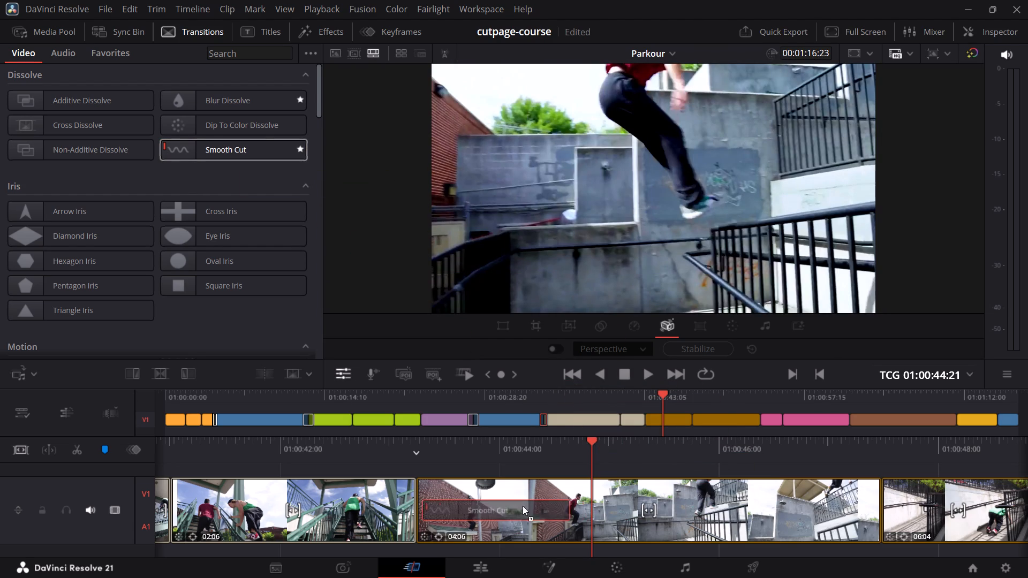
{"action": "left_click_drag", "start_coordinate": [523, 506], "coordinate": [418, 497]}
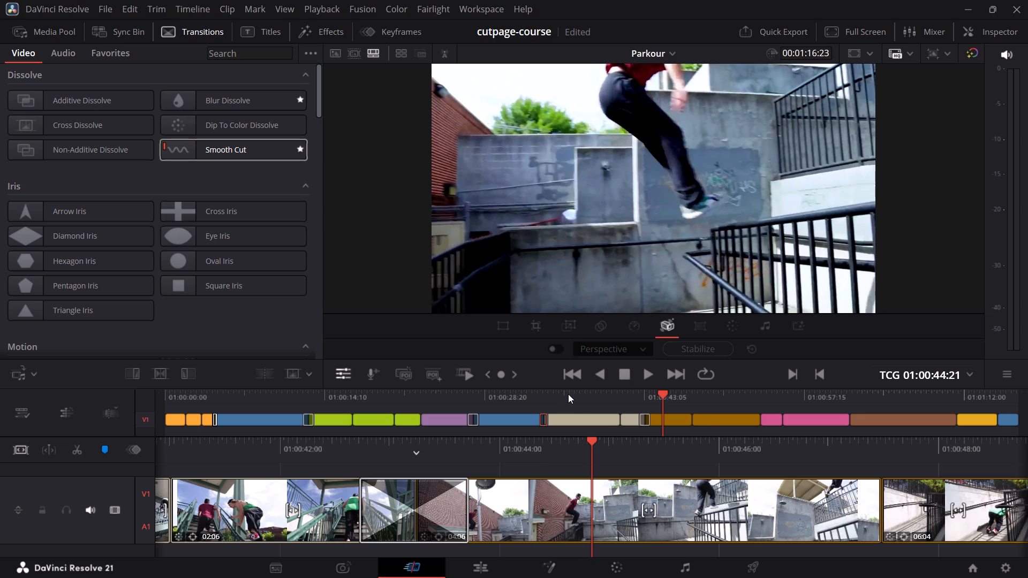
{"action": "left_click", "coordinate": [615, 400]}
{"action": "key", "text": "space"}
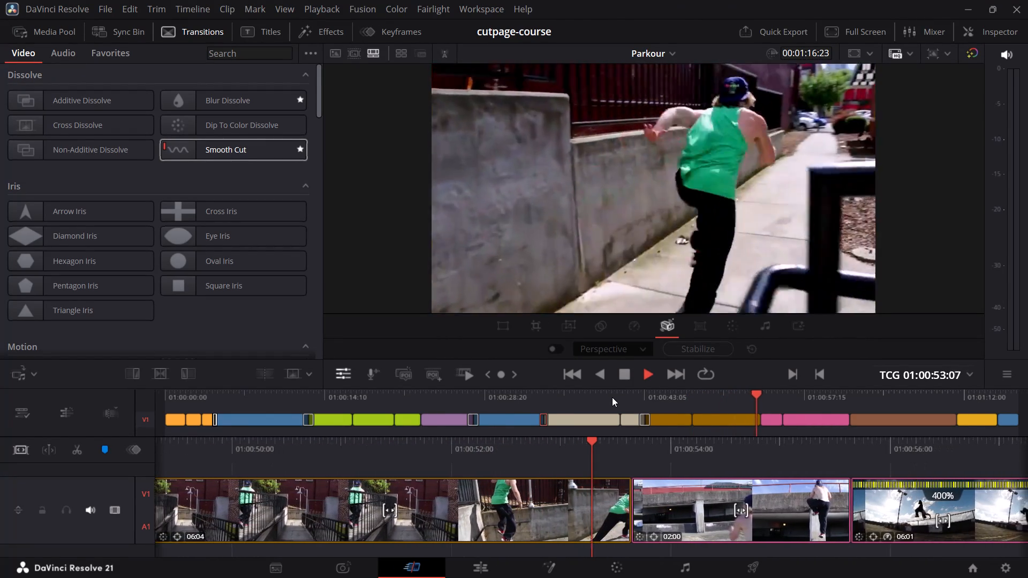
{"action": "key", "text": "space"}
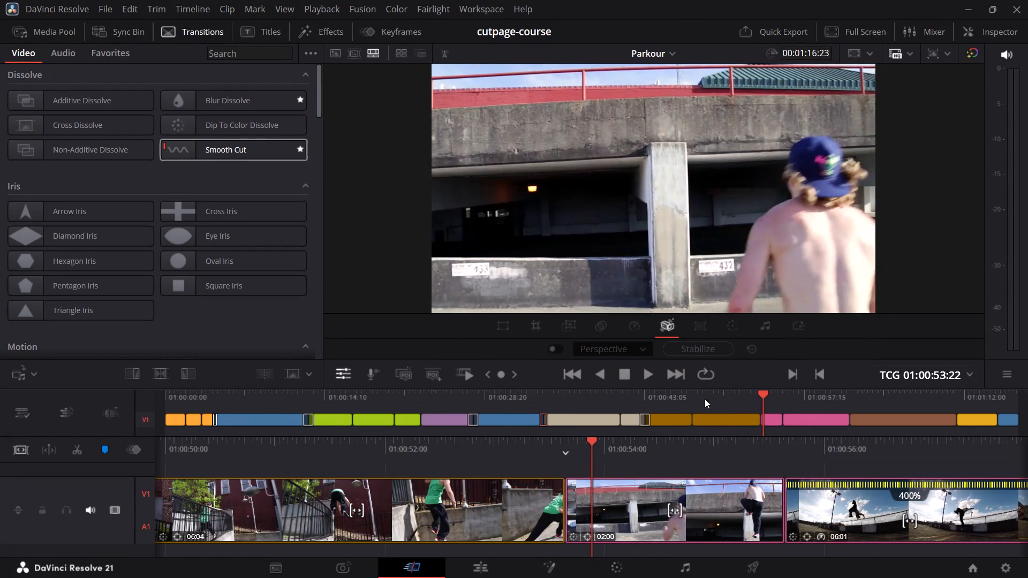
Examine the frames around the cut between the 06:04 and 02:00 clips, and the following cut into the 06:01 clip.
{"action": "left_click", "coordinate": [764, 389]}
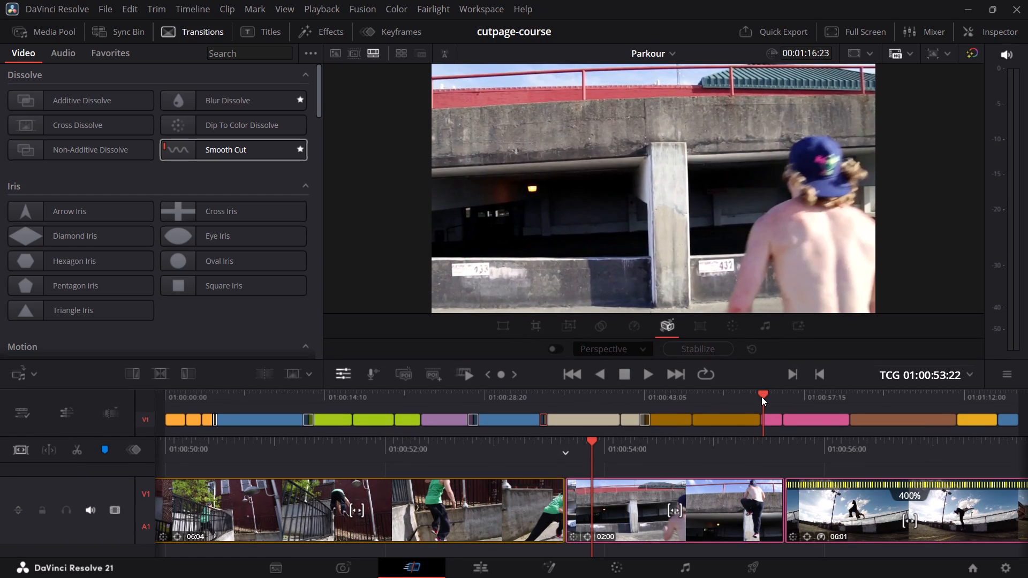
{"action": "left_click", "coordinate": [761, 397]}
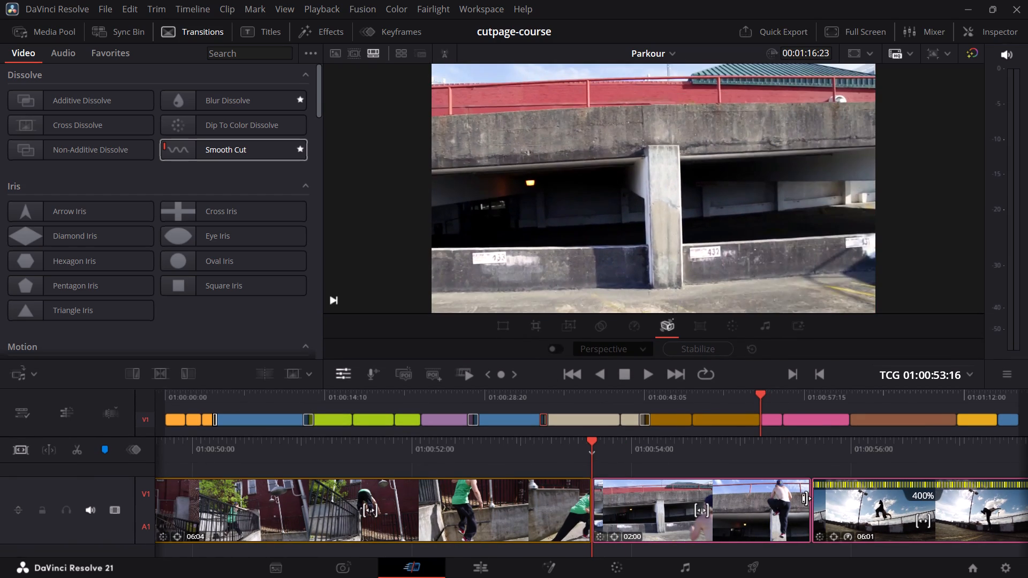
{"action": "left_click", "coordinate": [806, 498]}
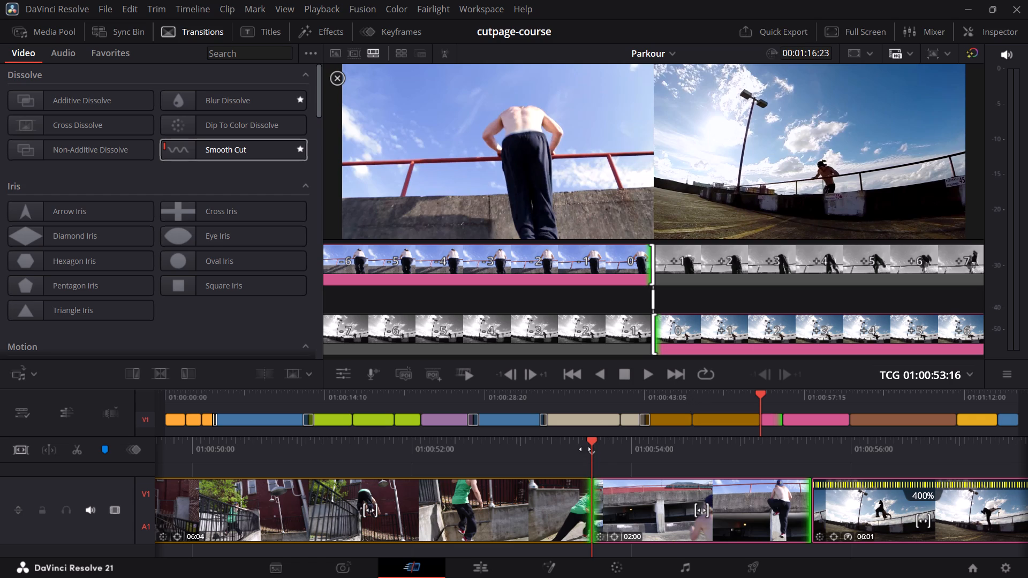
{"action": "left_click_drag", "start_coordinate": [629, 444], "coordinate": [630, 458]}
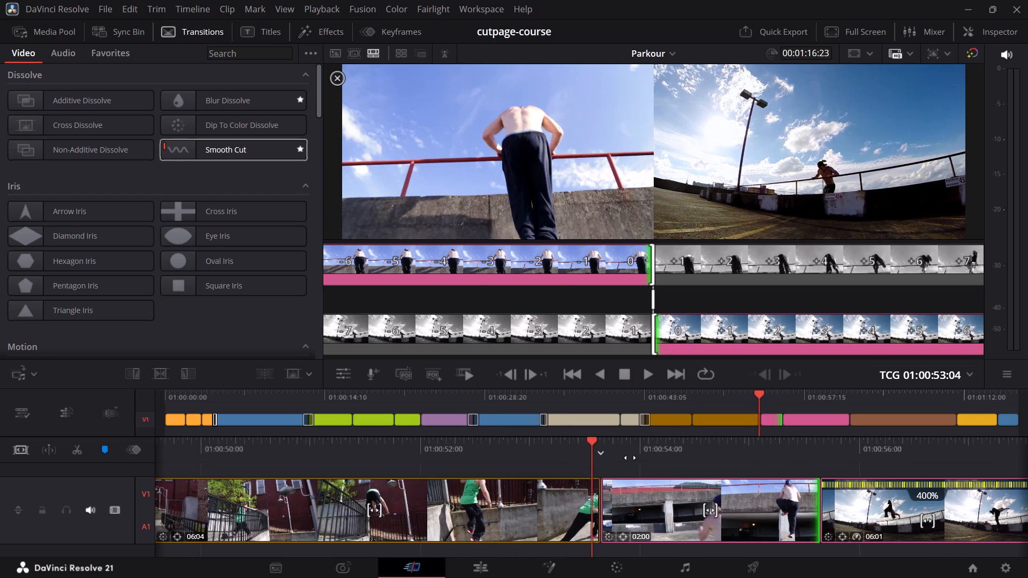
{"action": "left_click_drag", "start_coordinate": [630, 458], "coordinate": [566, 467]}
{"action": "key", "text": "Escape"}
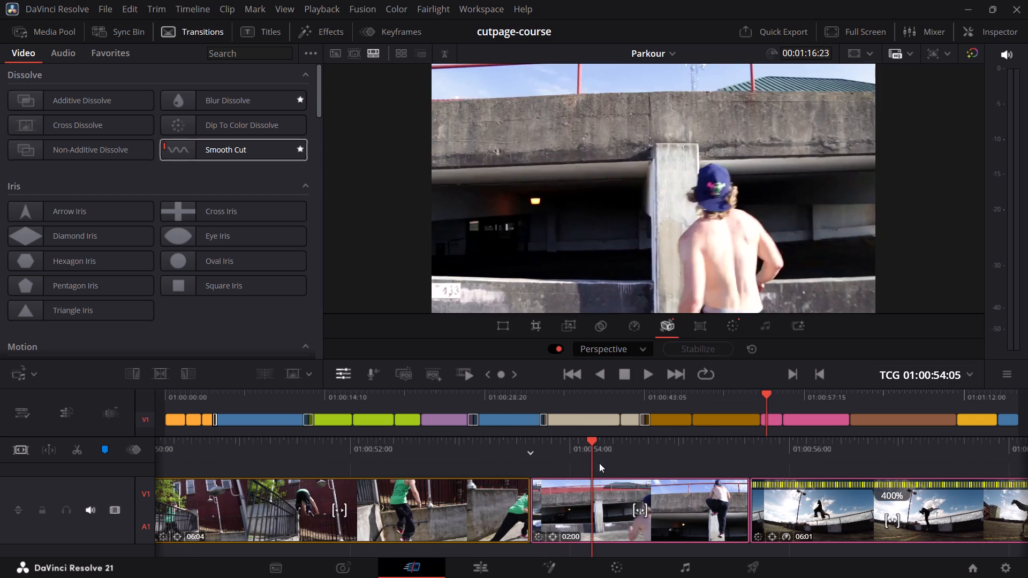
{"action": "left_click_drag", "start_coordinate": [627, 454], "coordinate": [697, 460]}
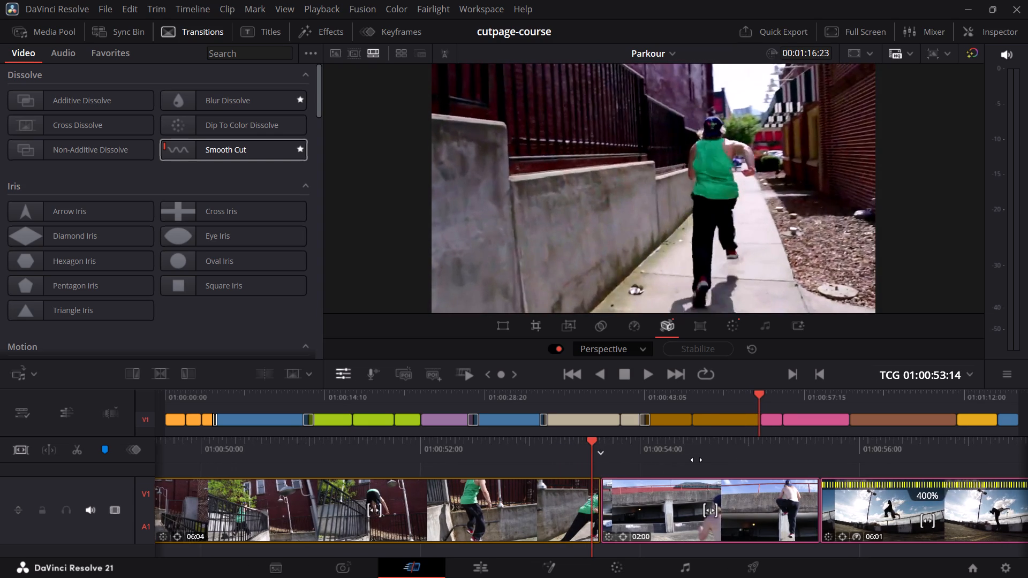
{"action": "left_click_drag", "start_coordinate": [697, 460], "coordinate": [691, 463]}
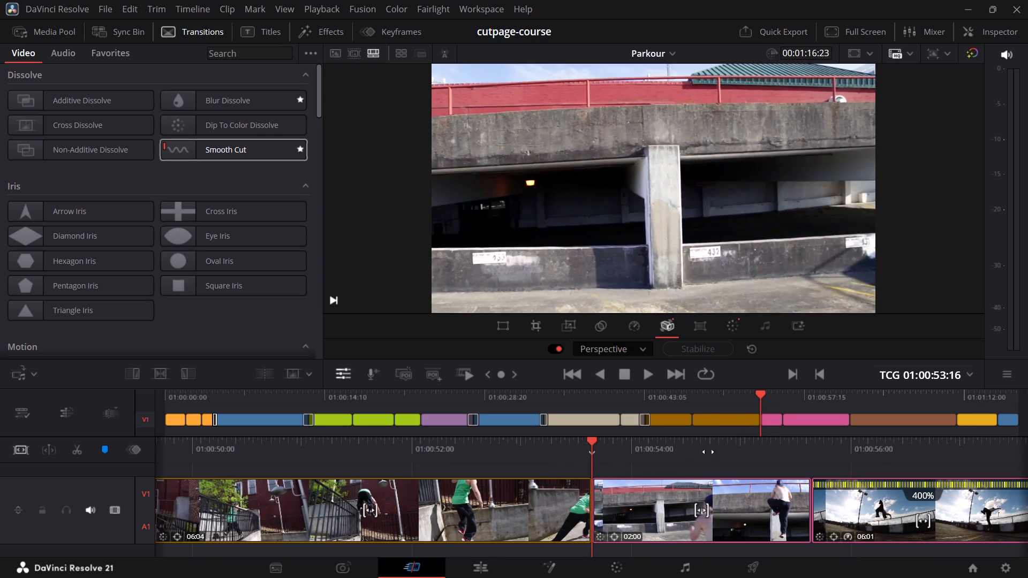
Trim the cut between the 06:04 and 02:00 clips to make them 05:23 and 01:18 long, and play through it.
{"action": "left_click", "coordinate": [586, 498]}
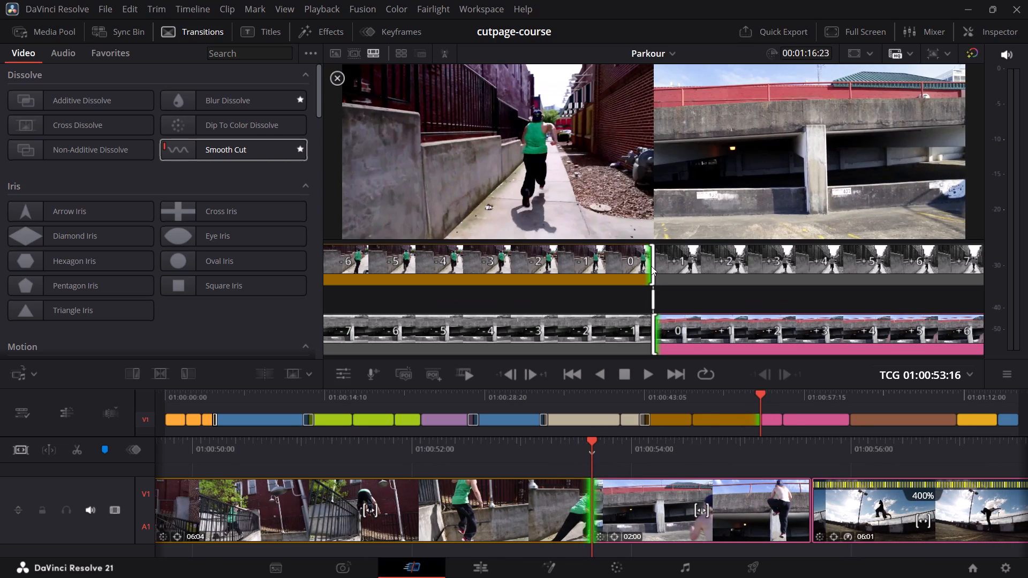
{"action": "left_click_drag", "start_coordinate": [654, 264], "coordinate": [642, 267]}
{"action": "left_click_drag", "start_coordinate": [650, 326], "coordinate": [646, 326]}
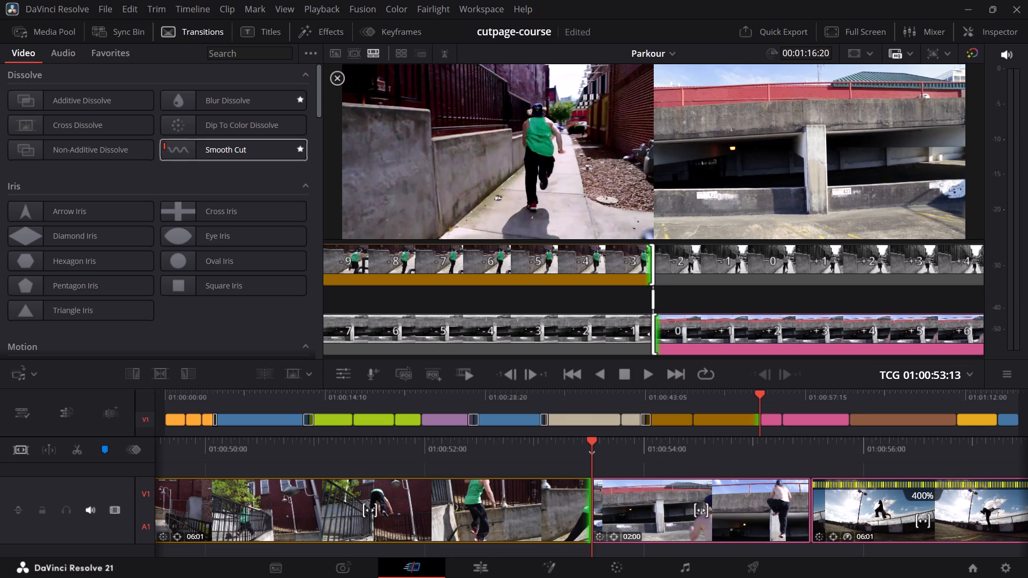
{"action": "left_click_drag", "start_coordinate": [646, 326], "coordinate": [613, 319]}
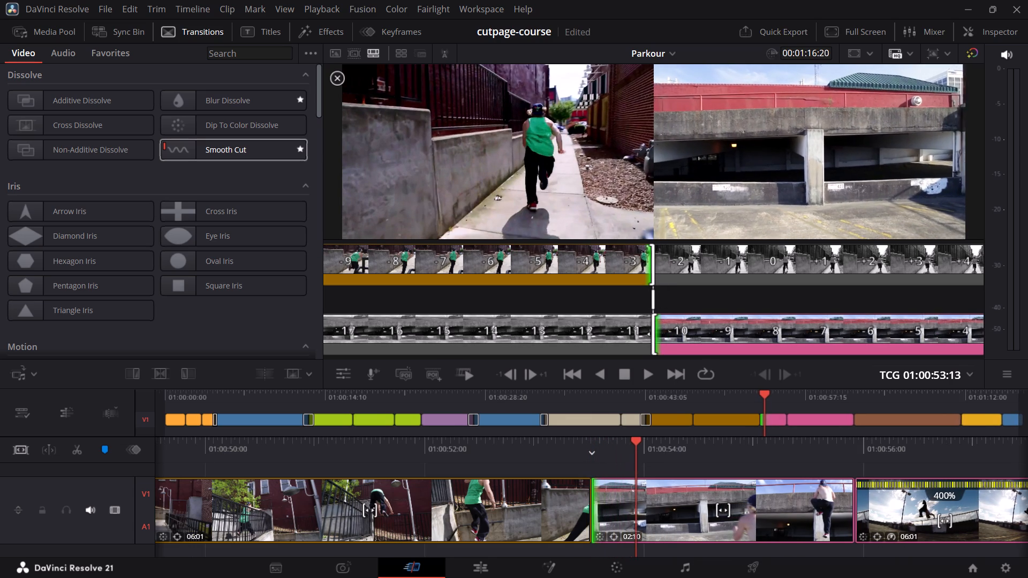
{"action": "left_click_drag", "start_coordinate": [613, 319], "coordinate": [591, 321]}
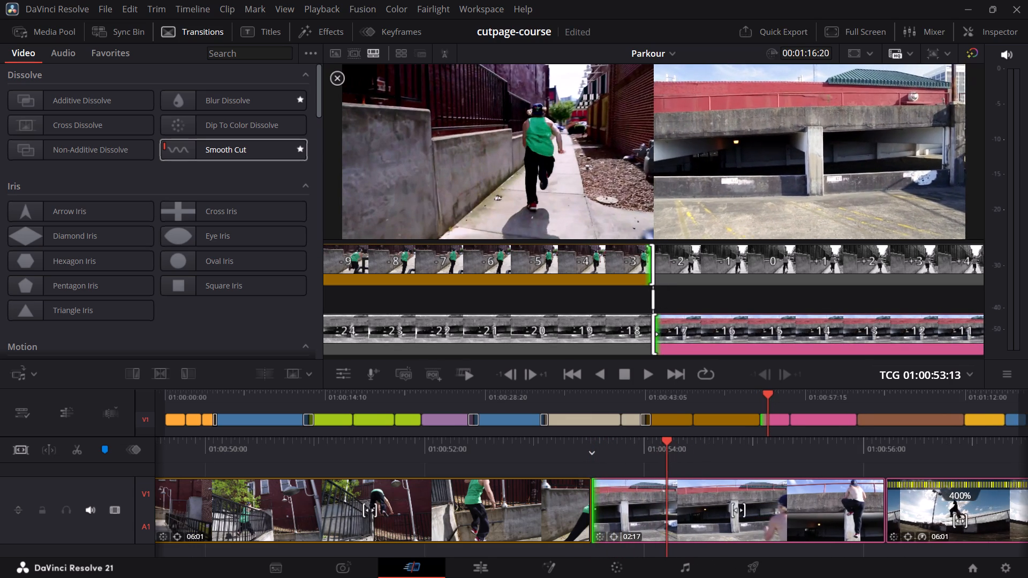
{"action": "left_click_drag", "start_coordinate": [591, 321], "coordinate": [640, 339]}
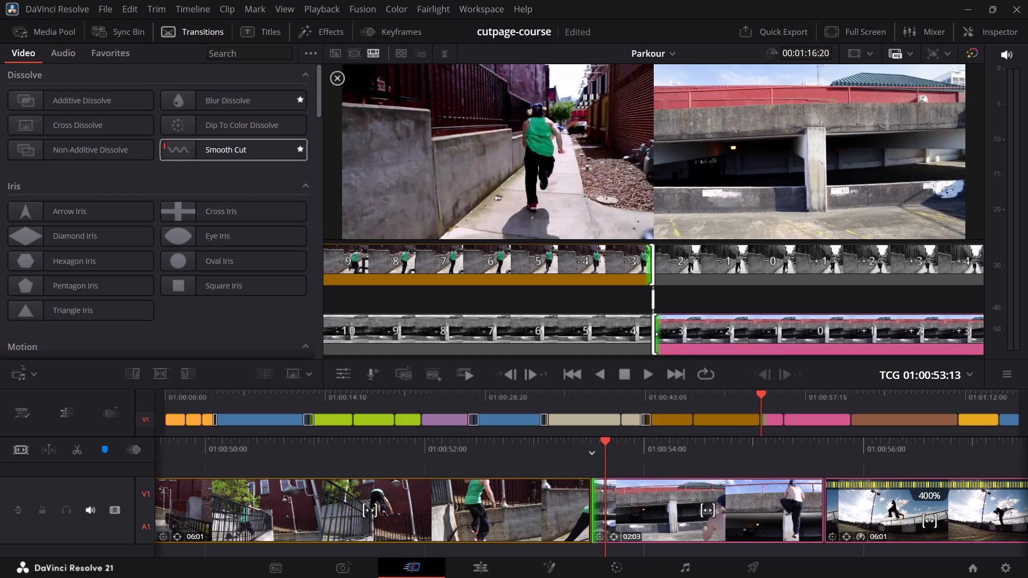
{"action": "left_click_drag", "start_coordinate": [640, 339], "coordinate": [670, 352]}
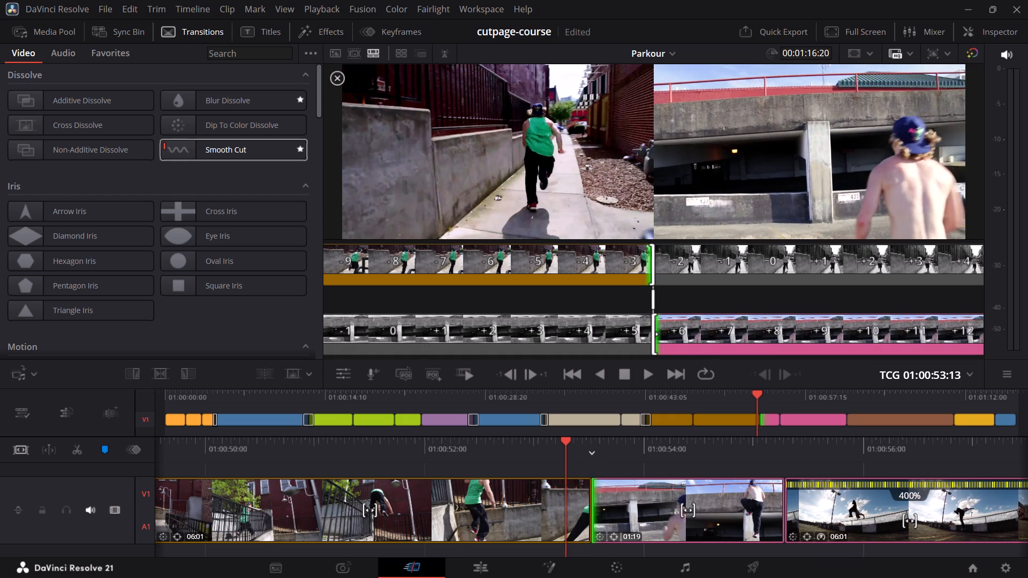
{"action": "left_click_drag", "start_coordinate": [670, 352], "coordinate": [673, 353]}
{"action": "left_click_drag", "start_coordinate": [651, 273], "coordinate": [639, 275]}
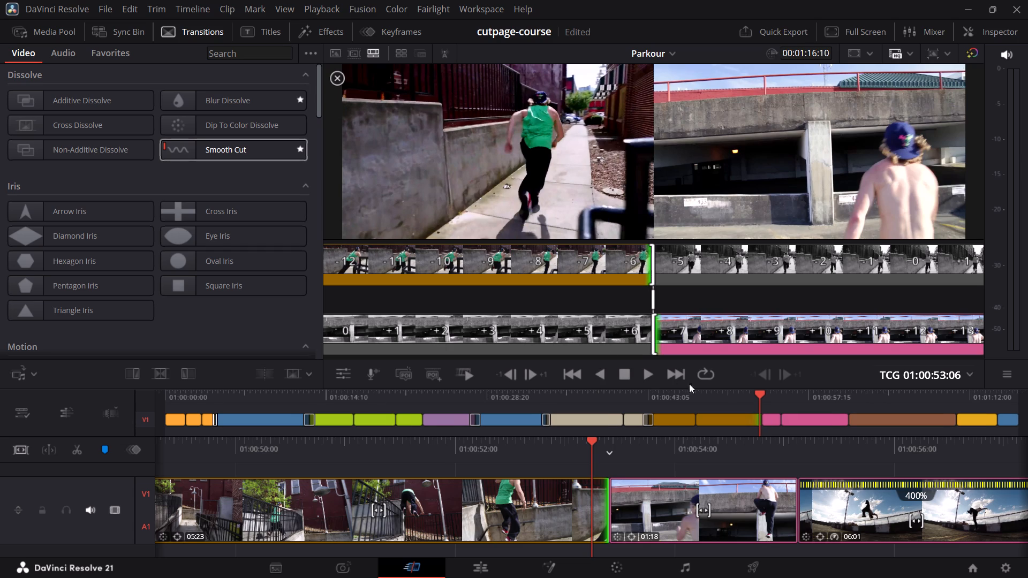
{"action": "key", "text": "Escape"}
{"action": "left_click", "coordinate": [714, 392]}
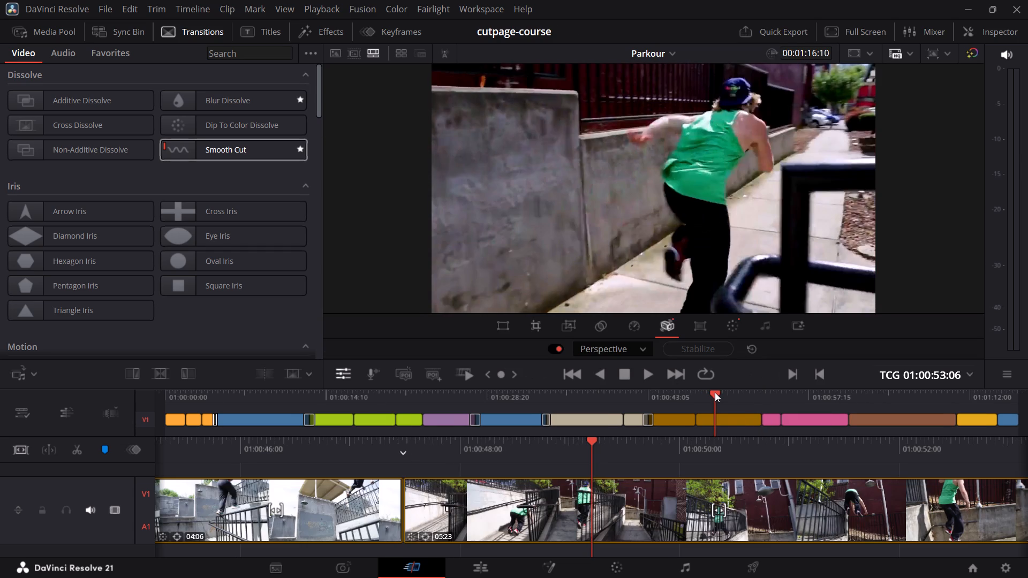
{"action": "key", "text": "space"}
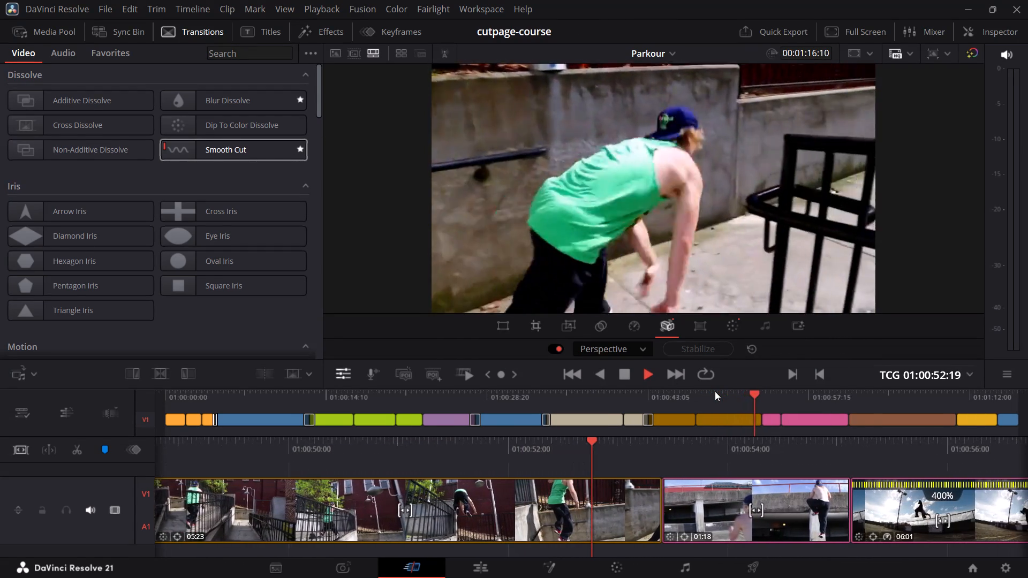
{"action": "key", "text": "space"}
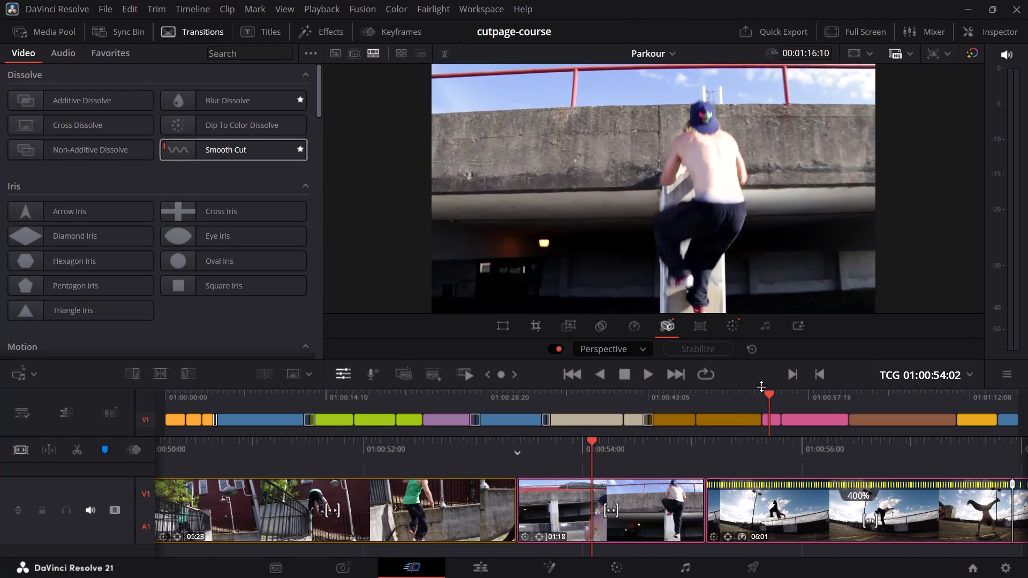
Extend the start of the 01:18 clip by three frames to make it 01:21 long, and play through its incoming cut.
{"action": "left_click", "coordinate": [528, 514]}
{"action": "left_click", "coordinate": [524, 504]}
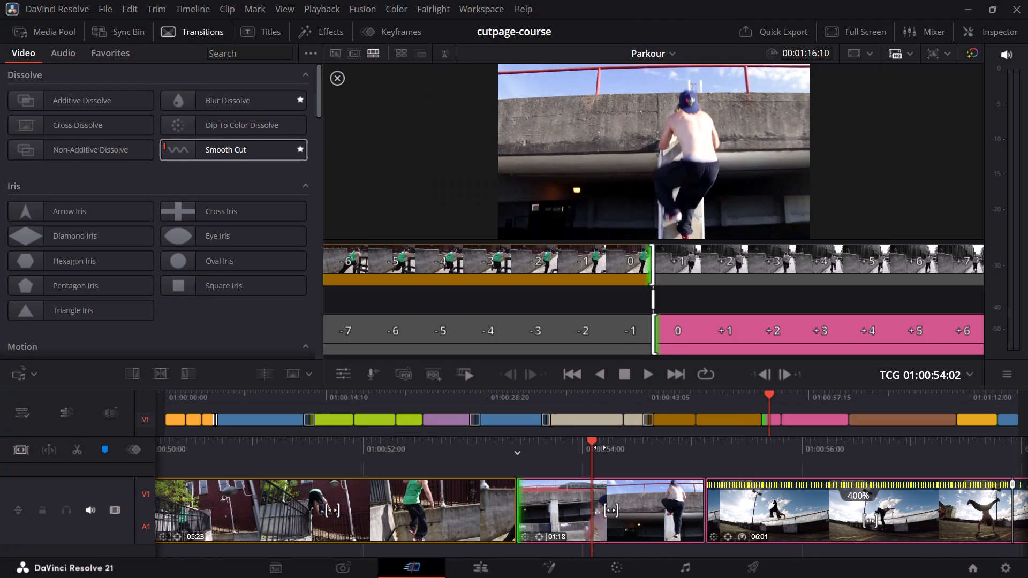
{"action": "left_click", "coordinate": [757, 374]}
{"action": "left_click", "coordinate": [758, 374]}
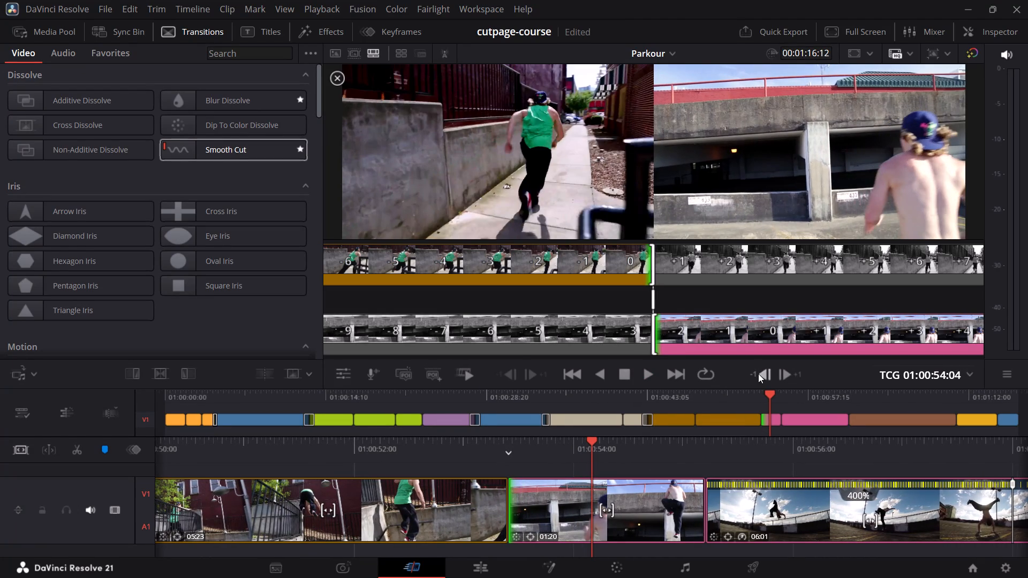
{"action": "left_click", "coordinate": [758, 374]}
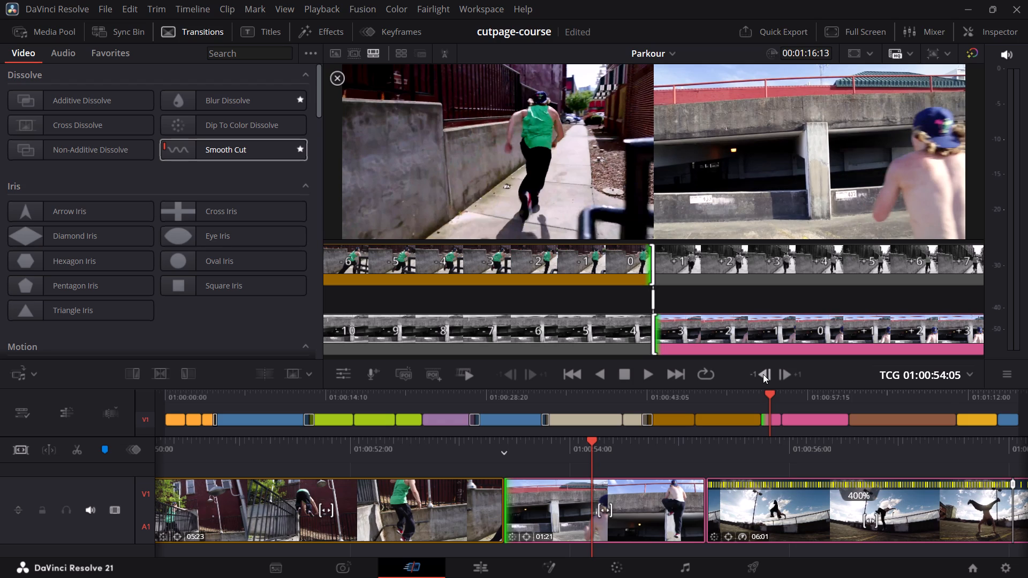
{"action": "key", "text": "Escape"}
{"action": "left_click", "coordinate": [734, 398]}
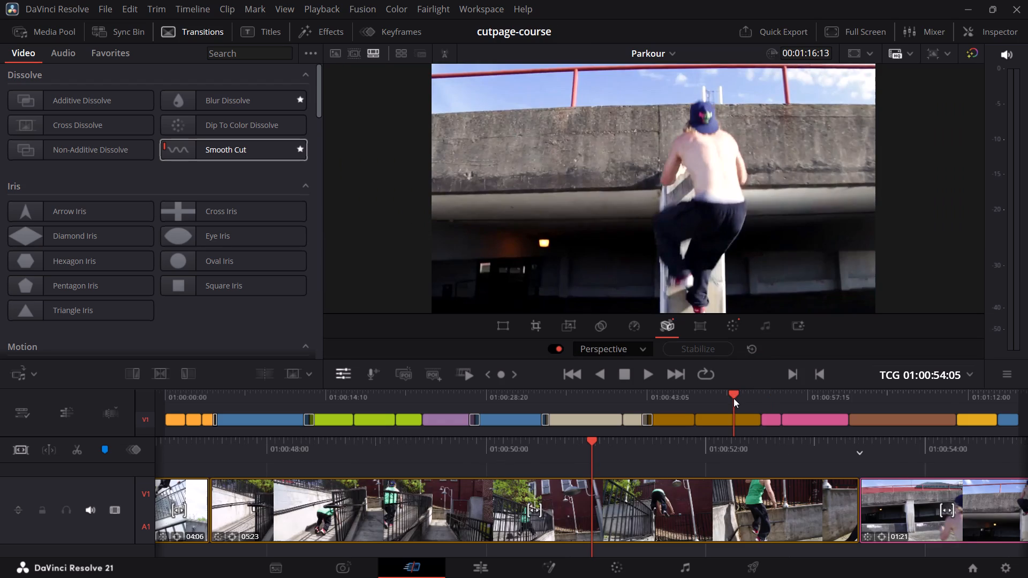
{"action": "key", "text": "space"}
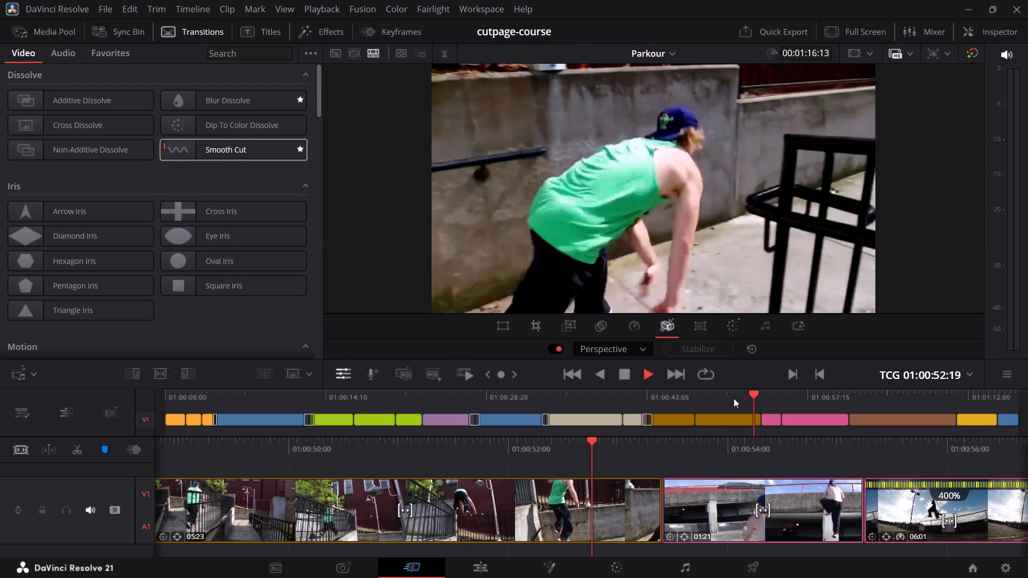
{"action": "key", "text": "space"}
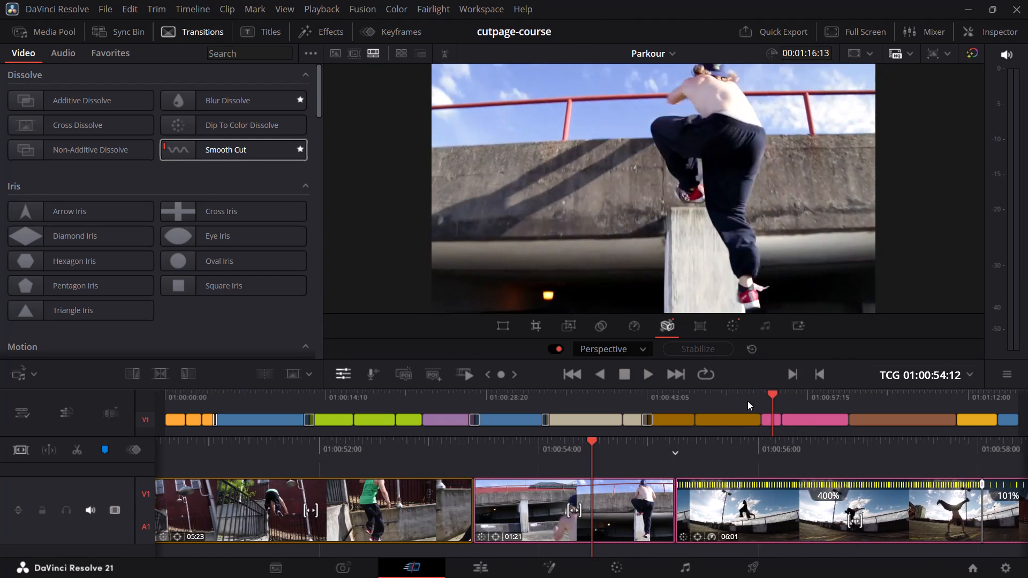
Preview Iris, Motion, Shape and Dissolve transitions, and add a Blur Dissolve at the cut between the 05:23 and 01:21 clips.
{"action": "left_click", "coordinate": [763, 394]}
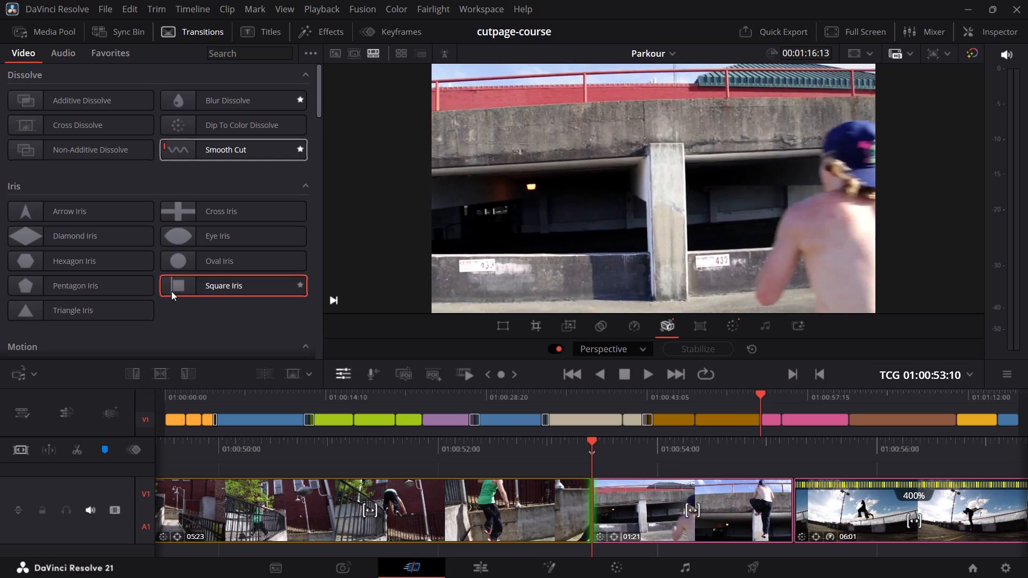
{"action": "scroll", "coordinate": [177, 317], "scroll_direction": "down", "scroll_amount": 2}
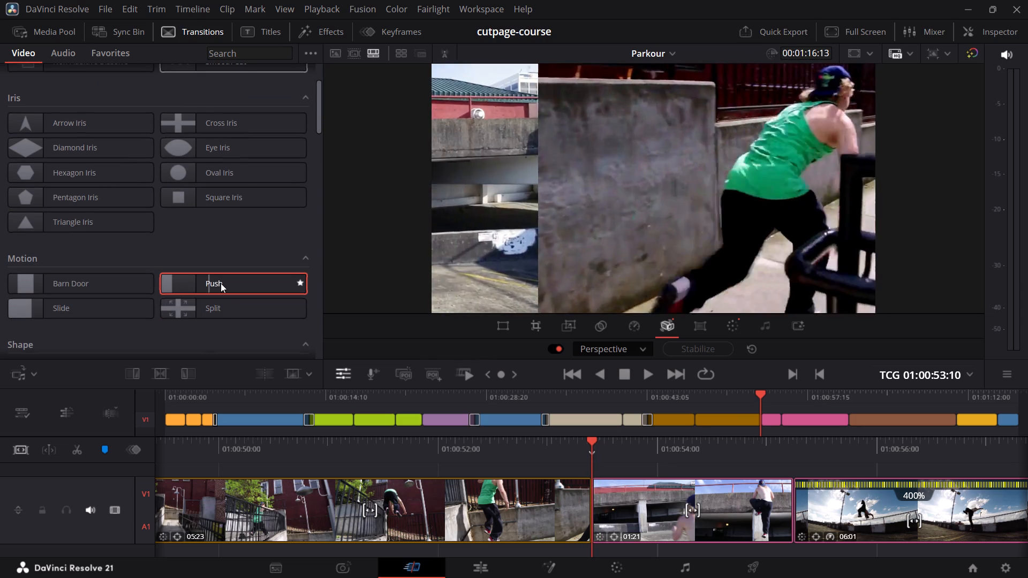
{"action": "scroll", "coordinate": [209, 276], "scroll_direction": "down", "scroll_amount": 2}
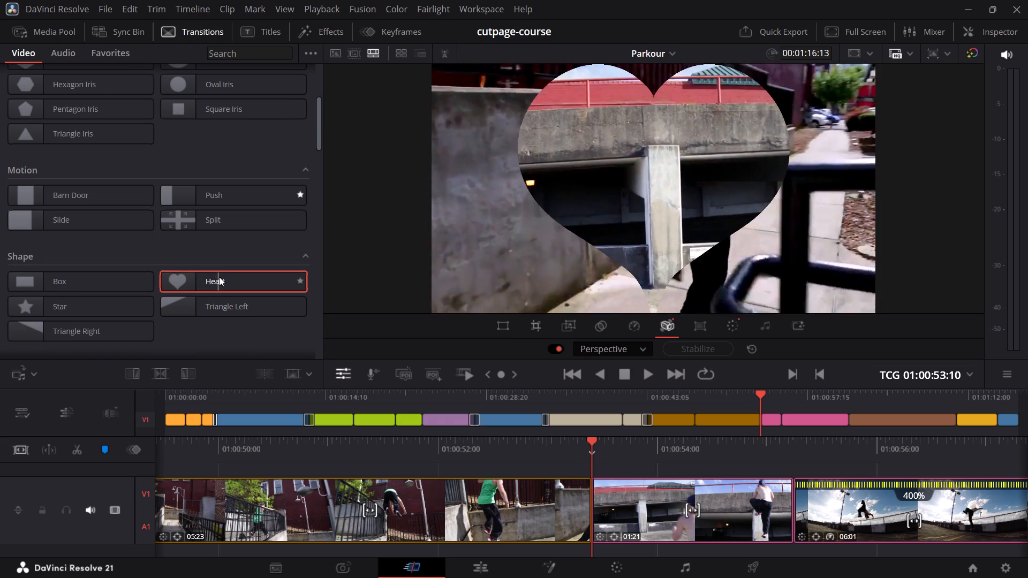
{"action": "scroll", "coordinate": [215, 265], "scroll_direction": "up", "scroll_amount": 4}
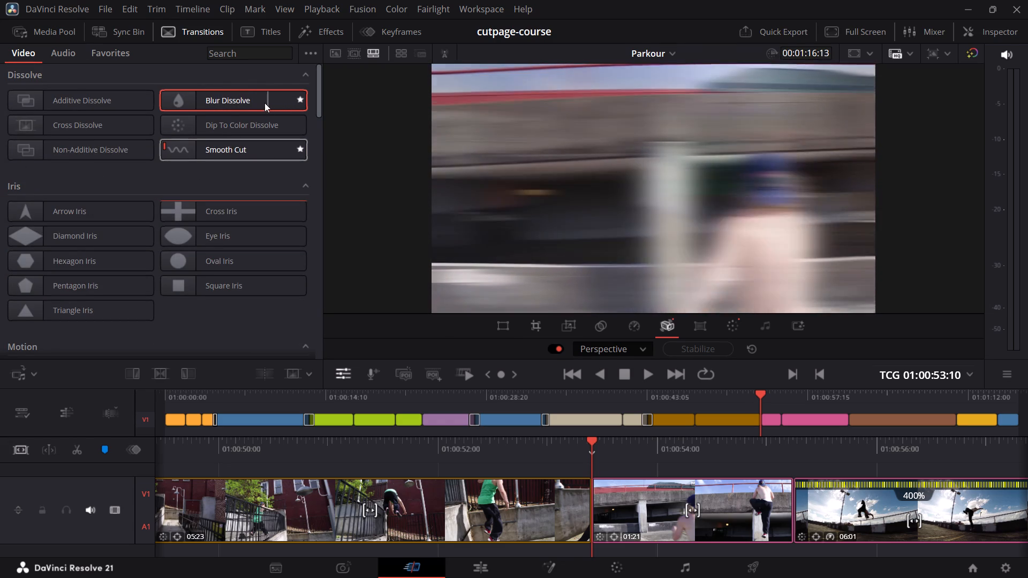
{"action": "left_click_drag", "start_coordinate": [262, 101], "coordinate": [592, 496]}
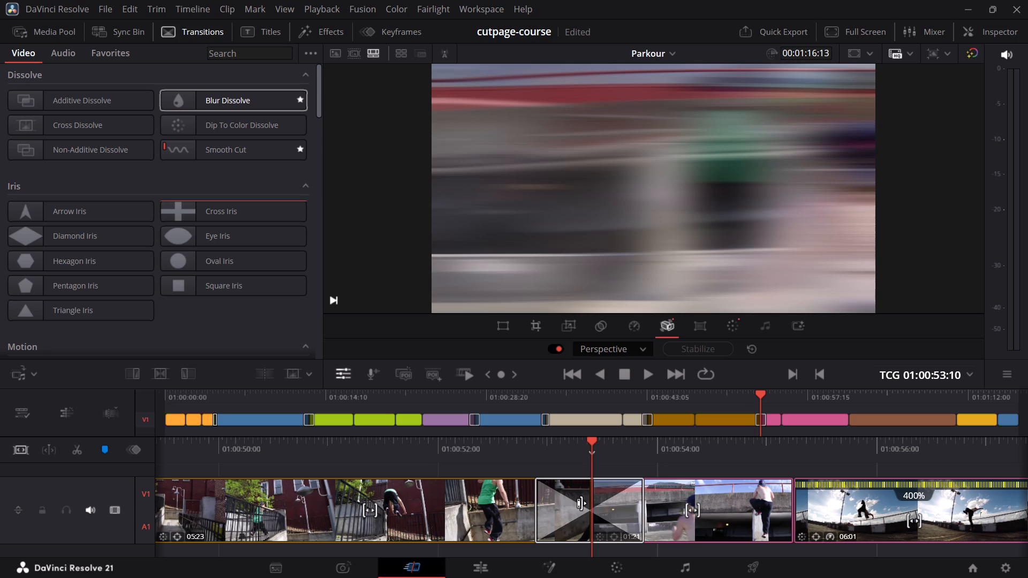
Shorten the Blur Dissolve in stages to about 11 frames, playing through it after each adjustment and on into the 09:16 clip.
{"action": "left_click_drag", "start_coordinate": [538, 497], "coordinate": [564, 504]}
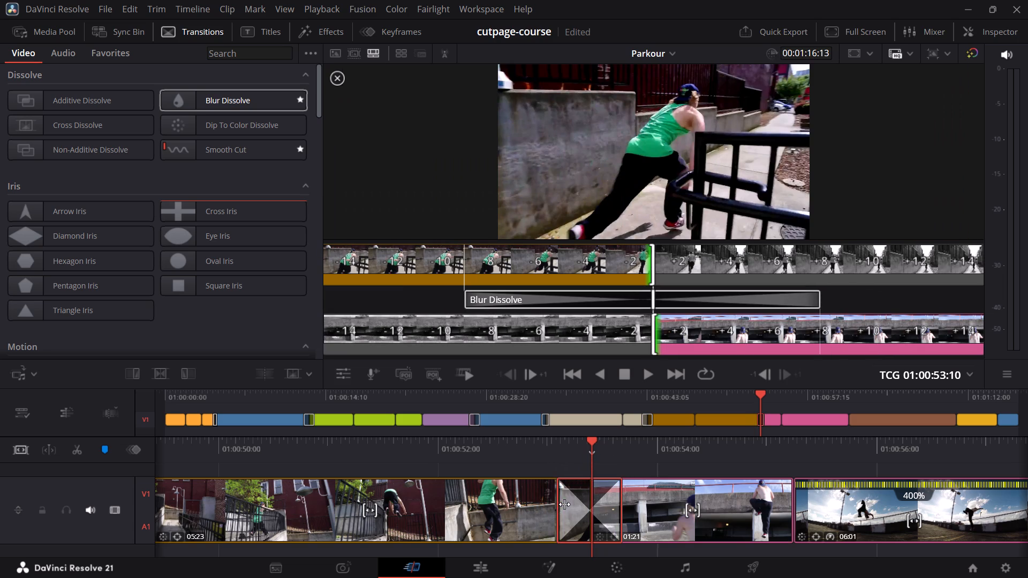
{"action": "left_click", "coordinate": [724, 398]}
{"action": "key", "text": "space"}
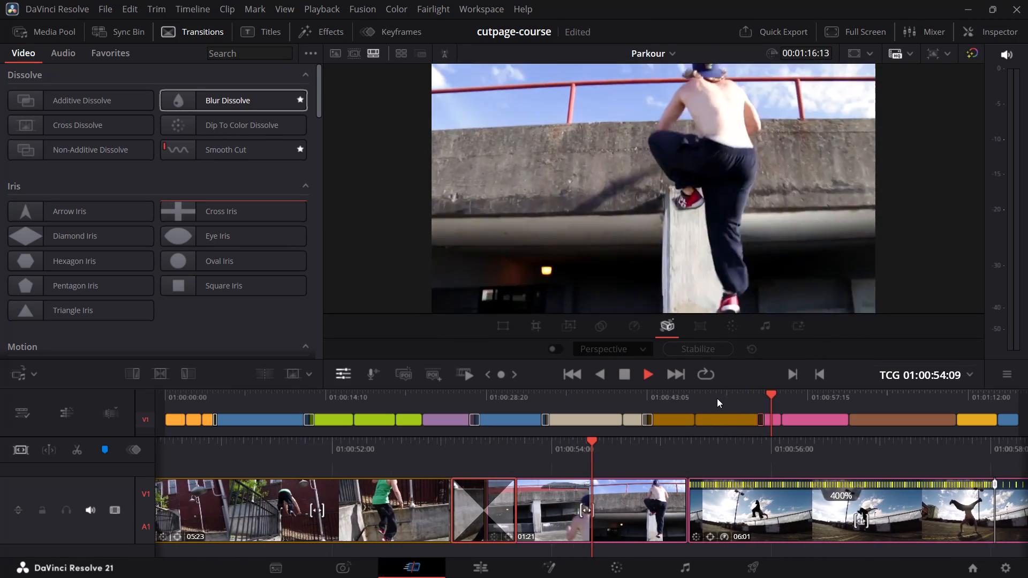
{"action": "key", "text": "space"}
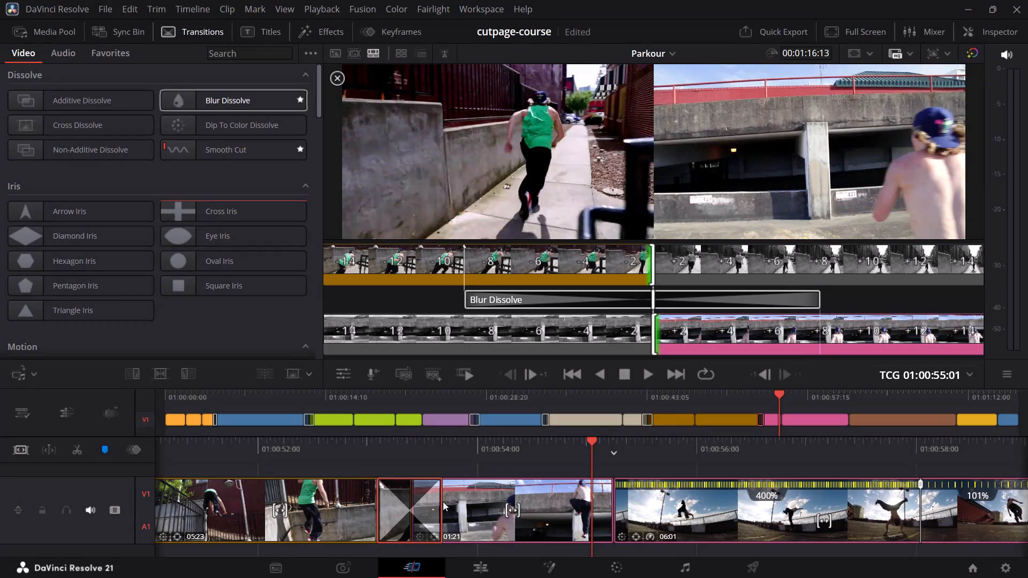
{"action": "left_click_drag", "start_coordinate": [441, 498], "coordinate": [431, 493]}
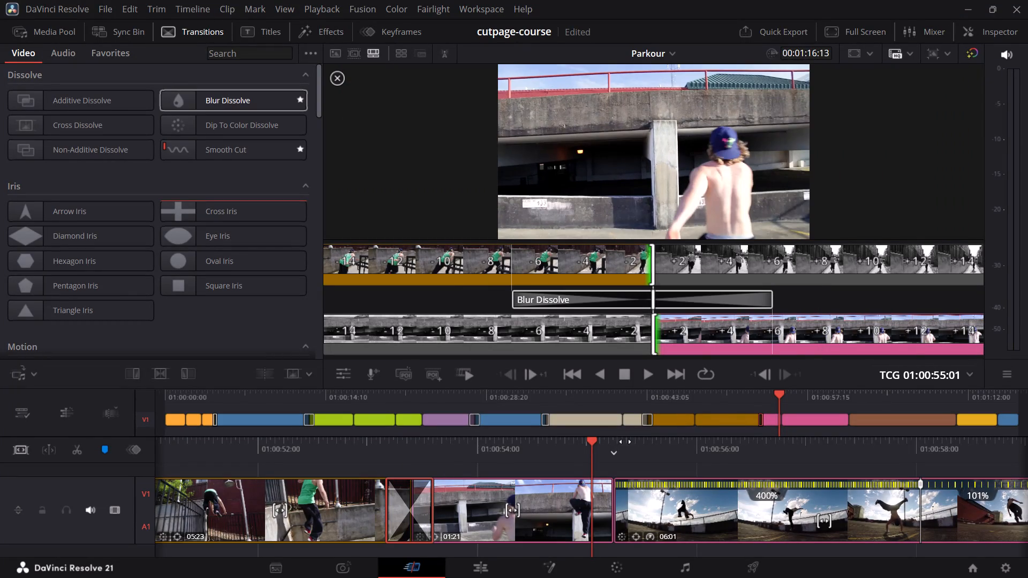
{"action": "left_click", "coordinate": [720, 402]}
{"action": "key", "text": "space"}
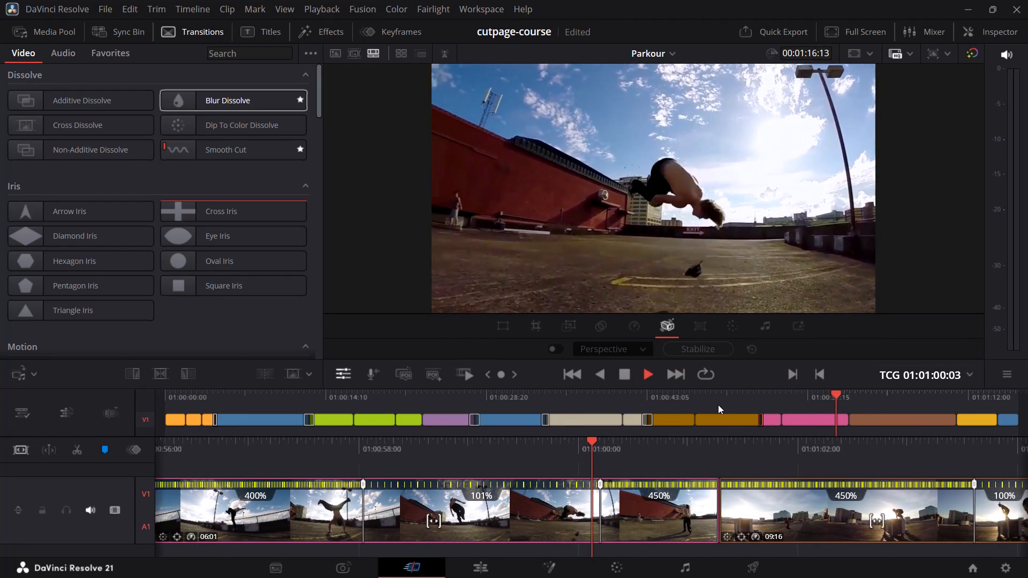
{"action": "key", "text": "space"}
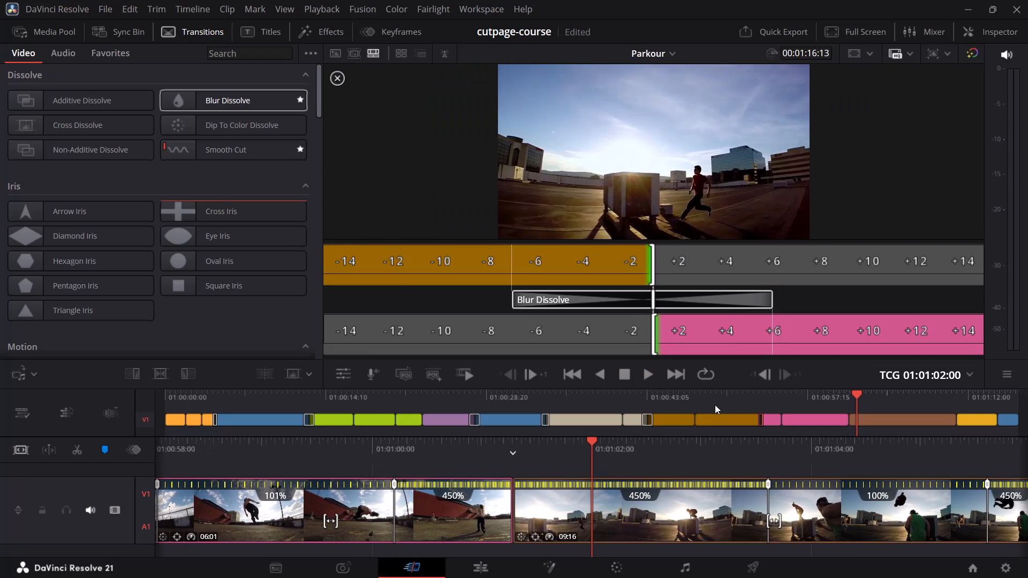
{"action": "key", "text": "Escape"}
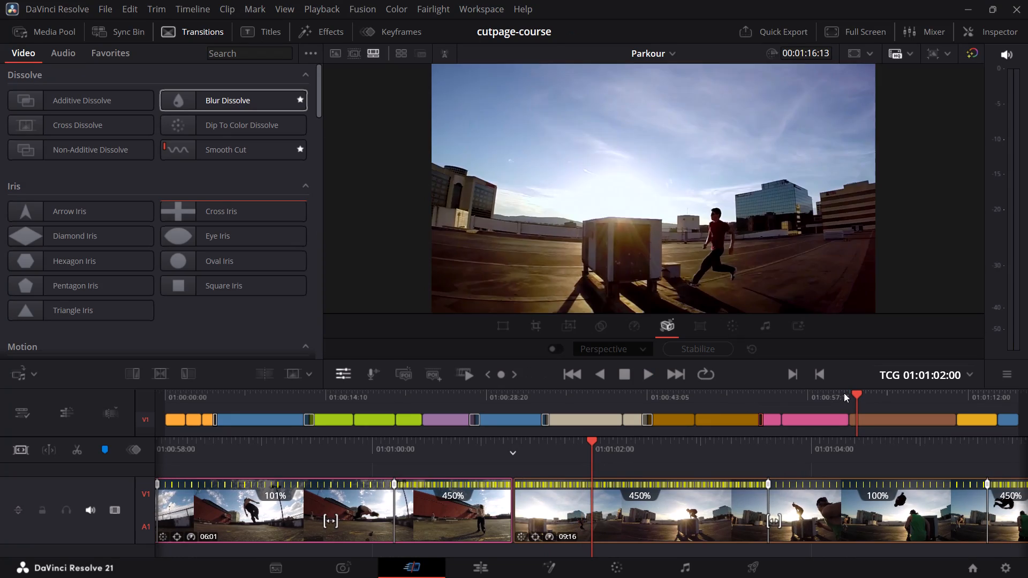
Preview Dissolve, Shape, Wipe and Fusion transitions, including Block Glitch, Camera Shake and Page Curl, at the cut between the 06:01 and 09:16 clips.
{"action": "left_click", "coordinate": [849, 392]}
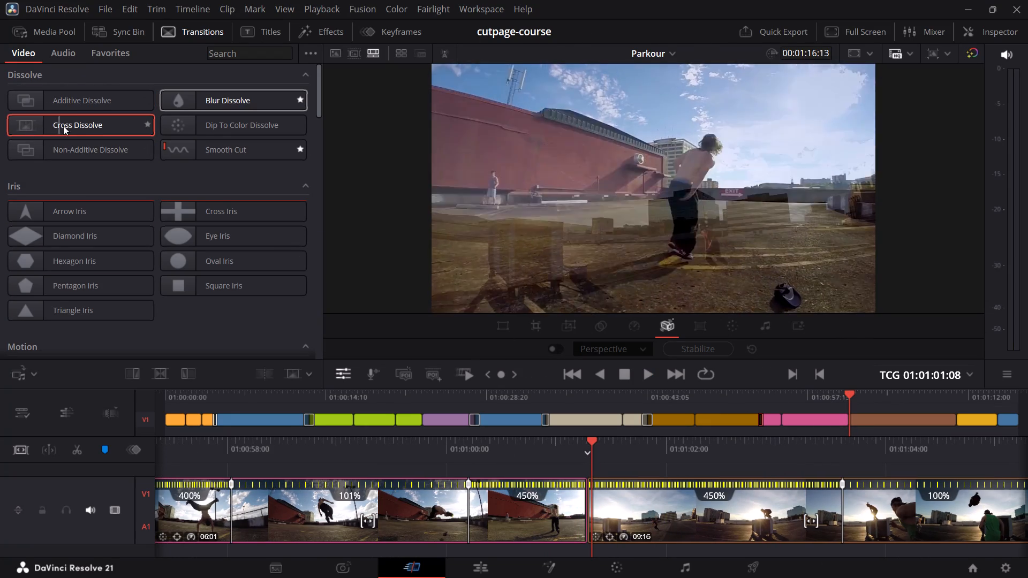
{"action": "scroll", "coordinate": [133, 201], "scroll_direction": "down", "scroll_amount": 6}
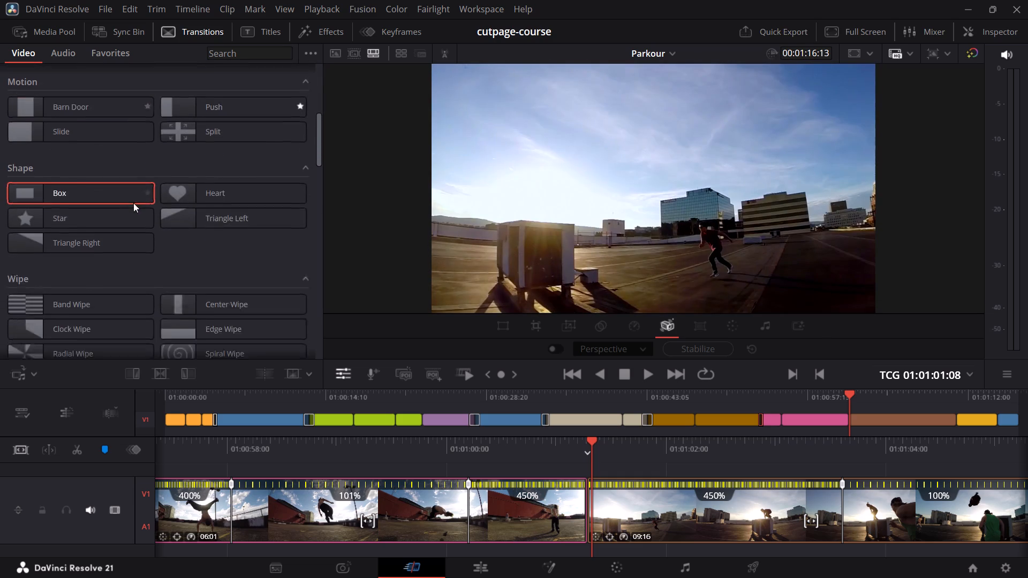
{"action": "scroll", "coordinate": [133, 203], "scroll_direction": "down", "scroll_amount": 4}
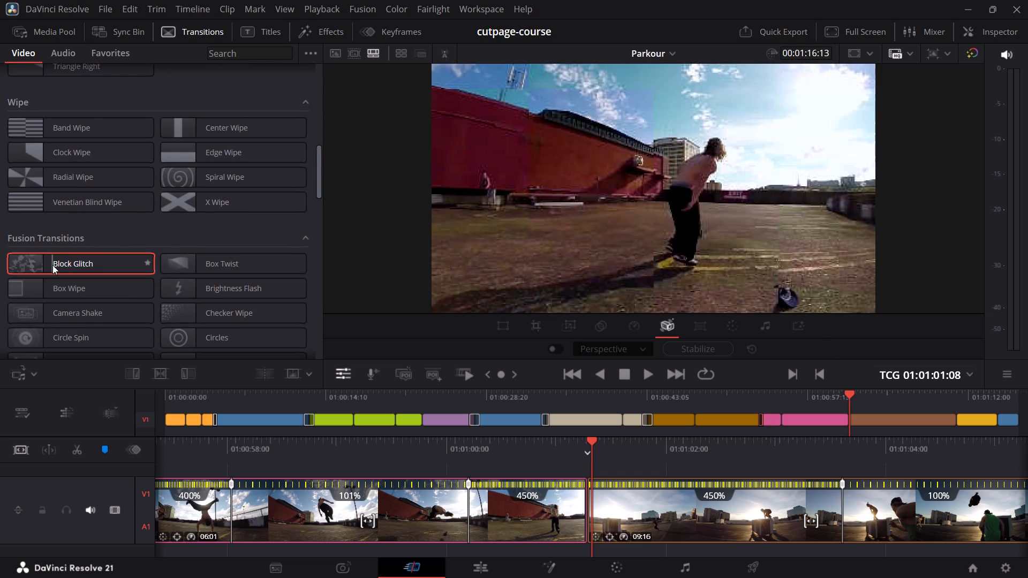
{"action": "scroll", "coordinate": [58, 269], "scroll_direction": "down", "scroll_amount": 1}
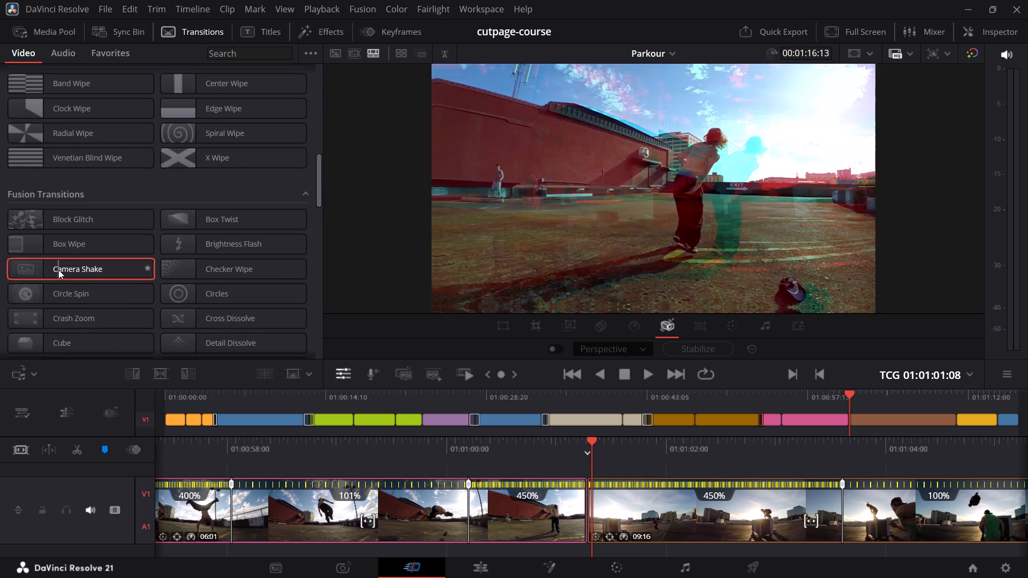
{"action": "scroll", "coordinate": [58, 270], "scroll_direction": "down", "scroll_amount": 1}
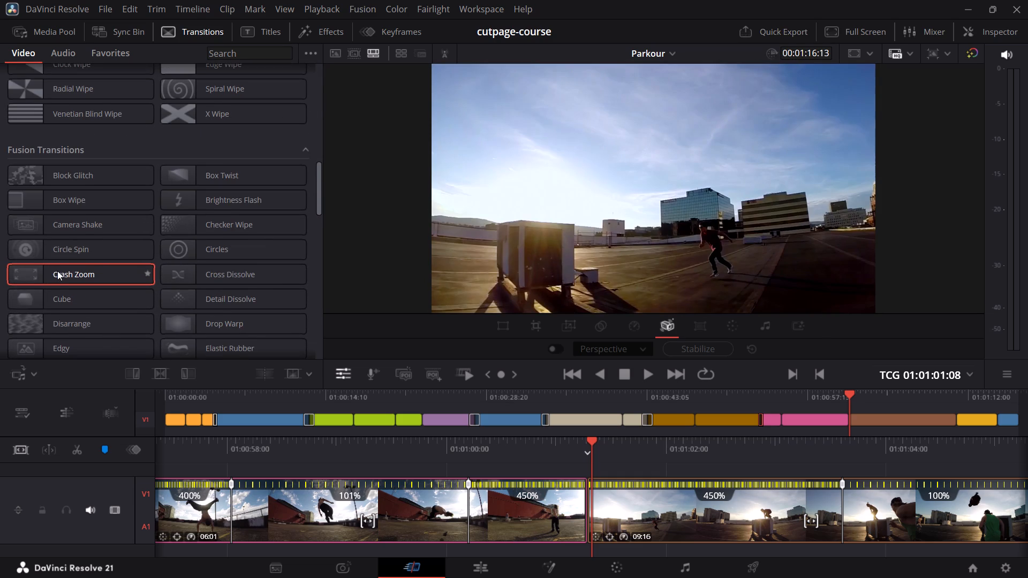
{"action": "scroll", "coordinate": [32, 304], "scroll_direction": "down", "scroll_amount": 2}
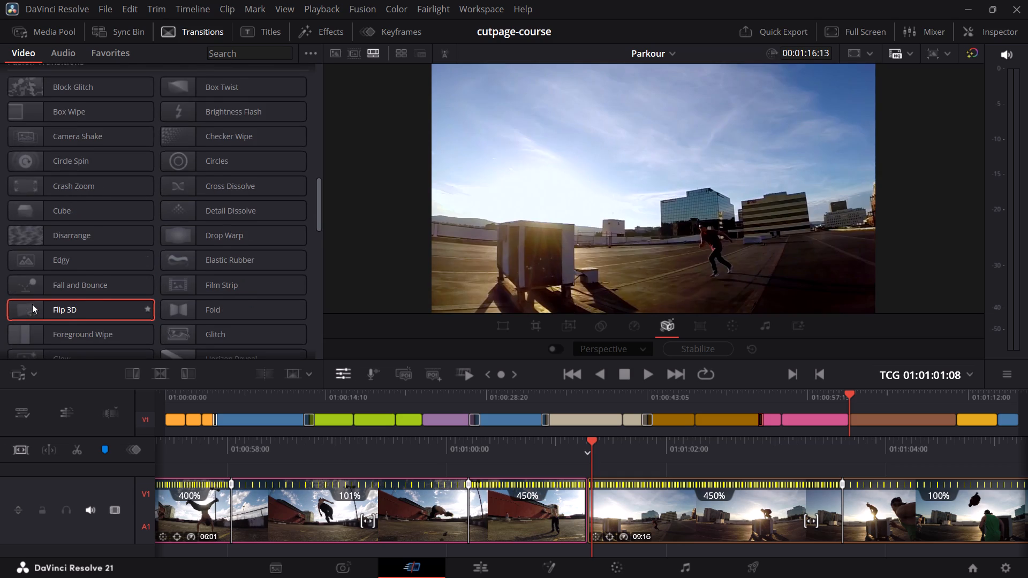
{"action": "scroll", "coordinate": [32, 304], "scroll_direction": "down", "scroll_amount": 1}
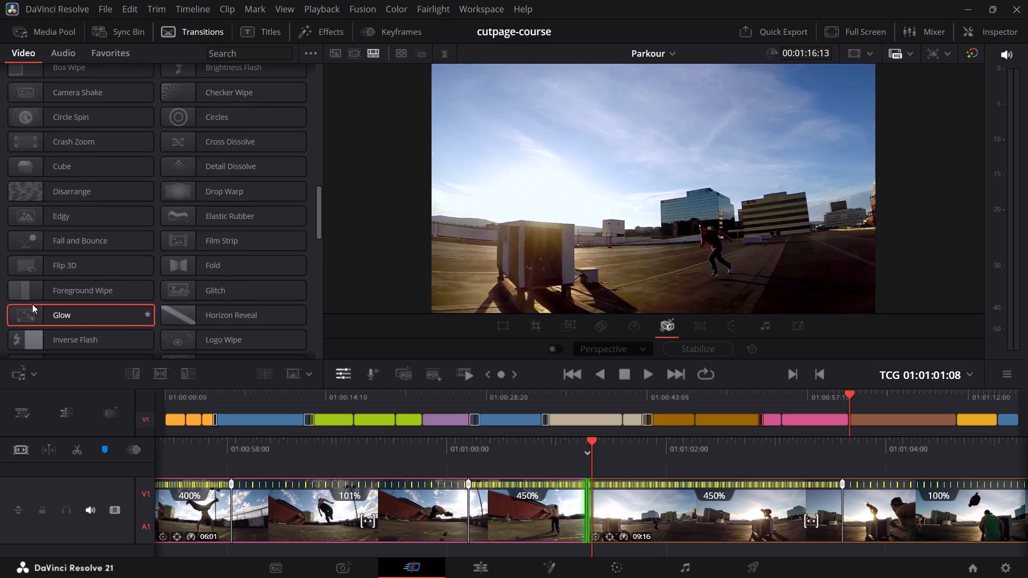
{"action": "scroll", "coordinate": [32, 304], "scroll_direction": "down", "scroll_amount": 3}
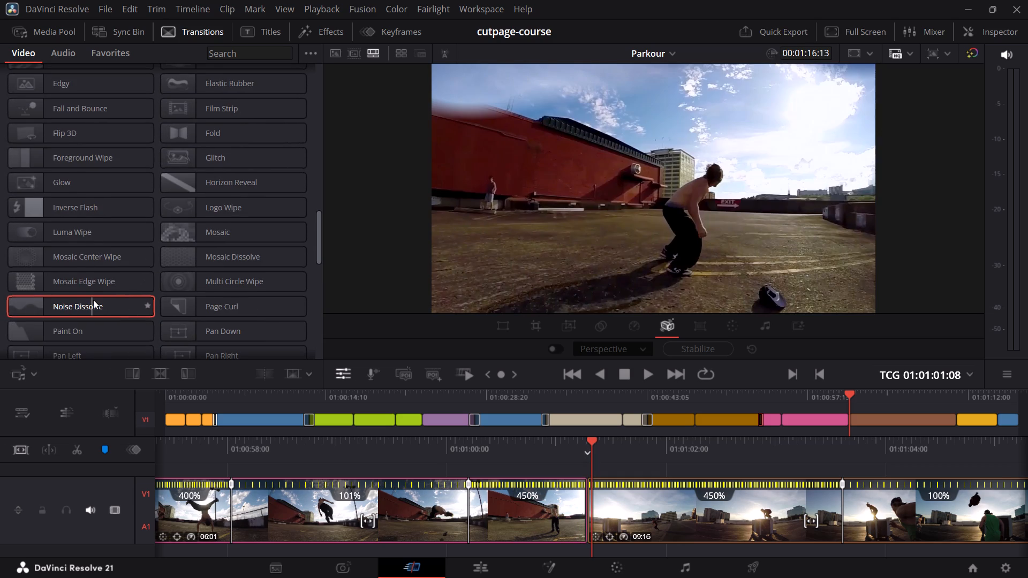
{"action": "scroll", "coordinate": [93, 300], "scroll_direction": "down", "scroll_amount": 1}
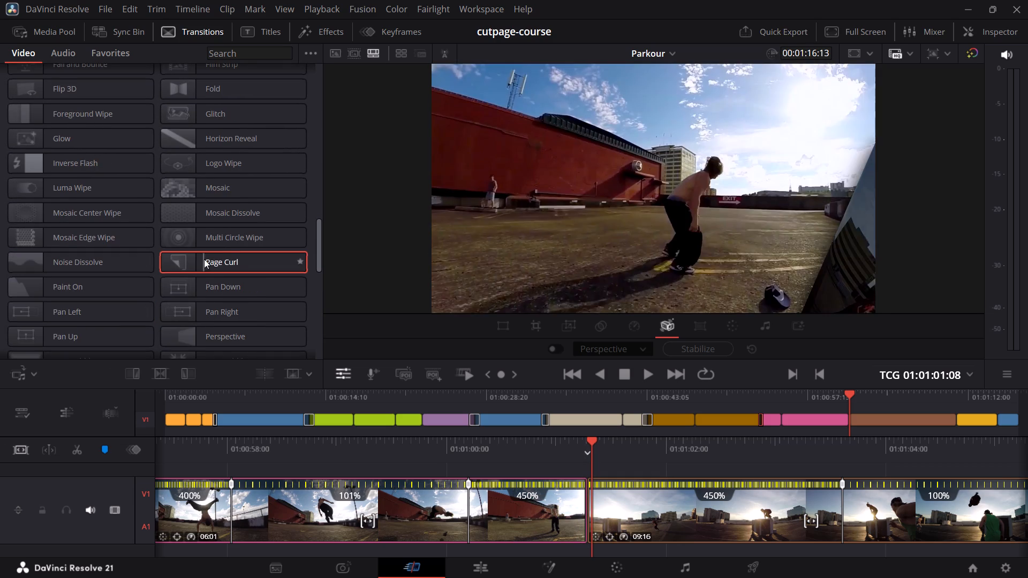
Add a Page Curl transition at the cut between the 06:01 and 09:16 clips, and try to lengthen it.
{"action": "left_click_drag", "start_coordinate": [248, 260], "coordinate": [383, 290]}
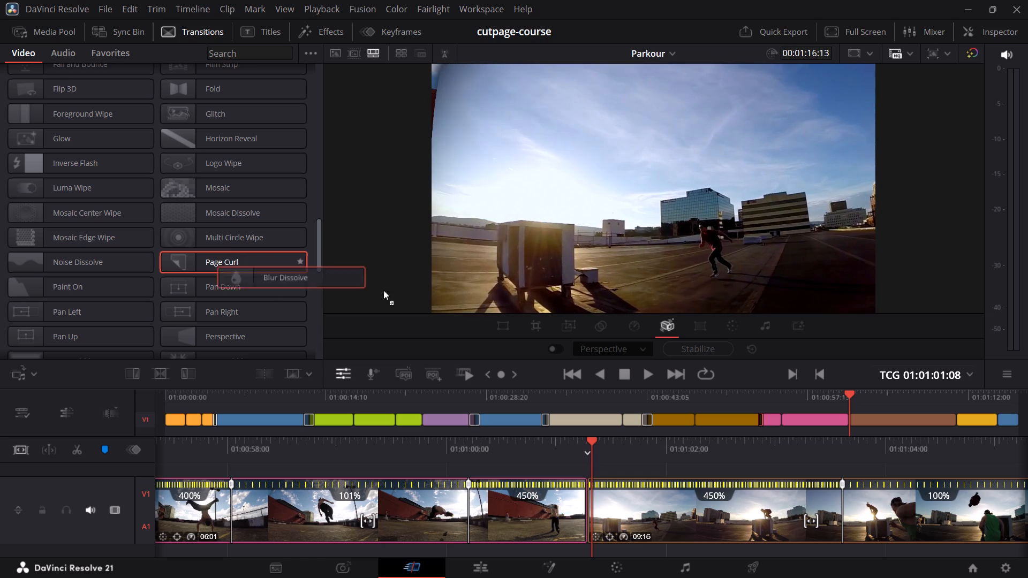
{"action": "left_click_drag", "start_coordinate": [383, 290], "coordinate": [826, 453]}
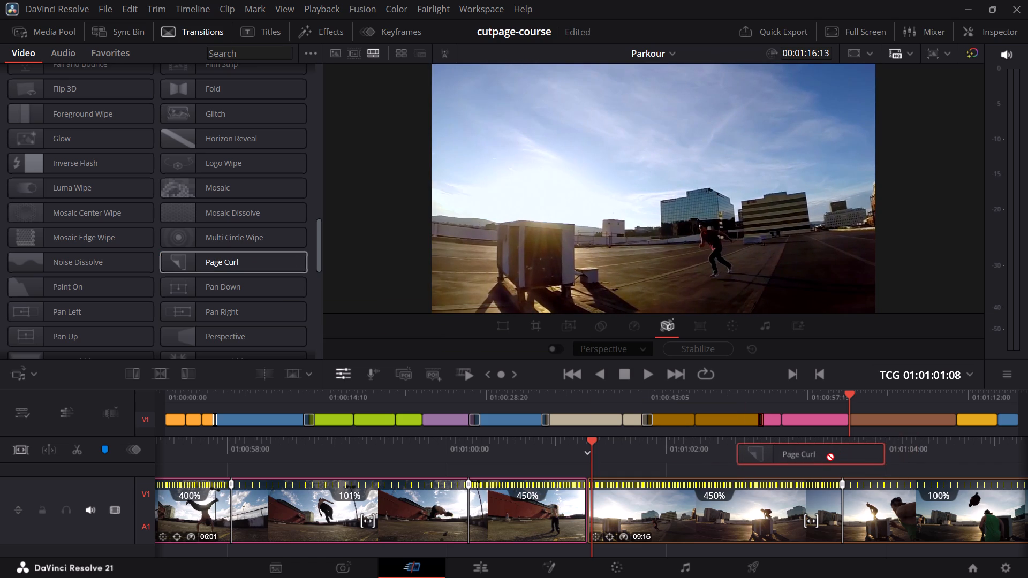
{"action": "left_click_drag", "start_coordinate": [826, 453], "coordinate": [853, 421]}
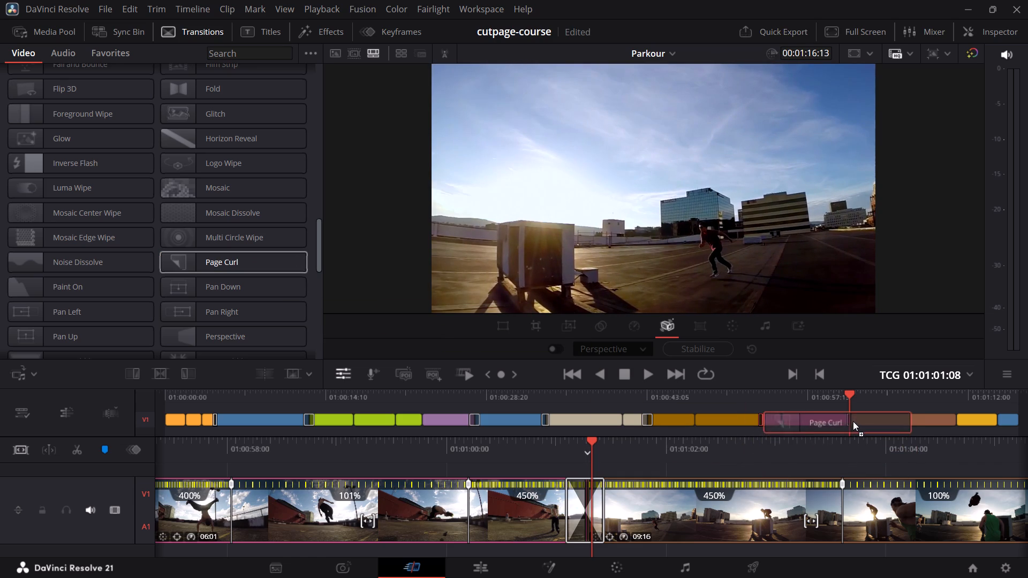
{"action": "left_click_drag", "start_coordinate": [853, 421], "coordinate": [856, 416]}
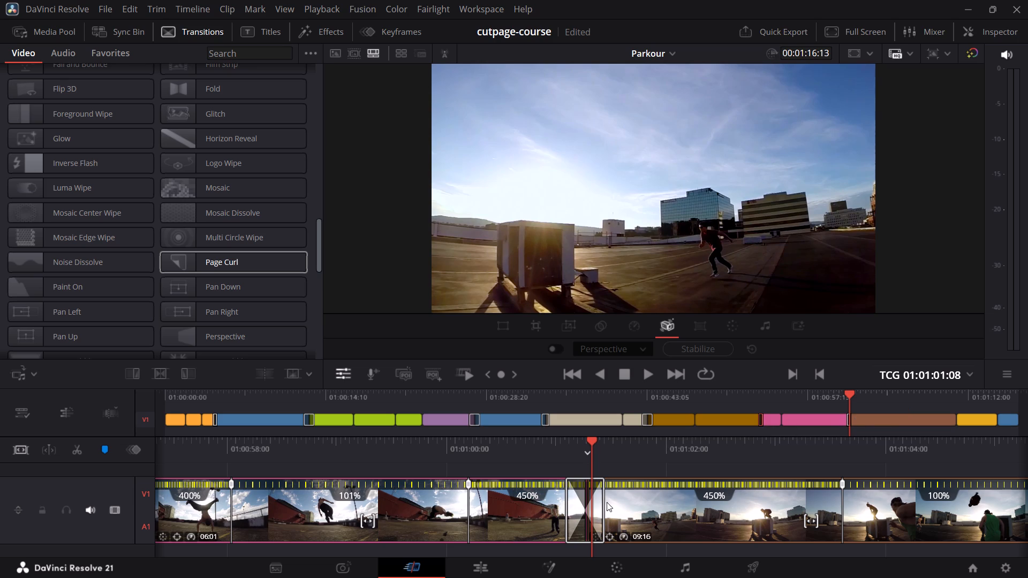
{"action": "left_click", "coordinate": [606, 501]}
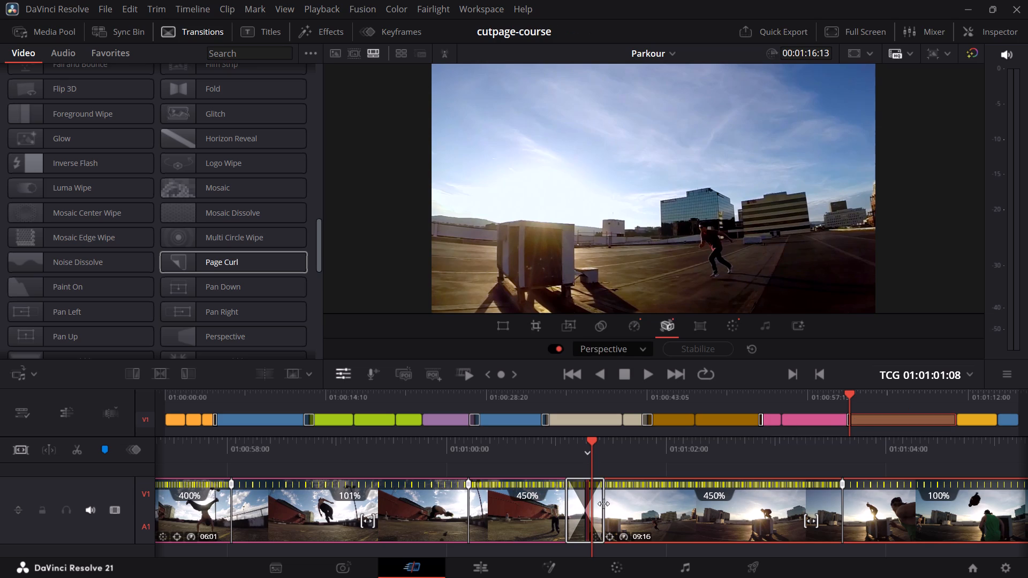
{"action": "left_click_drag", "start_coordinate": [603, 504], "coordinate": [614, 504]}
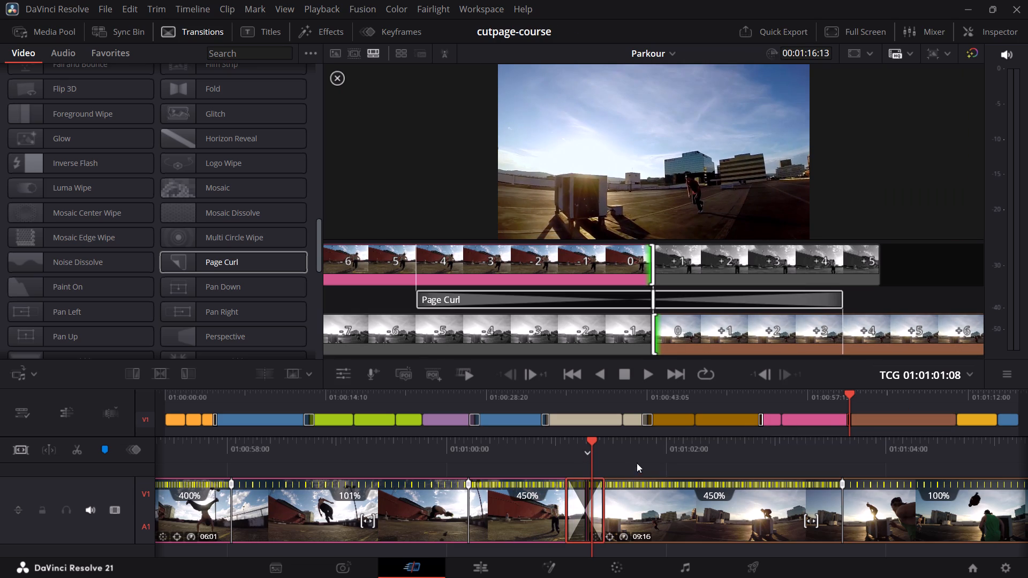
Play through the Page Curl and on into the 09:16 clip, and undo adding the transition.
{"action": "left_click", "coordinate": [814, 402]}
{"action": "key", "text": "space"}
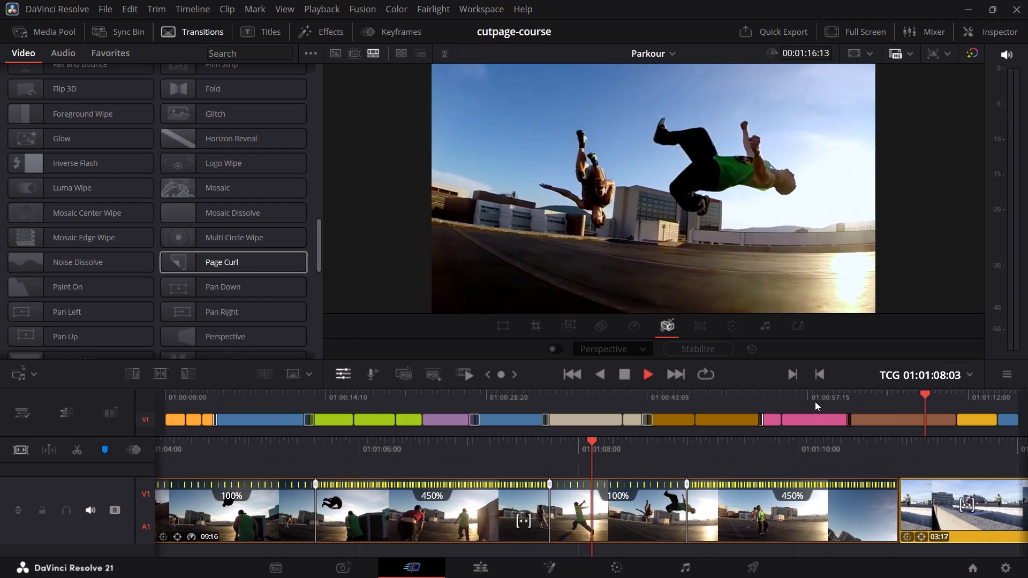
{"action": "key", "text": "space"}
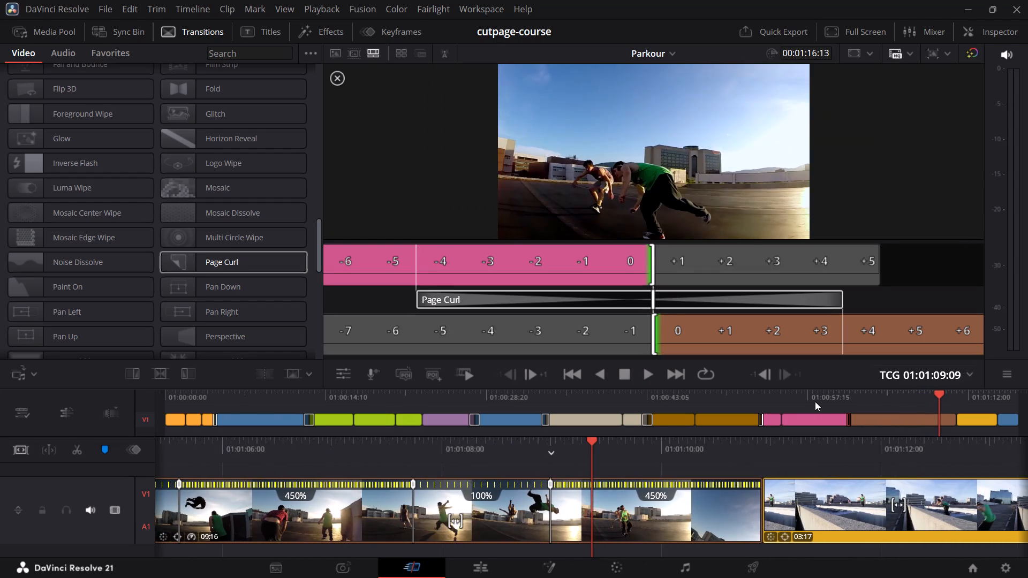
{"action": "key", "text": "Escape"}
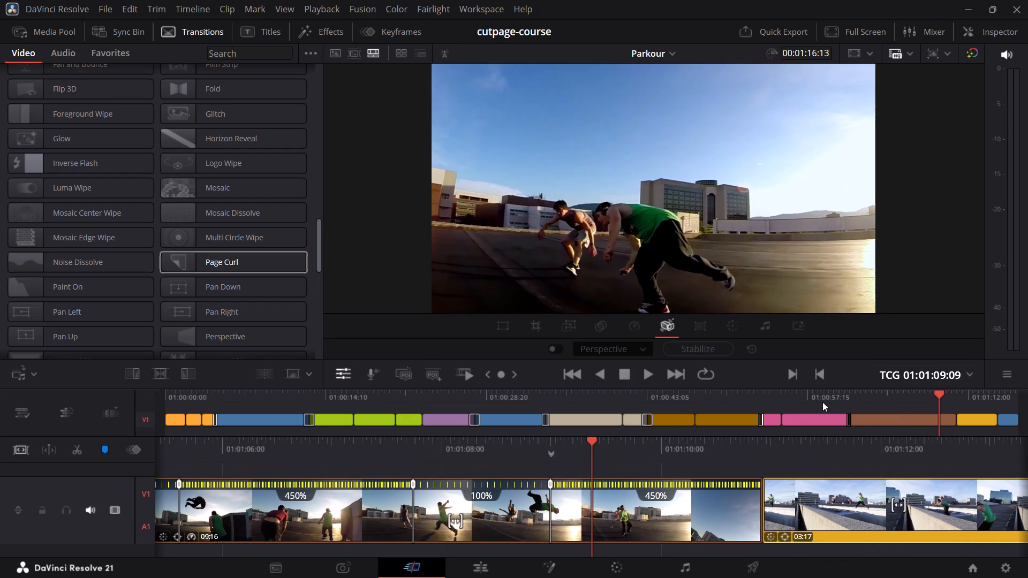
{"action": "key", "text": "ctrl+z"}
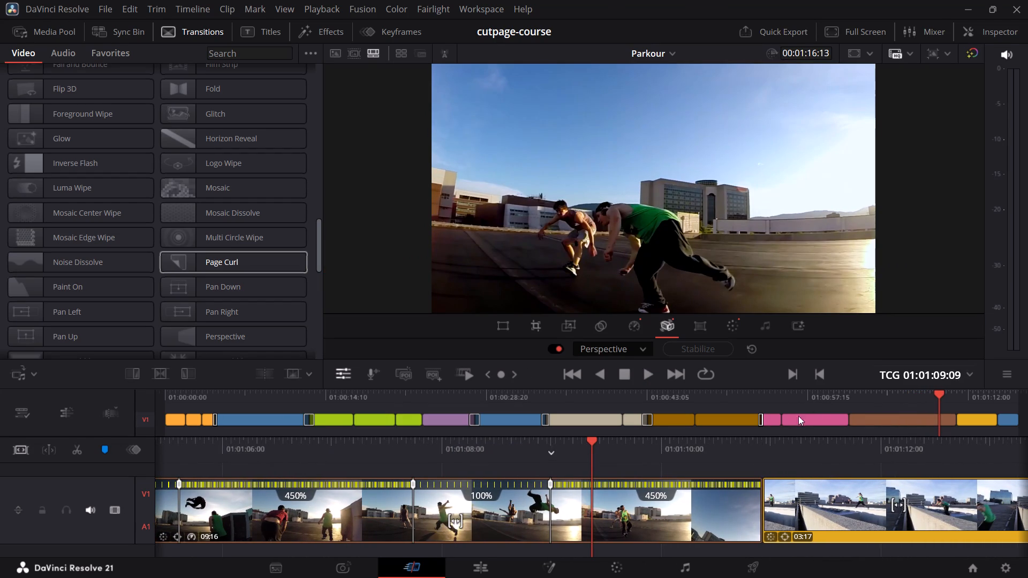
Trim the end of the 06:01 clip by three frames to make it 05:23 long.
{"action": "left_click", "coordinate": [848, 396]}
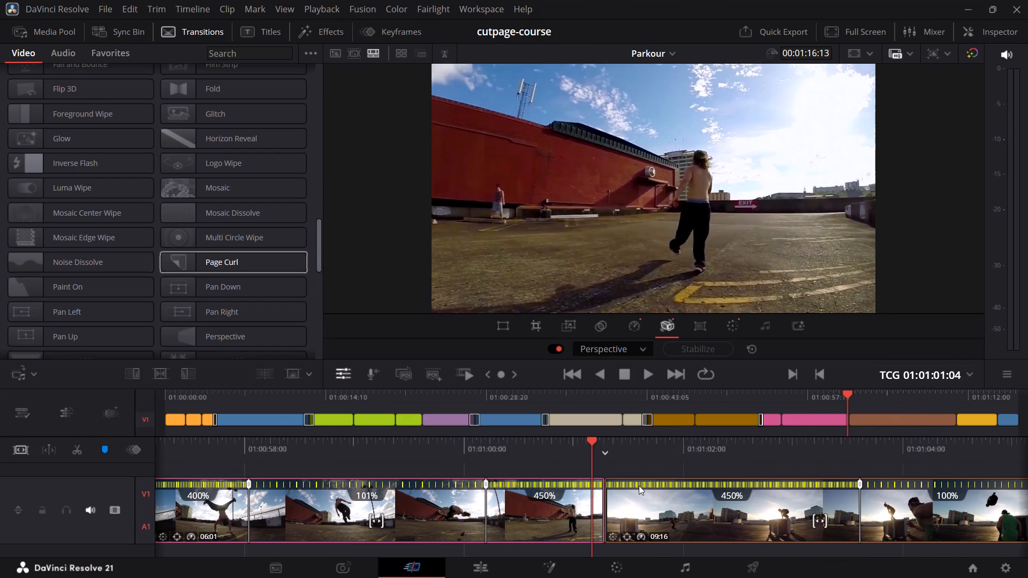
{"action": "left_click", "coordinate": [613, 501]}
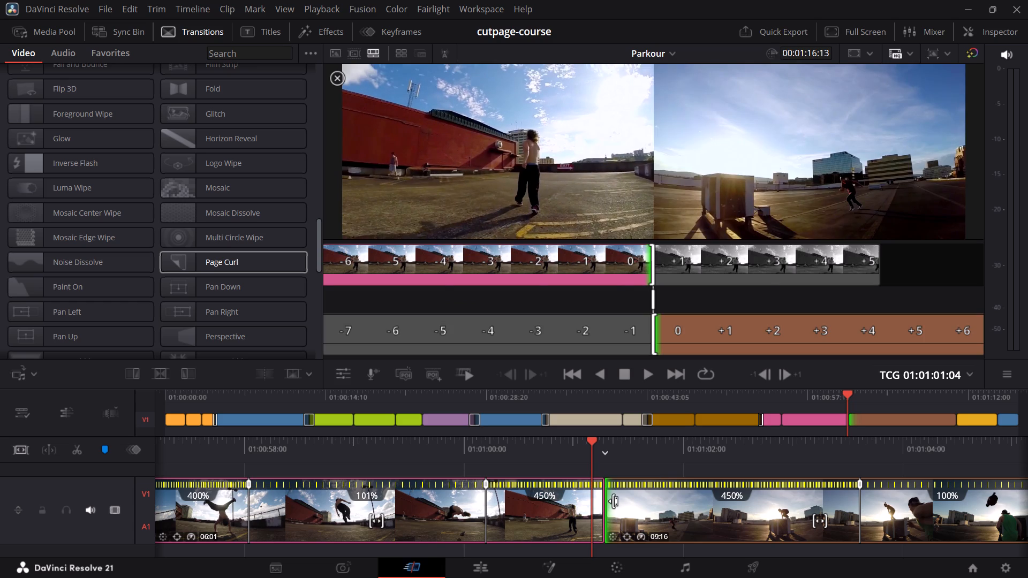
{"action": "left_click", "coordinate": [613, 501]}
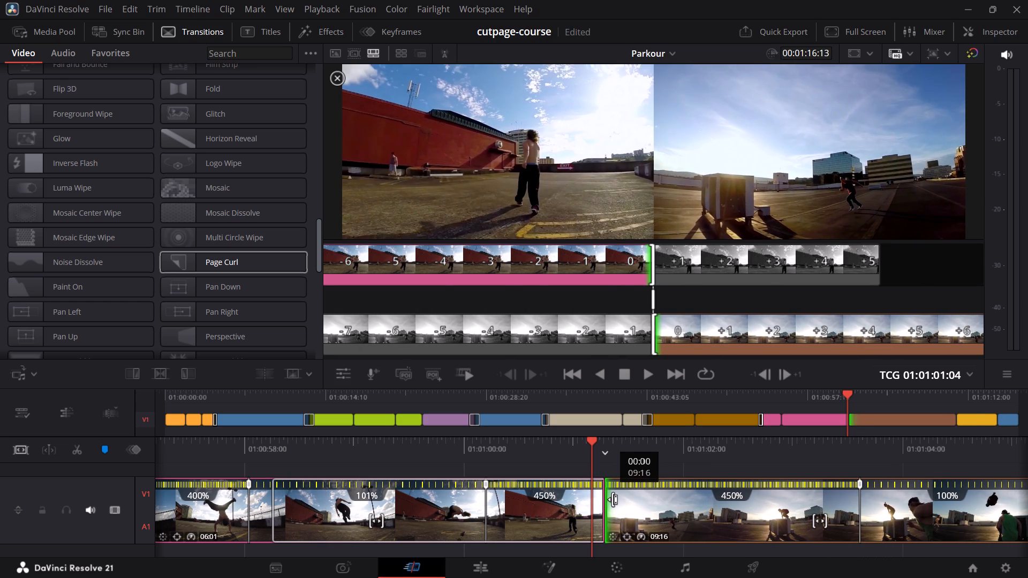
{"action": "left_click_drag", "start_coordinate": [599, 501], "coordinate": [620, 502]}
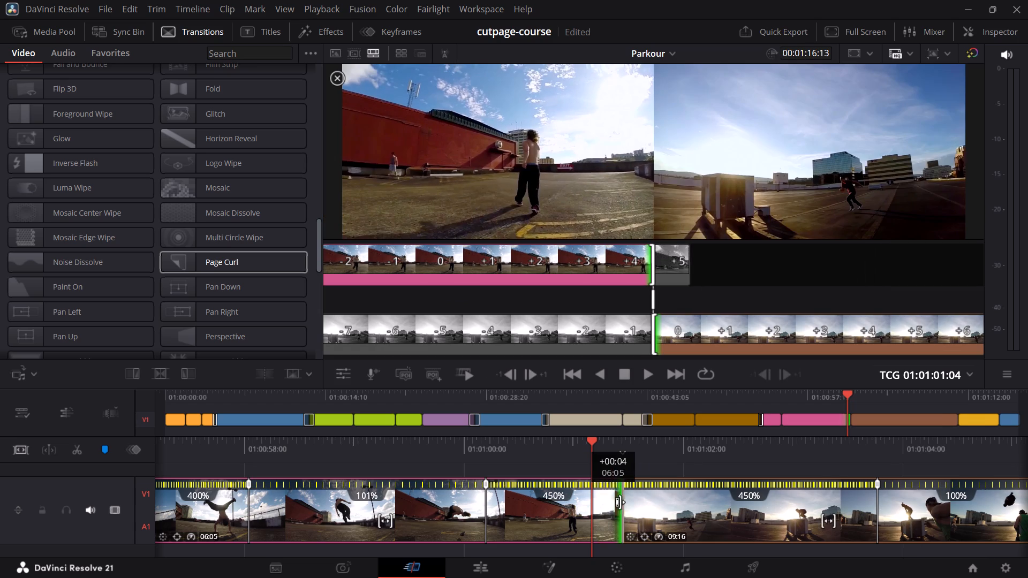
{"action": "left_click_drag", "start_coordinate": [620, 502], "coordinate": [629, 505]}
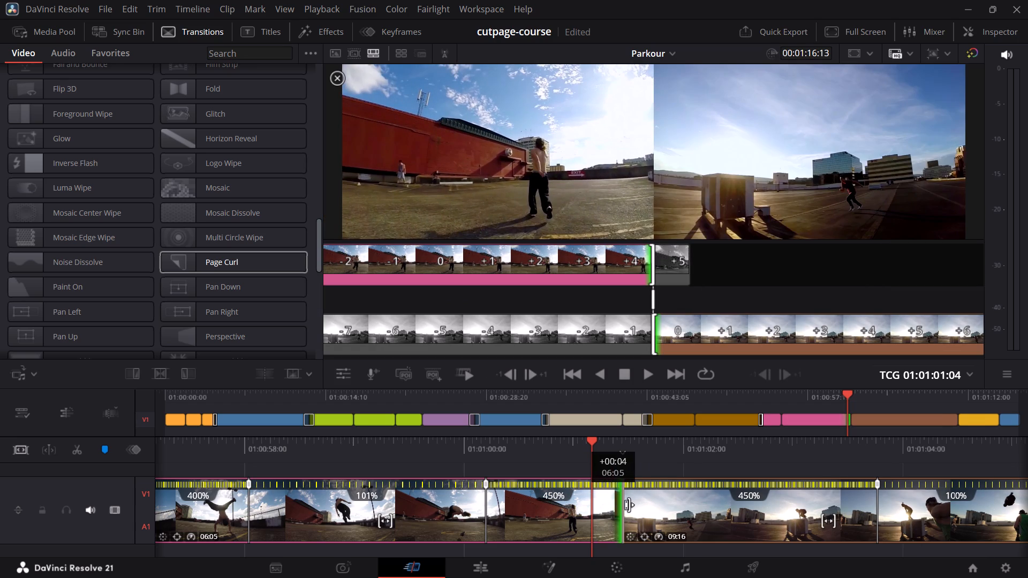
{"action": "left_click_drag", "start_coordinate": [629, 505], "coordinate": [585, 514]}
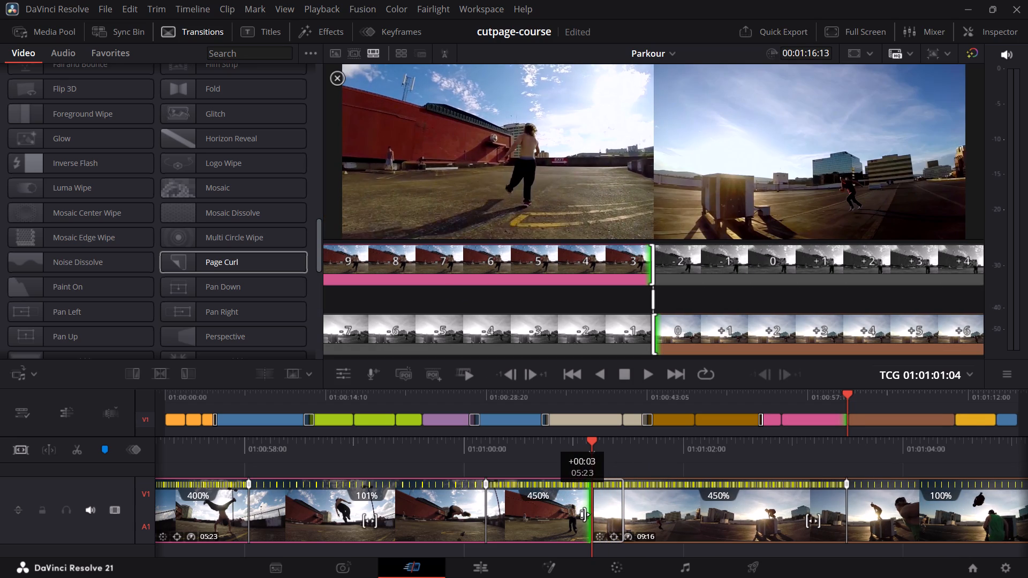
{"action": "left_click_drag", "start_coordinate": [585, 514], "coordinate": [561, 521]}
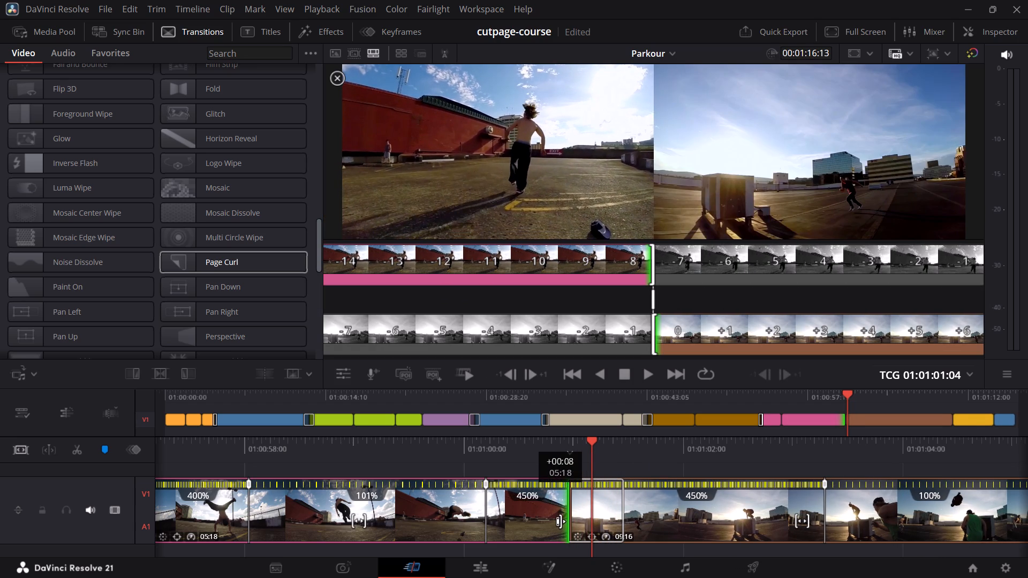
{"action": "left_click_drag", "start_coordinate": [561, 521], "coordinate": [583, 526]}
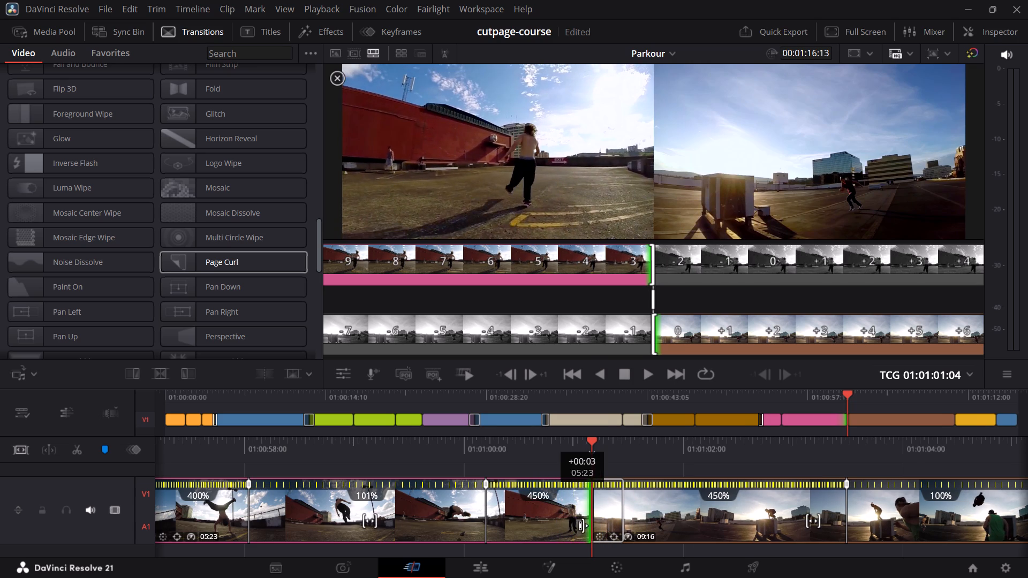
{"action": "left_click_drag", "start_coordinate": [583, 526], "coordinate": [585, 527]}
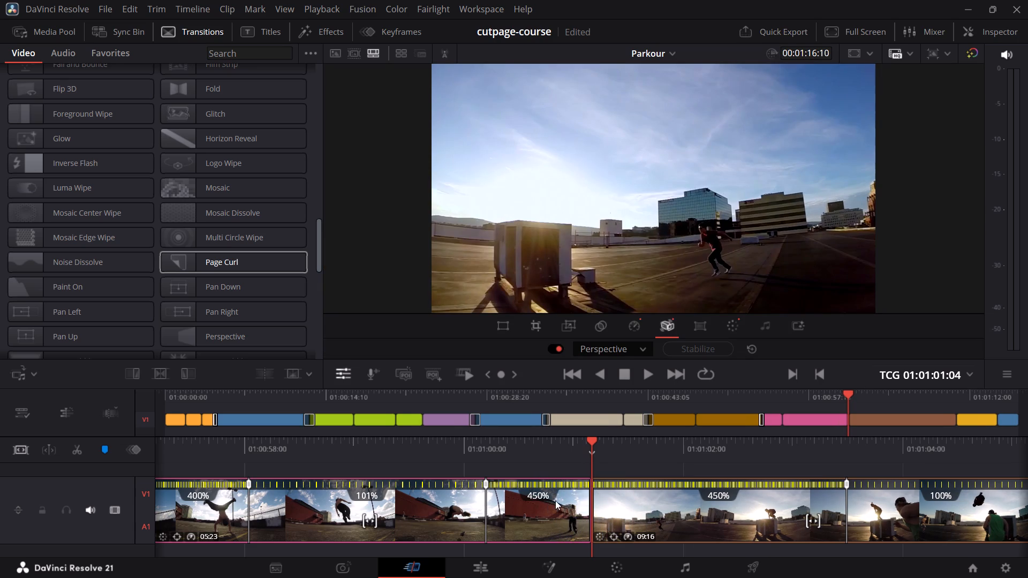
Set the speed of the 05:23 clip's last 450% segment to 400%, and scrub across its cut into the 09:16 clip.
{"action": "left_click_drag", "start_coordinate": [631, 447], "coordinate": [678, 452]}
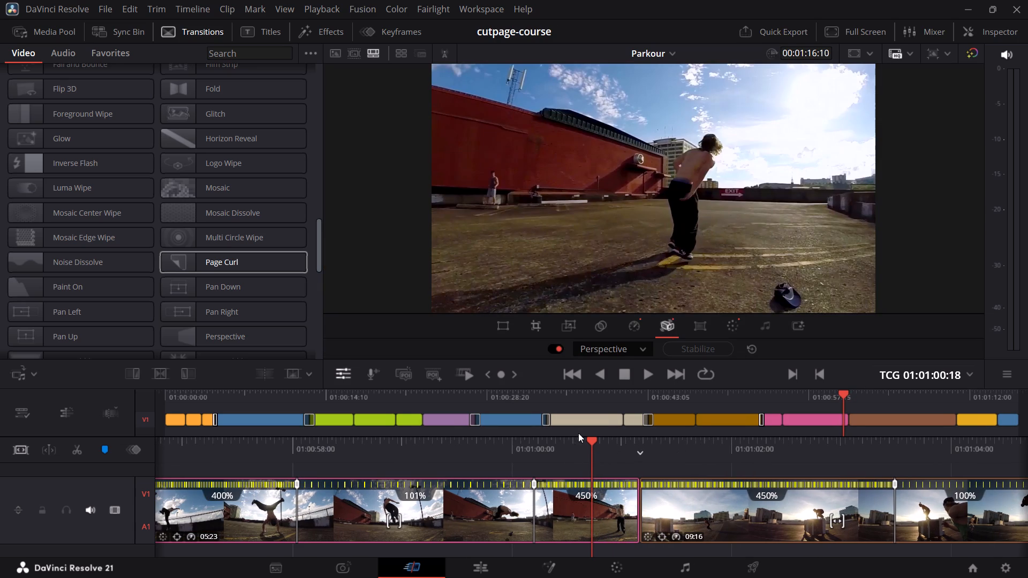
{"action": "left_click", "coordinate": [633, 326]}
{"action": "double_click", "coordinate": [573, 351]}
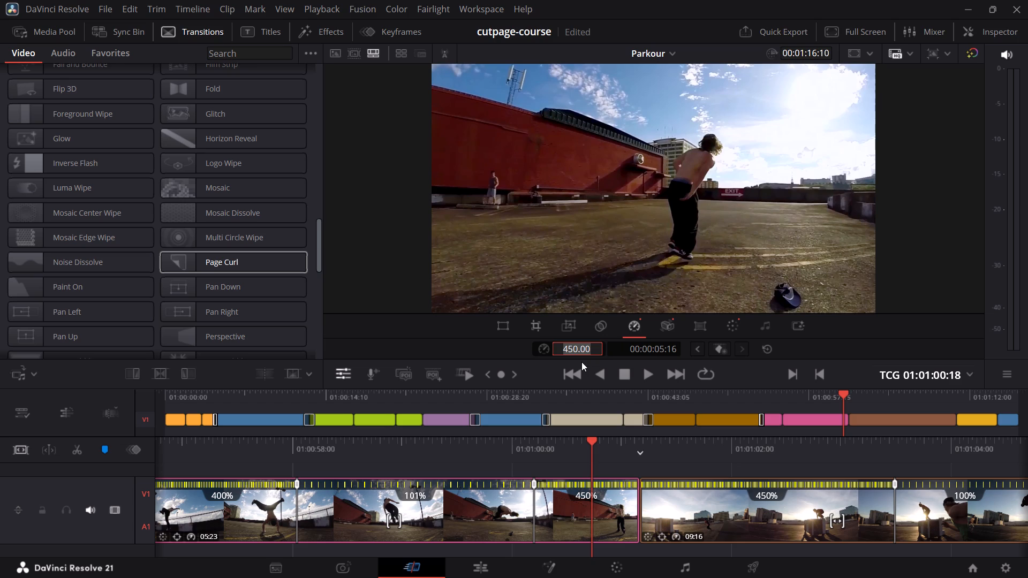
{"action": "type", "text": "400"}
{"action": "key", "text": "Return"}
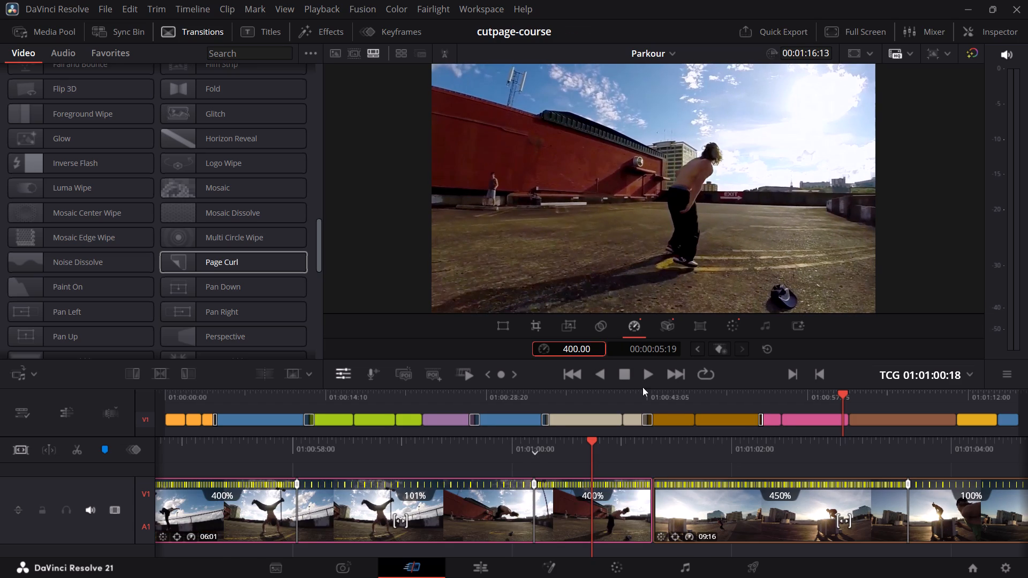
{"action": "left_click_drag", "start_coordinate": [668, 443], "coordinate": [655, 444]}
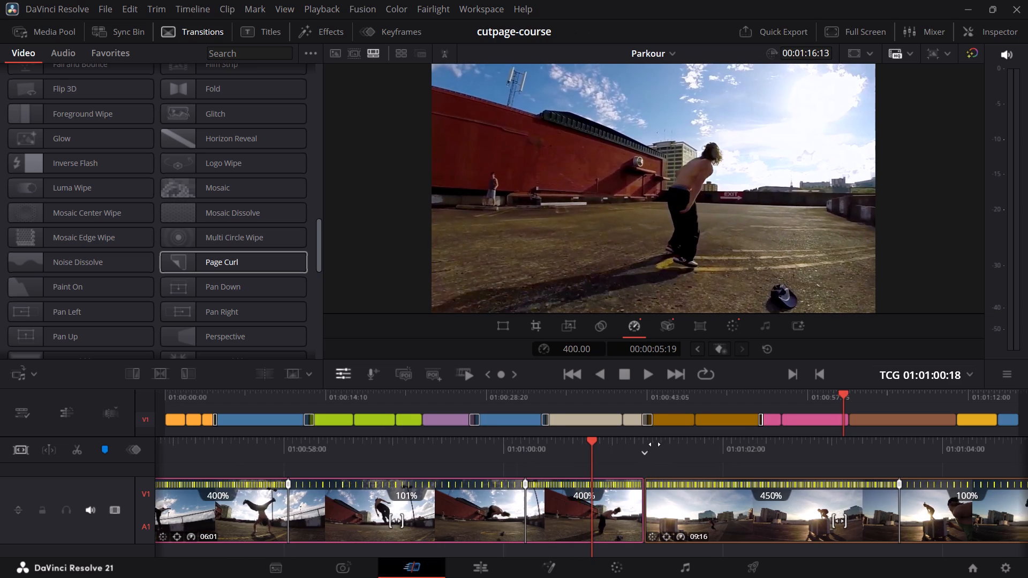
{"action": "left_click_drag", "start_coordinate": [655, 444], "coordinate": [602, 455]}
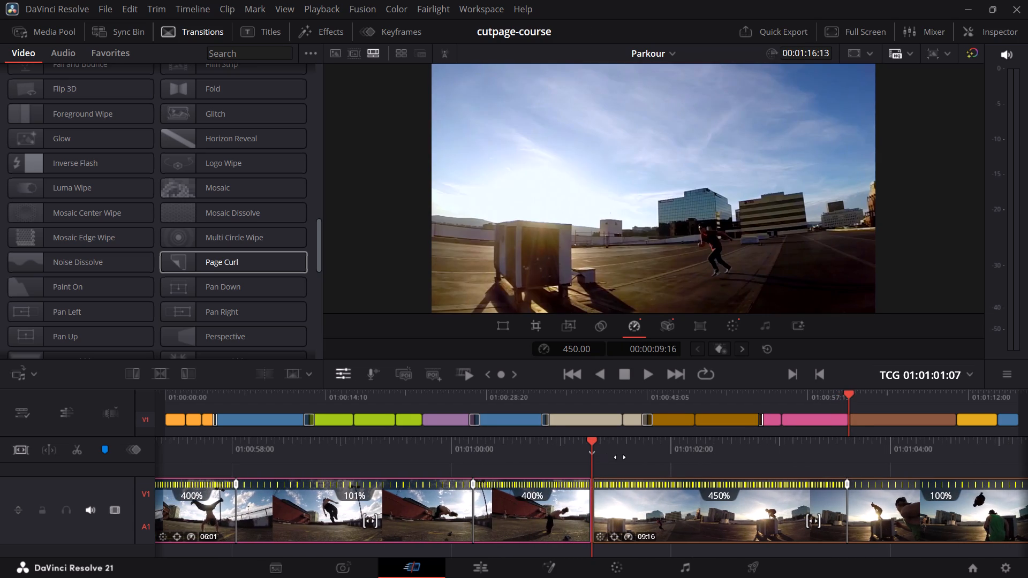
{"action": "left_click_drag", "start_coordinate": [626, 455], "coordinate": [678, 455]}
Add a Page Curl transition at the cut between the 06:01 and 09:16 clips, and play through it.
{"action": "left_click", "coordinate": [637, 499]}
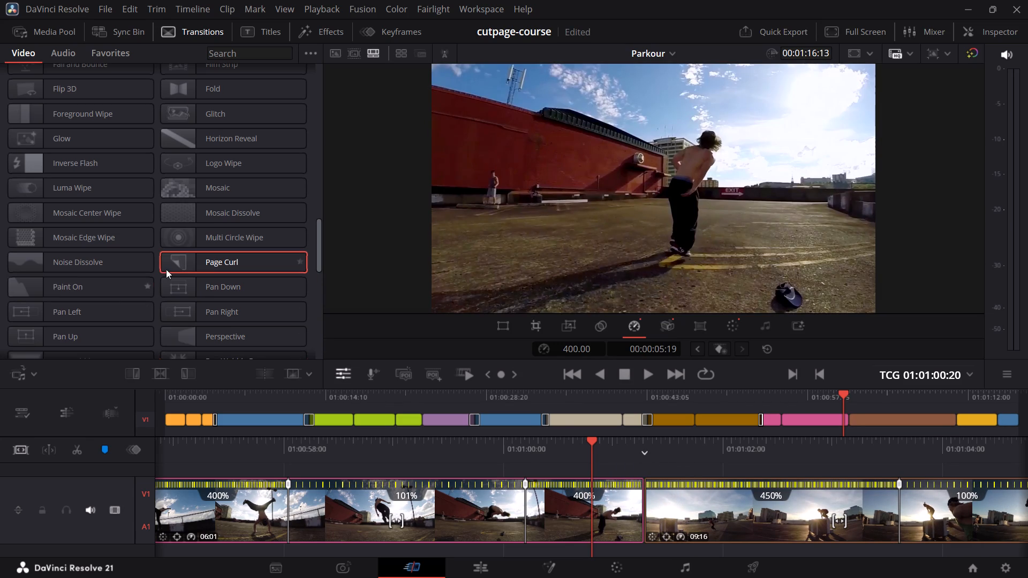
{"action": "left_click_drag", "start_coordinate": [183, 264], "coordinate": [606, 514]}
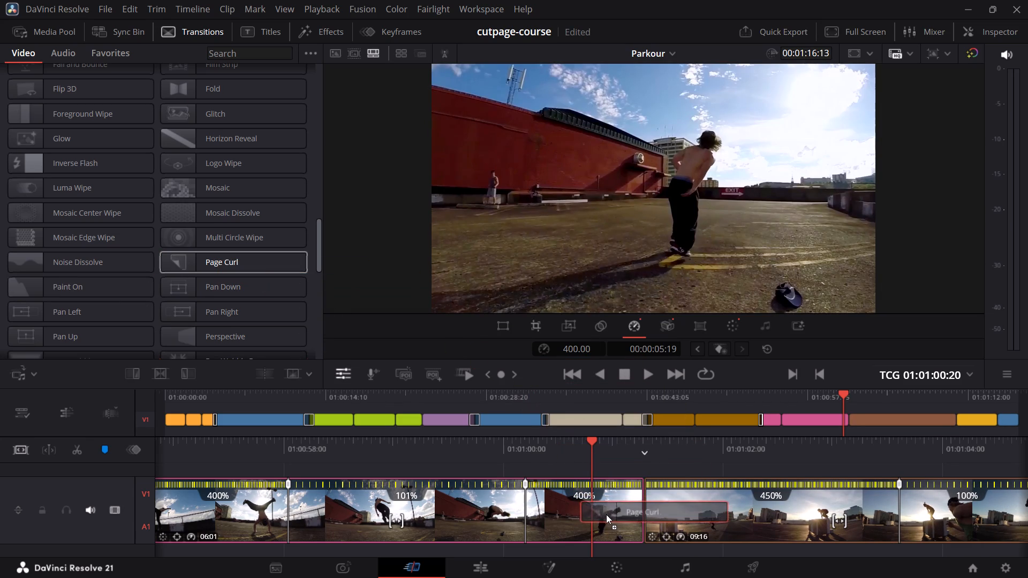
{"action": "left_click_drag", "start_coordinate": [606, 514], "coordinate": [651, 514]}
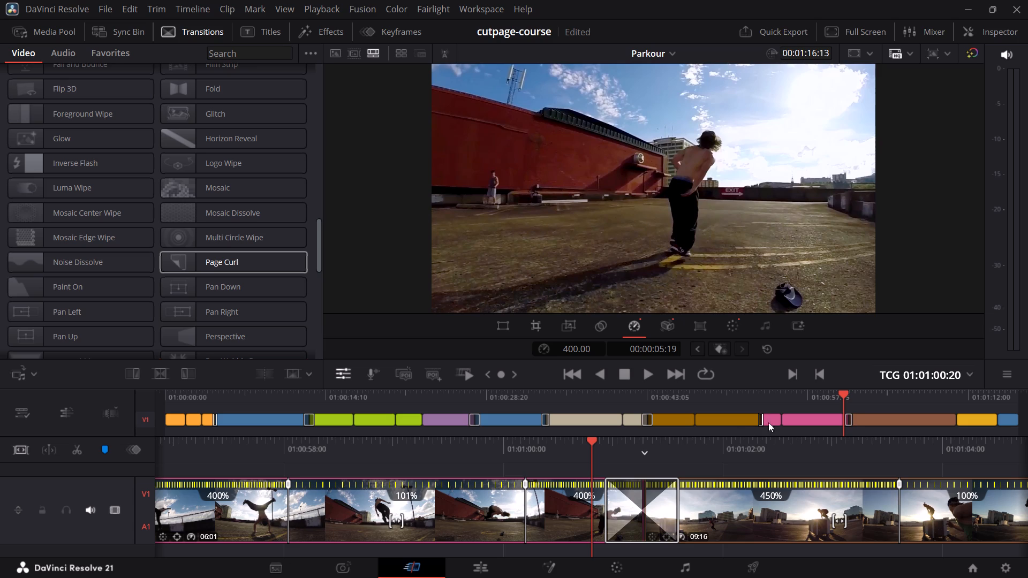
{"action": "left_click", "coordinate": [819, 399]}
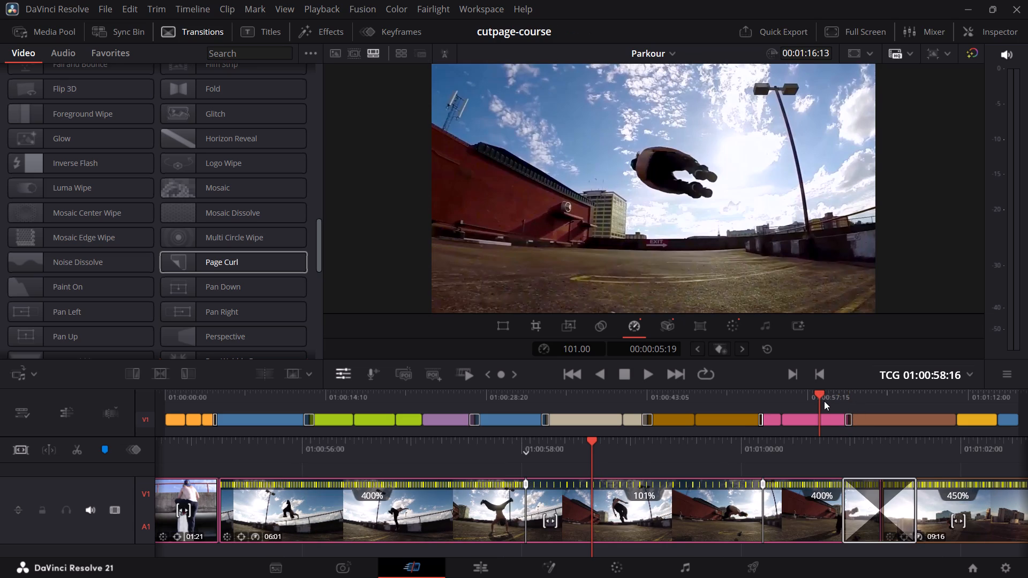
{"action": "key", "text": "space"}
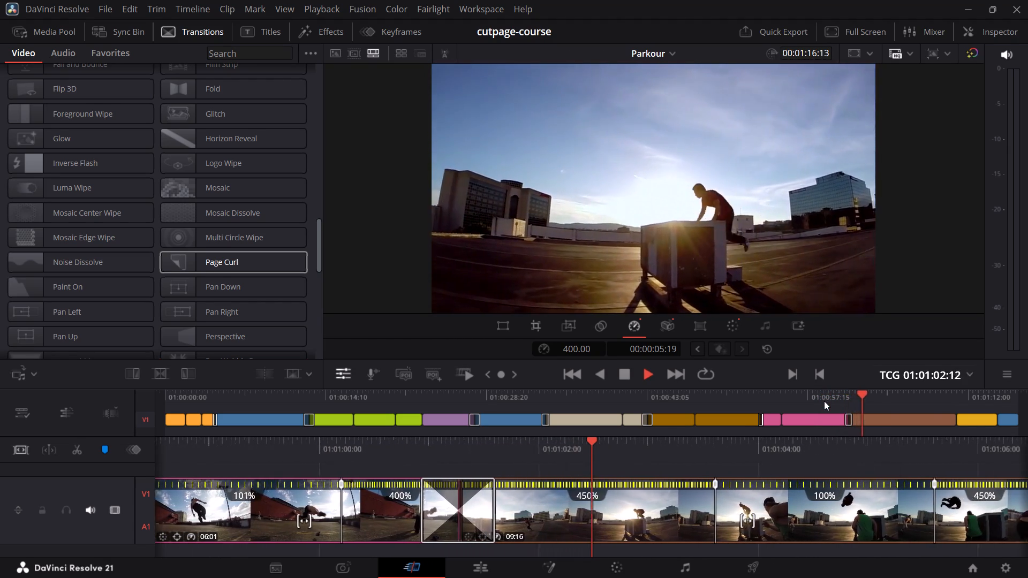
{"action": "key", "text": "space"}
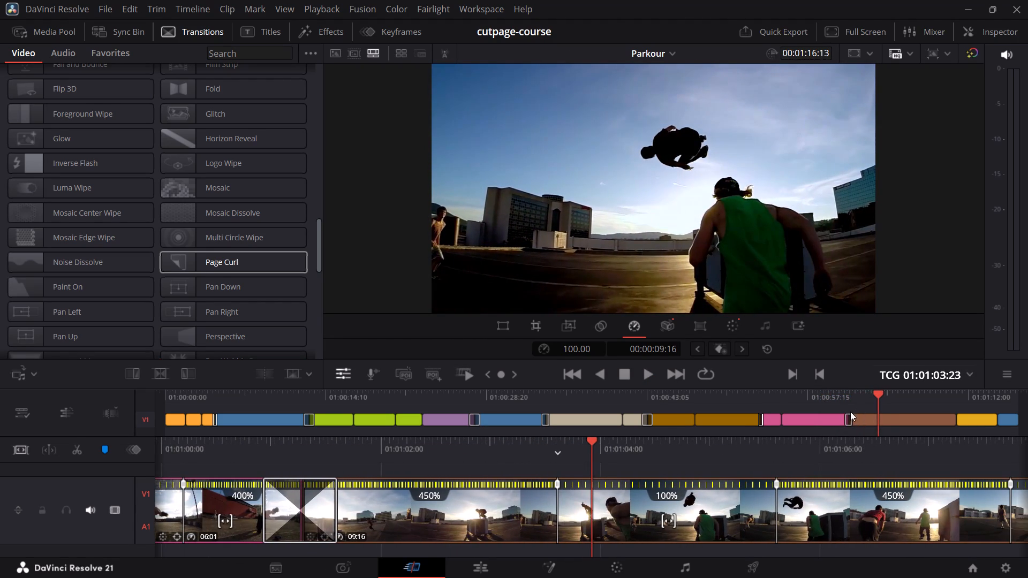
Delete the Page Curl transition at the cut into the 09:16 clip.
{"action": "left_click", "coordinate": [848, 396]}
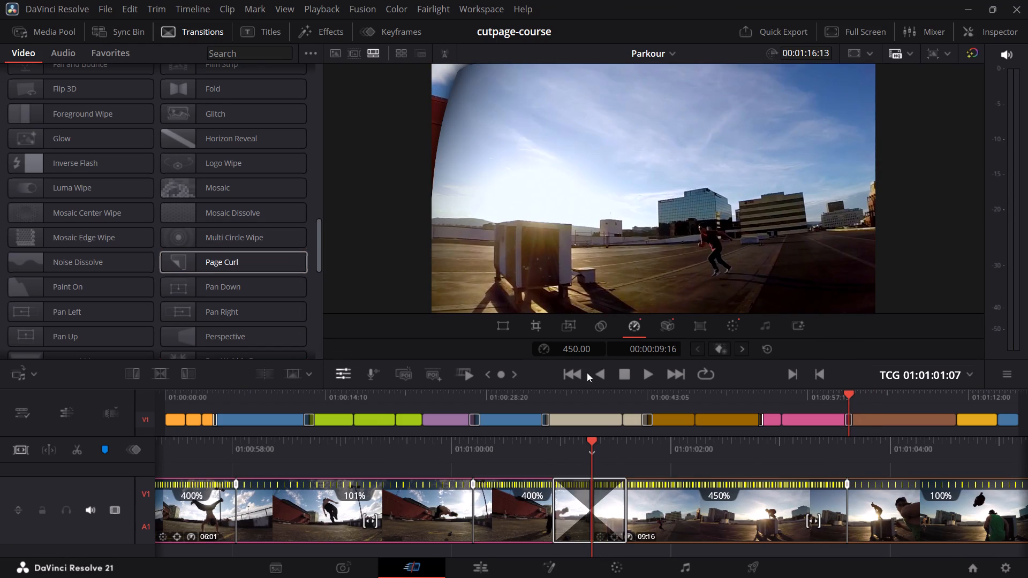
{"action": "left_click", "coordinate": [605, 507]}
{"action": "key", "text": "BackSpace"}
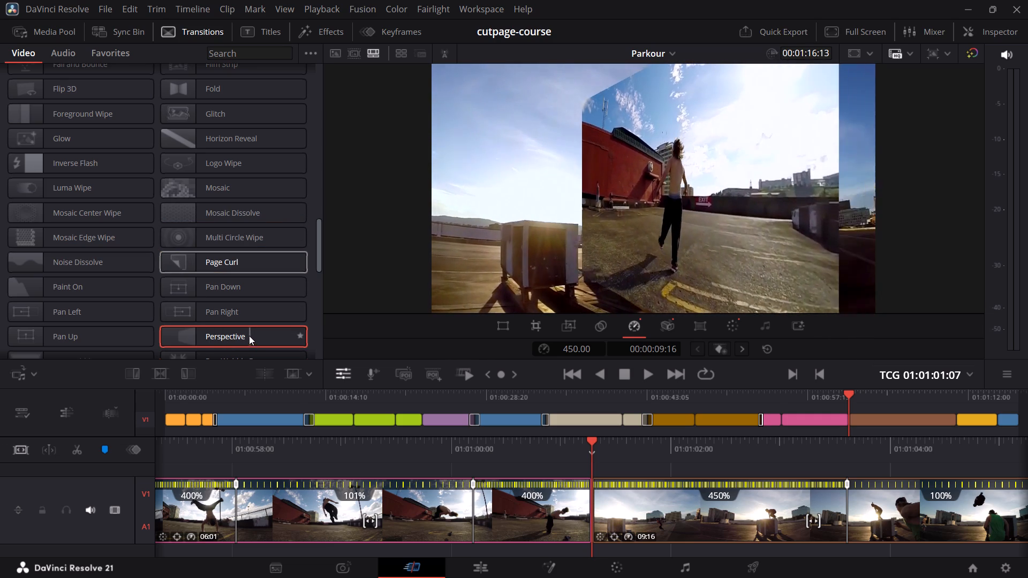
Add a Ripple Warp transition at the cut between the 06:01 and 09:16 clips, and play through it into the 09:16 clip.
{"action": "scroll", "coordinate": [245, 331], "scroll_direction": "down", "scroll_amount": 2}
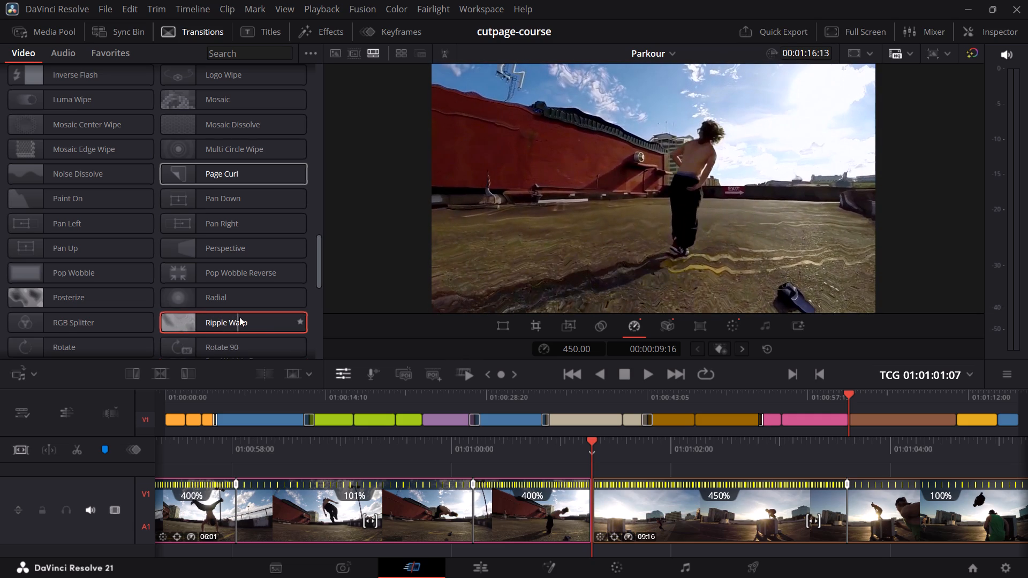
{"action": "left_click_drag", "start_coordinate": [240, 324], "coordinate": [410, 359]}
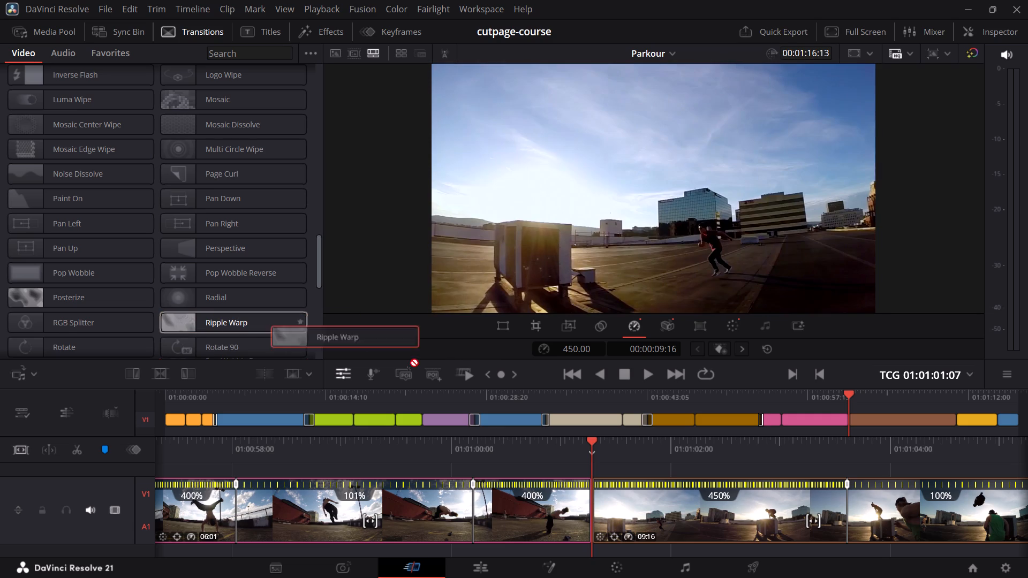
{"action": "left_click_drag", "start_coordinate": [410, 359], "coordinate": [603, 495]}
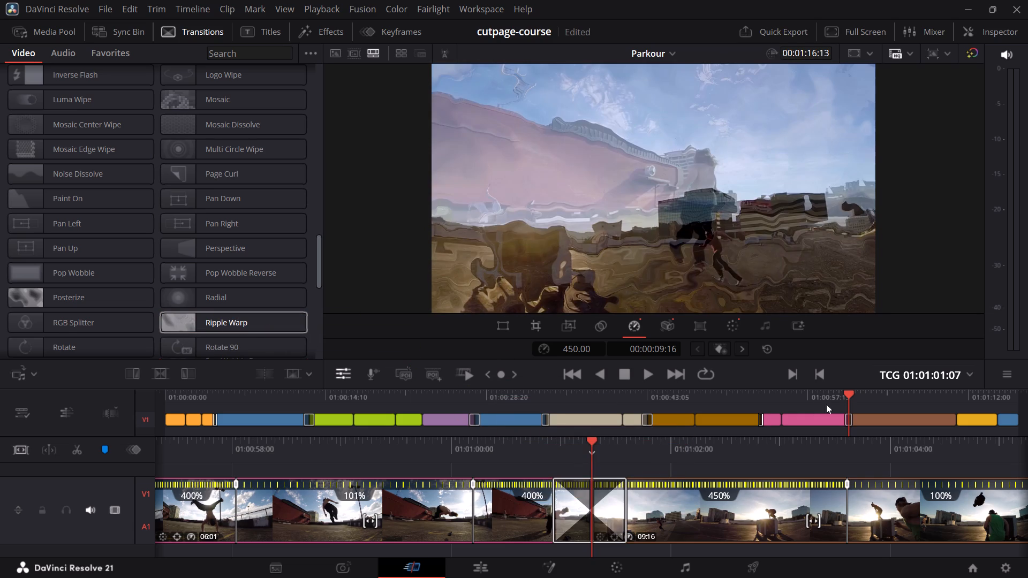
{"action": "left_click", "coordinate": [823, 398]}
{"action": "key", "text": "space"}
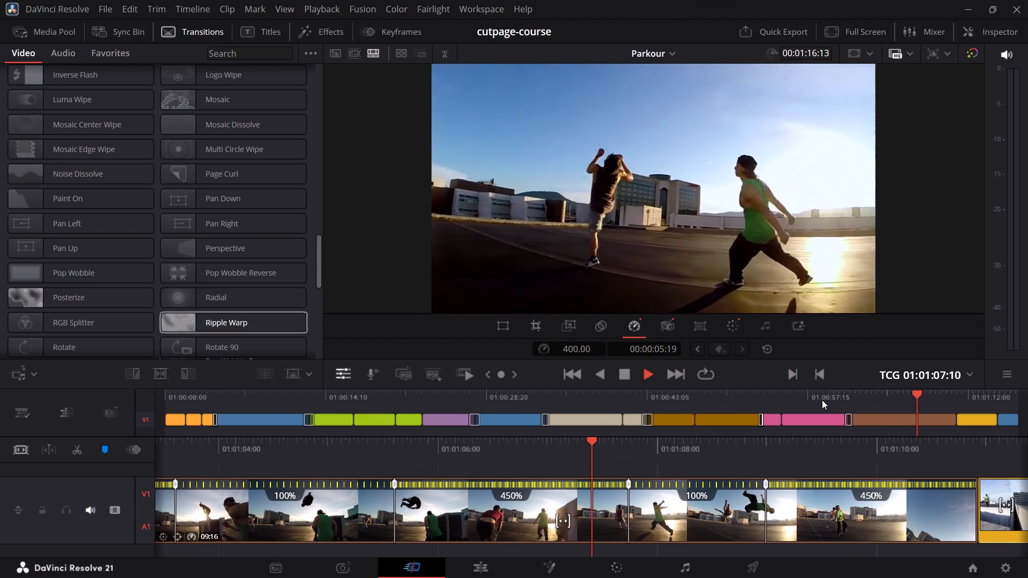
{"action": "key", "text": "space"}
Shorten the 09:16 clip's first 100% segment at its end speed point, making the clip 09:14 long, and play on into the last clip.
{"action": "left_click_drag", "start_coordinate": [739, 448], "coordinate": [913, 463]}
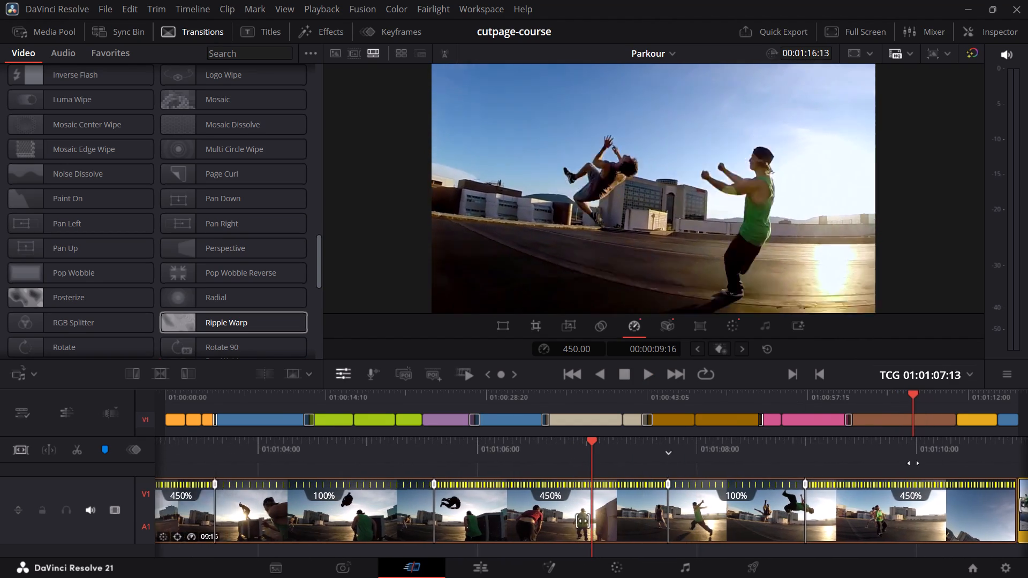
{"action": "left_click_drag", "start_coordinate": [913, 463], "coordinate": [1027, 462]}
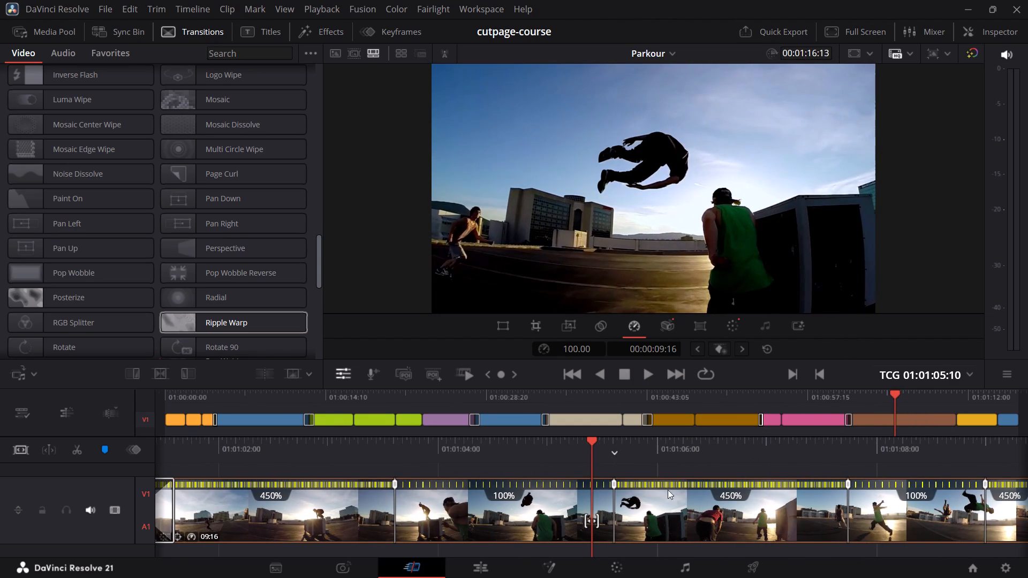
{"action": "left_click_drag", "start_coordinate": [615, 485], "coordinate": [603, 487]}
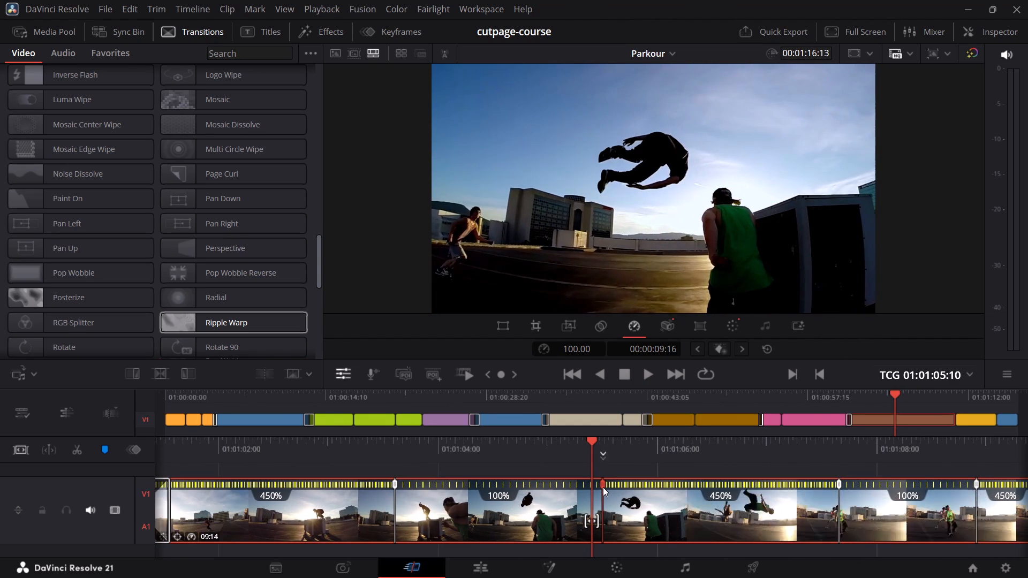
{"action": "left_click_drag", "start_coordinate": [603, 487], "coordinate": [599, 488]}
{"action": "left_click", "coordinate": [875, 393]}
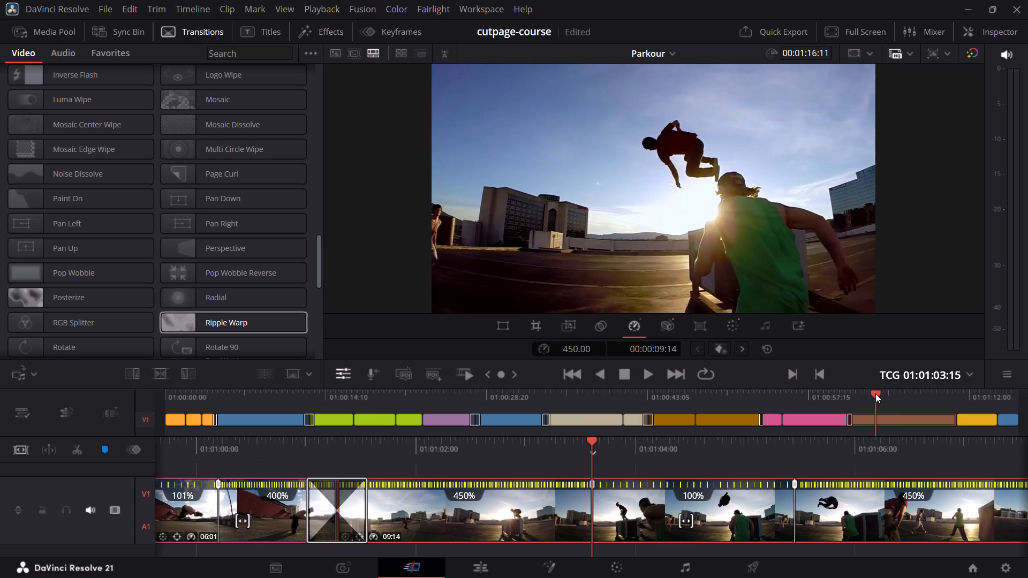
{"action": "key", "text": "space"}
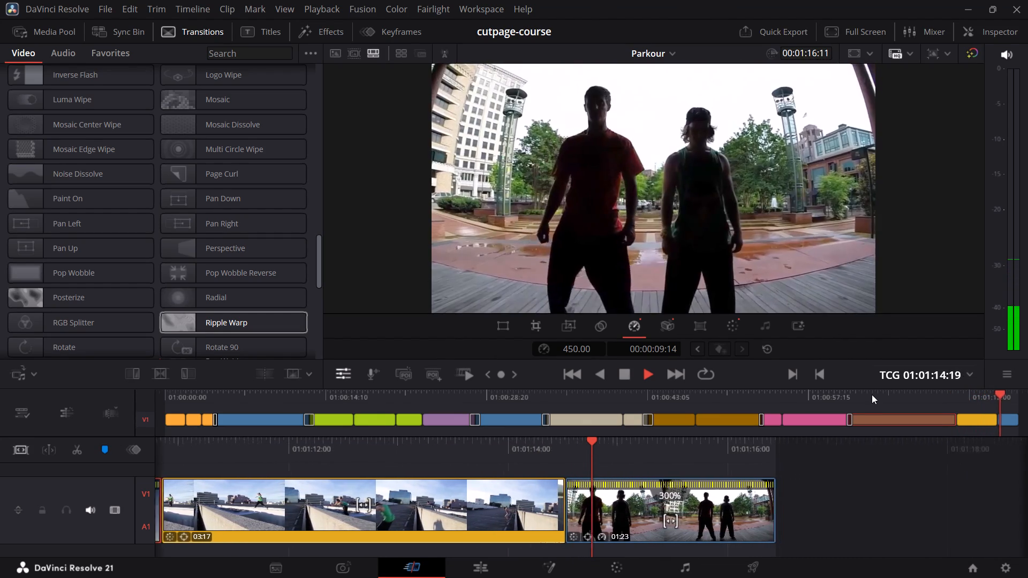
{"action": "key", "text": "space"}
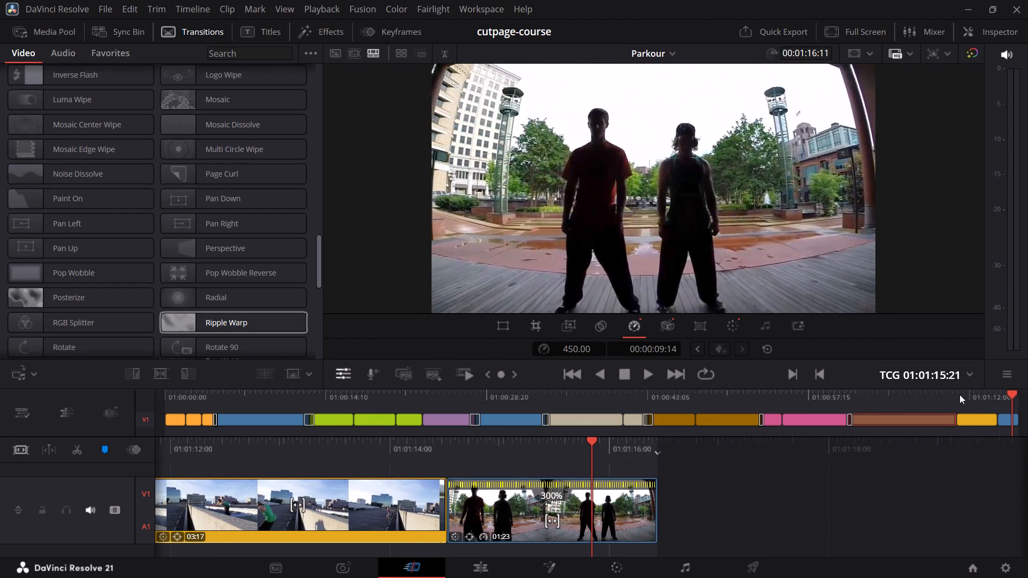
Add a Slide Down transition at the cut between the 09:14 and 03:17 clips, and play through it into the last clip.
{"action": "left_click", "coordinate": [958, 393]}
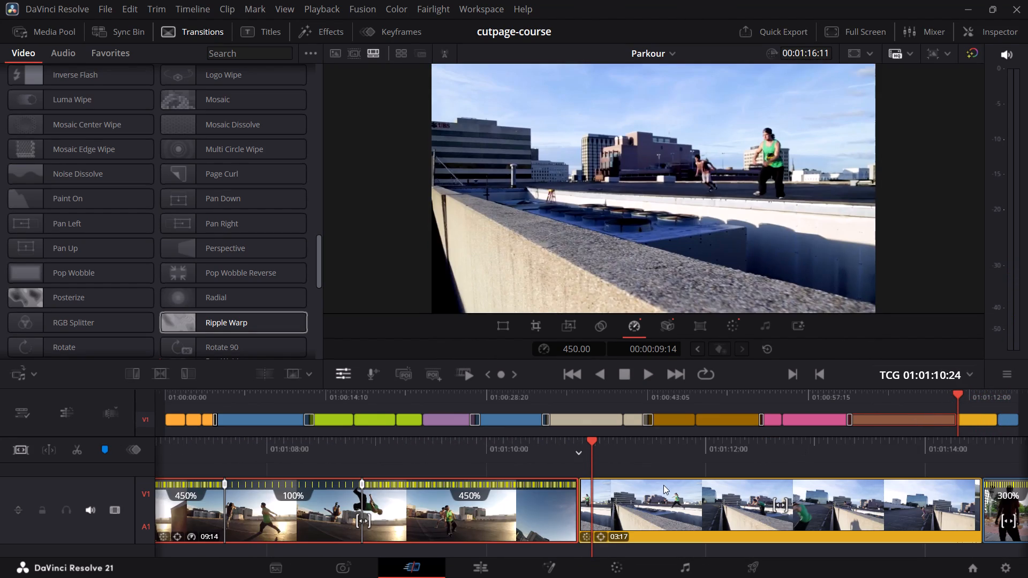
{"action": "left_click_drag", "start_coordinate": [624, 447], "coordinate": [630, 447]}
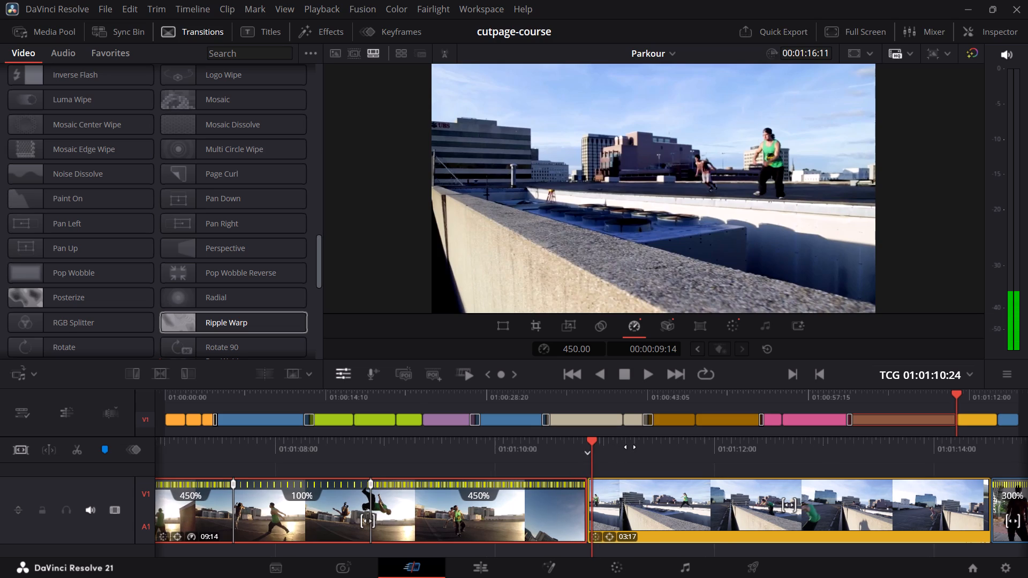
{"action": "left_click_drag", "start_coordinate": [630, 447], "coordinate": [636, 447]}
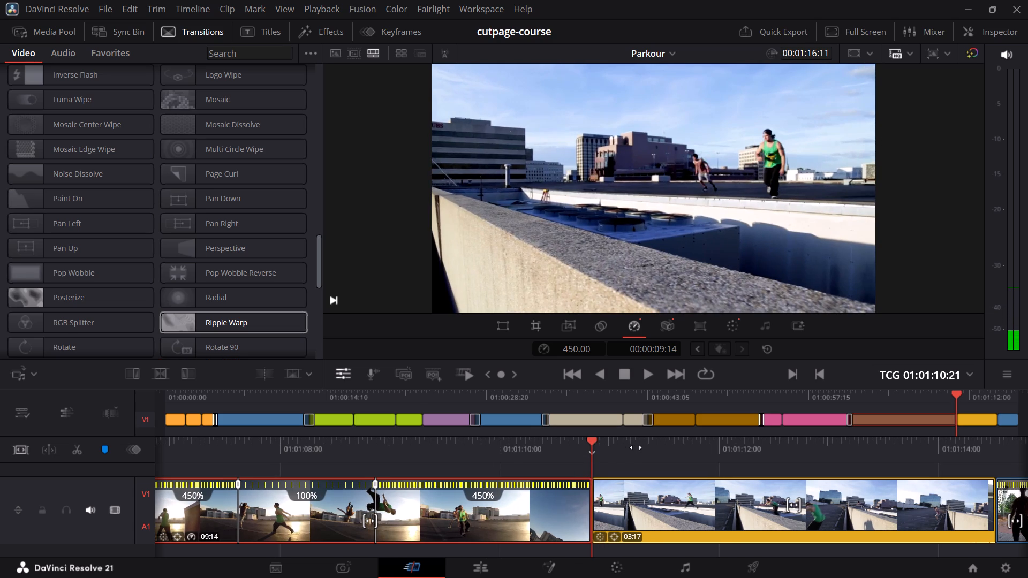
{"action": "scroll", "coordinate": [124, 323], "scroll_direction": "down", "scroll_amount": 2}
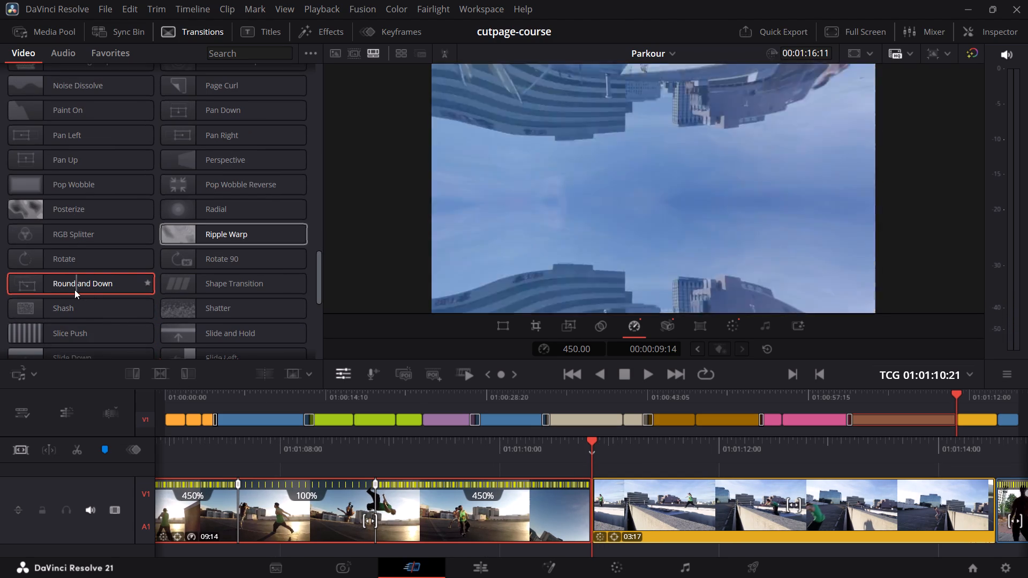
{"action": "scroll", "coordinate": [40, 314], "scroll_direction": "down", "scroll_amount": 1}
{"action": "scroll", "coordinate": [40, 314], "scroll_direction": "up", "scroll_amount": 1}
{"action": "scroll", "coordinate": [40, 314], "scroll_direction": "down", "scroll_amount": 1}
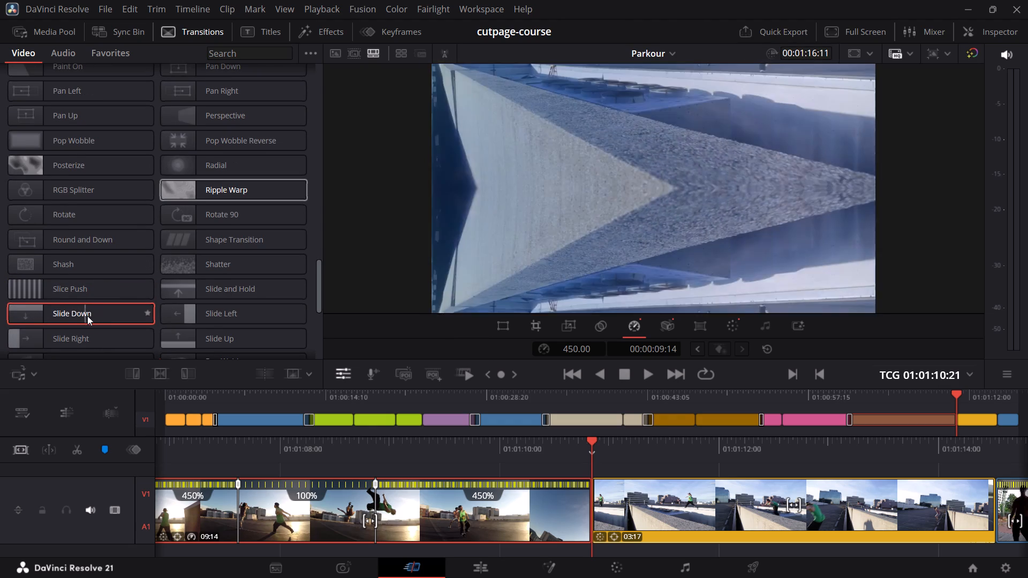
{"action": "left_click_drag", "start_coordinate": [105, 316], "coordinate": [143, 318]}
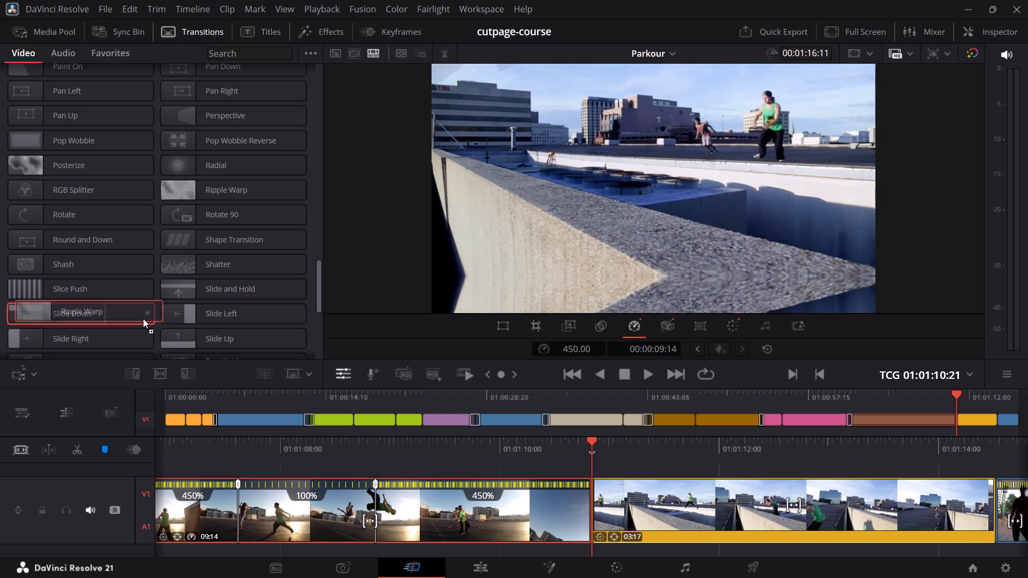
{"action": "left_click_drag", "start_coordinate": [143, 318], "coordinate": [589, 488]}
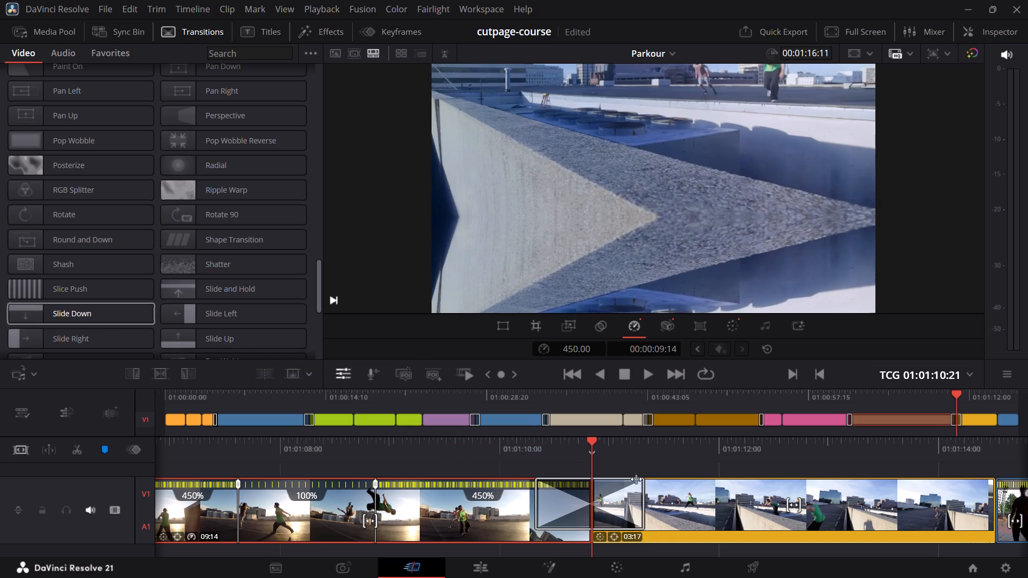
{"action": "left_click", "coordinate": [919, 393]}
{"action": "key", "text": "space"}
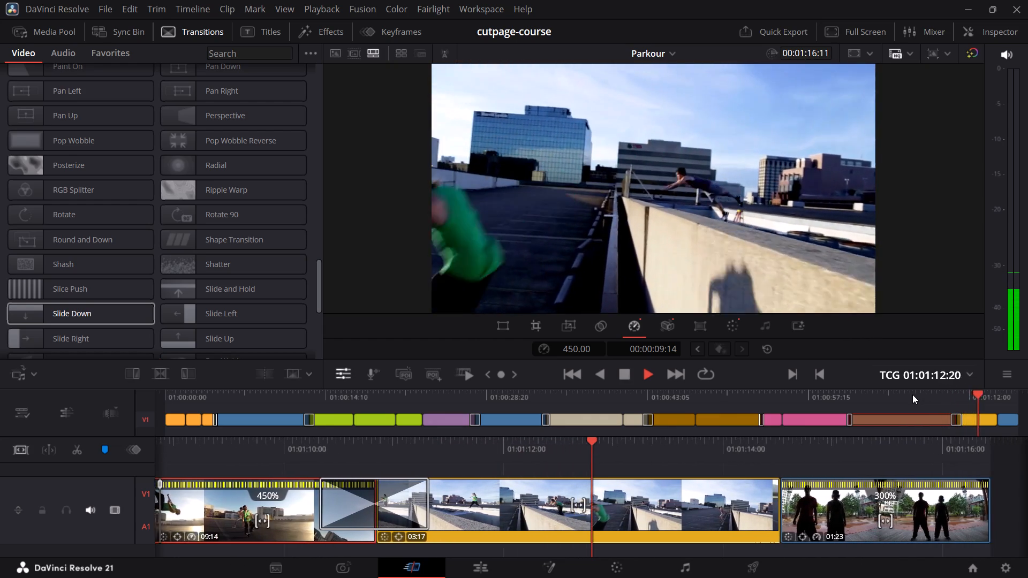
{"action": "key", "text": "space"}
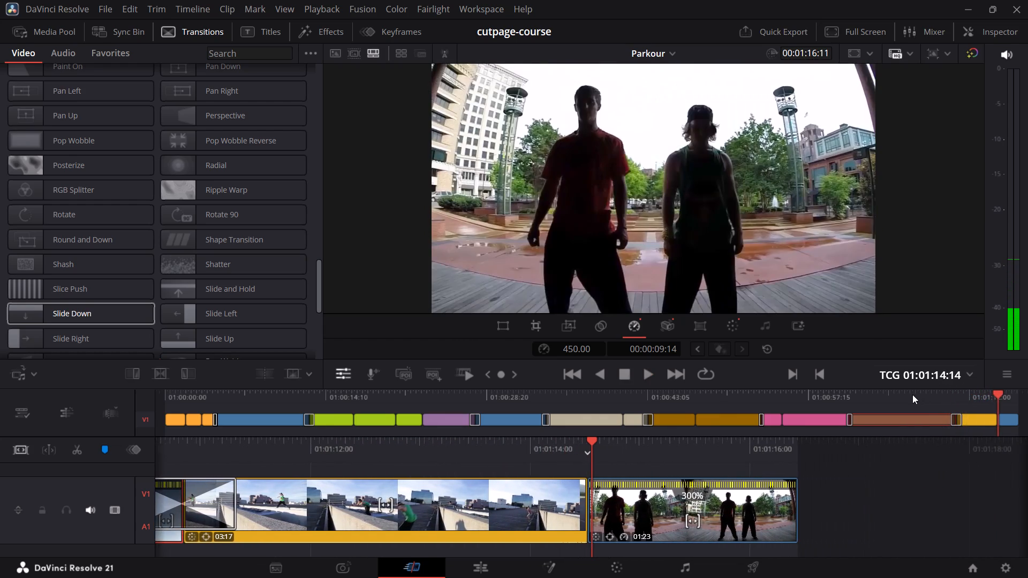
{"action": "key", "text": "space"}
{"action": "key", "text": "space"}
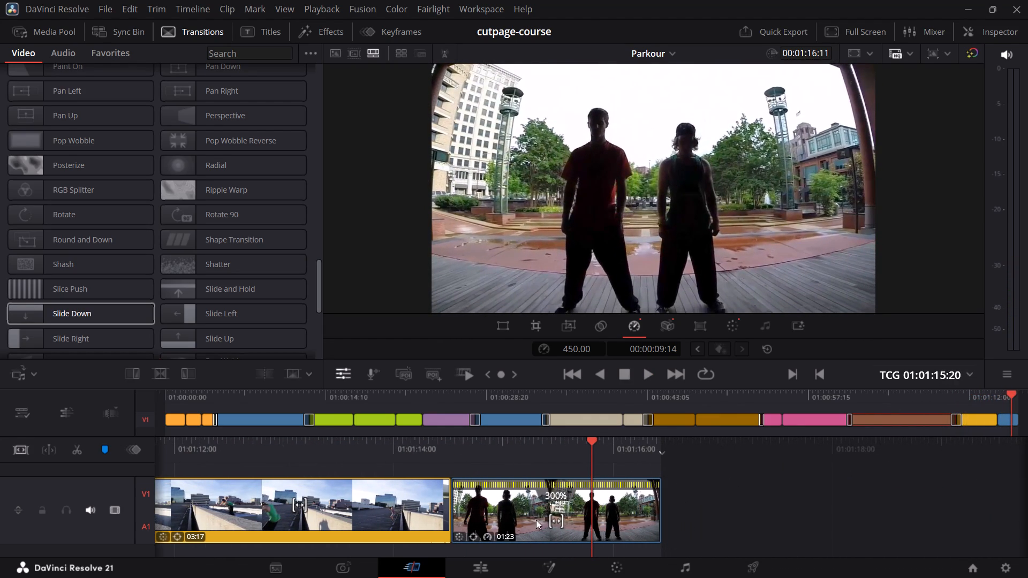
Trim the start of the last clip by two frames to make it 01:21 long, and play across its cut.
{"action": "left_click", "coordinate": [459, 503]}
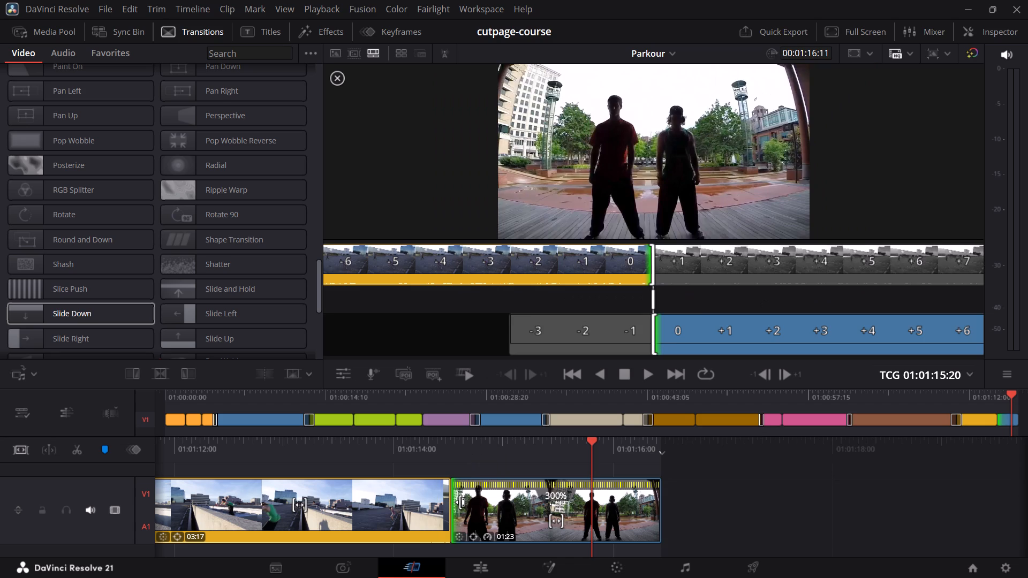
{"action": "left_click_drag", "start_coordinate": [459, 507], "coordinate": [466, 507]}
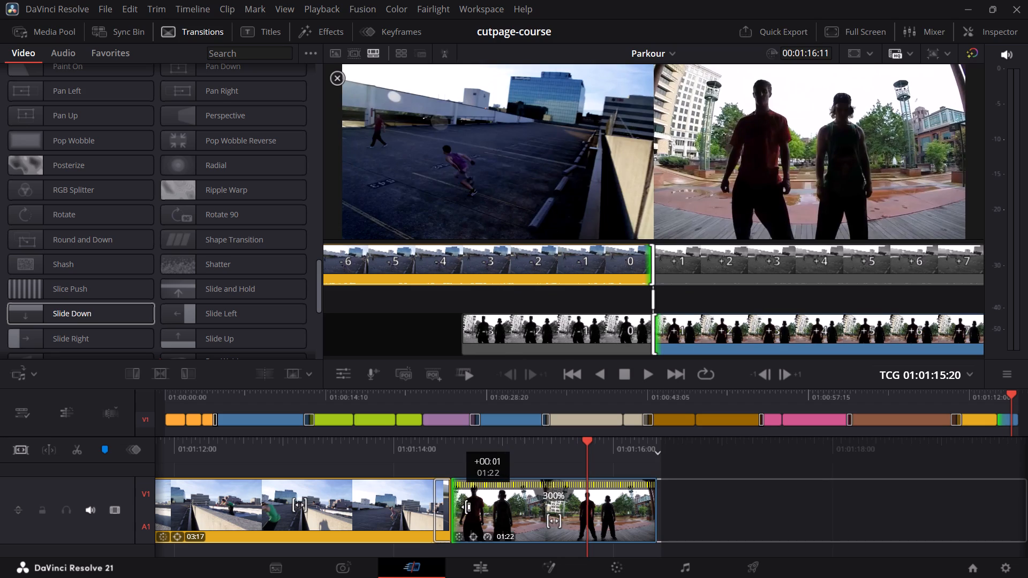
{"action": "left_click_drag", "start_coordinate": [466, 507], "coordinate": [469, 507]}
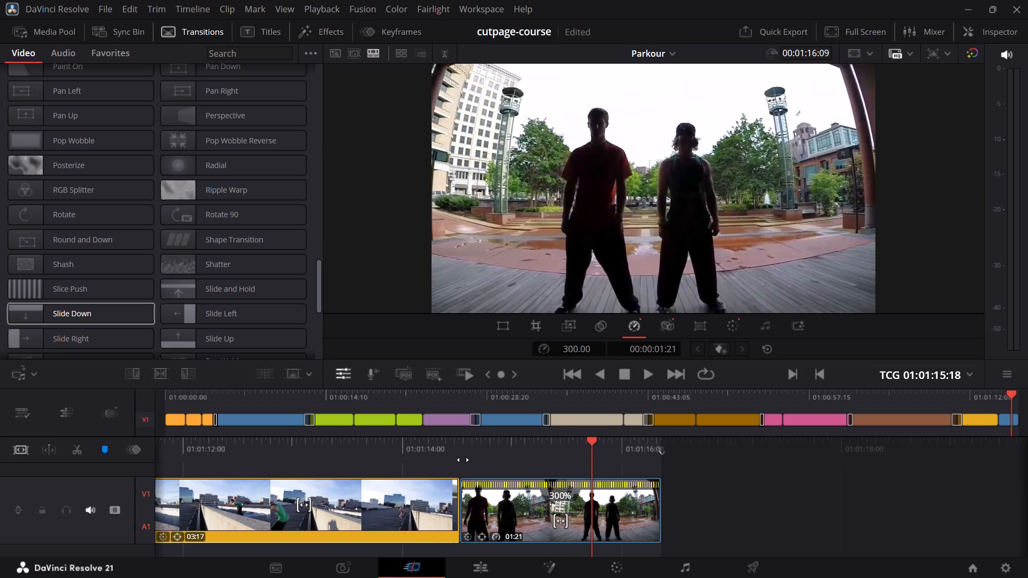
{"action": "left_click_drag", "start_coordinate": [469, 459], "coordinate": [652, 457]}
{"action": "key", "text": "space"}
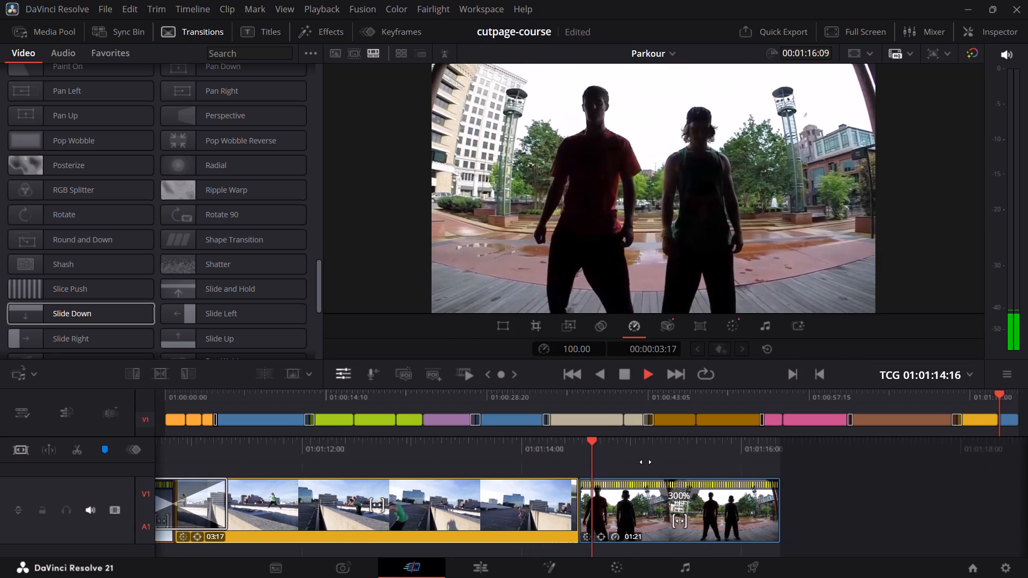
{"action": "key", "text": "space"}
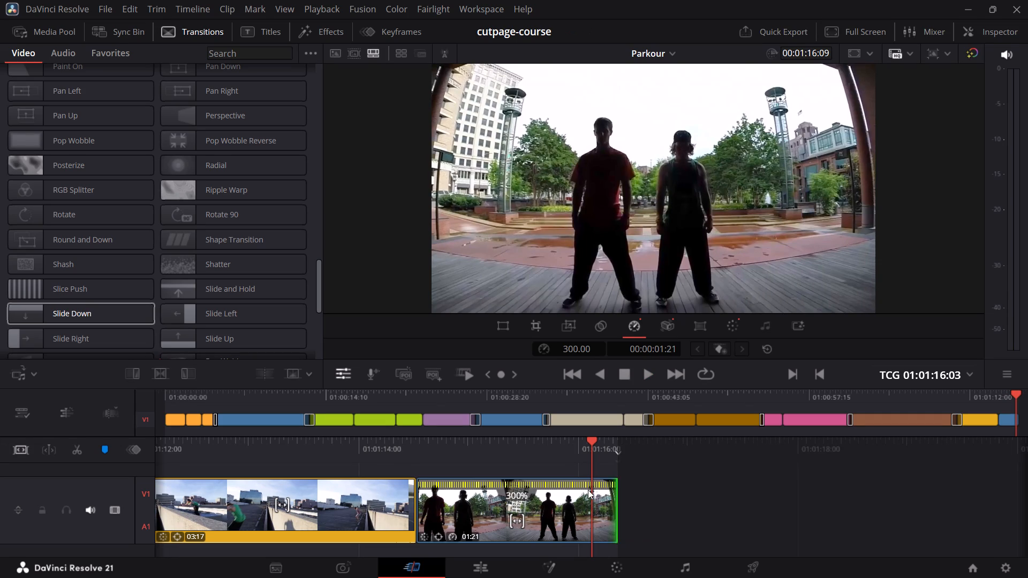
Trim the start of the last clip by three more frames to make it 01:18 long, and scrub back before its cut.
{"action": "left_click_drag", "start_coordinate": [424, 506], "coordinate": [435, 507]}
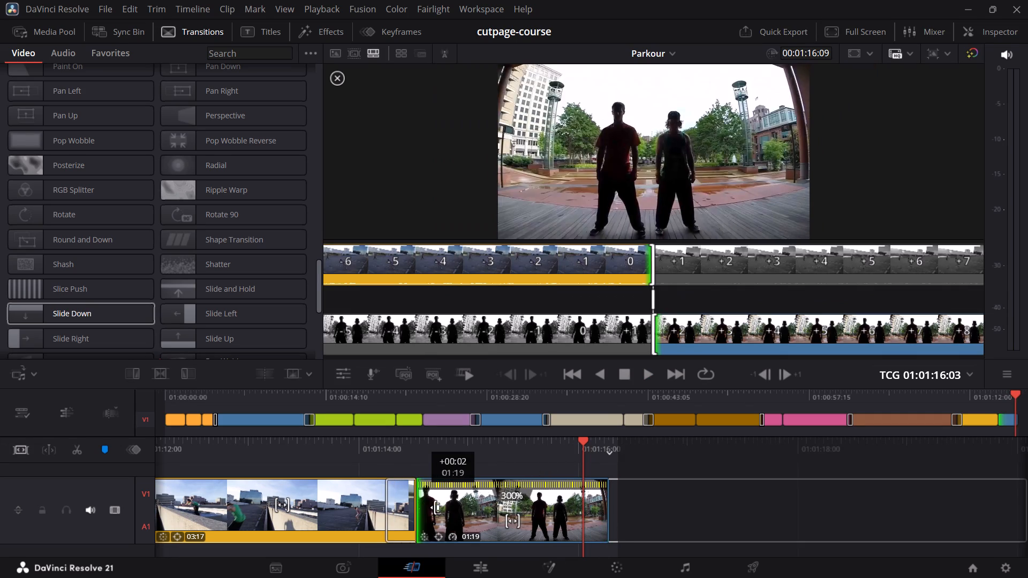
{"action": "left_click_drag", "start_coordinate": [435, 507], "coordinate": [441, 509]}
{"action": "left_click_drag", "start_coordinate": [472, 459], "coordinate": [682, 456]}
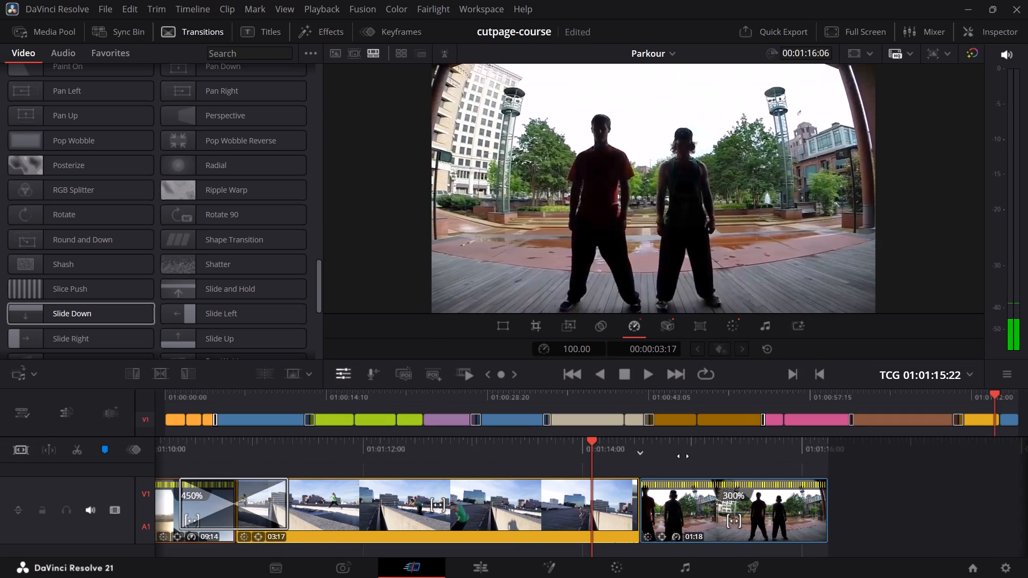
Review playback across the cut into the last clip, and return the playhead to the start of the timeline.
{"action": "key", "text": "space"}
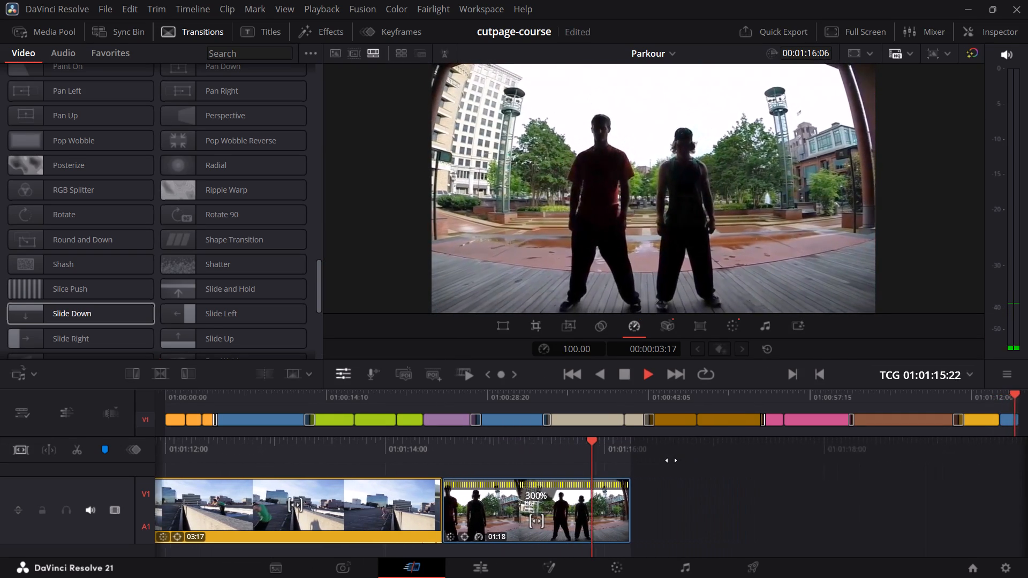
{"action": "left_click_drag", "start_coordinate": [509, 458], "coordinate": [843, 462]}
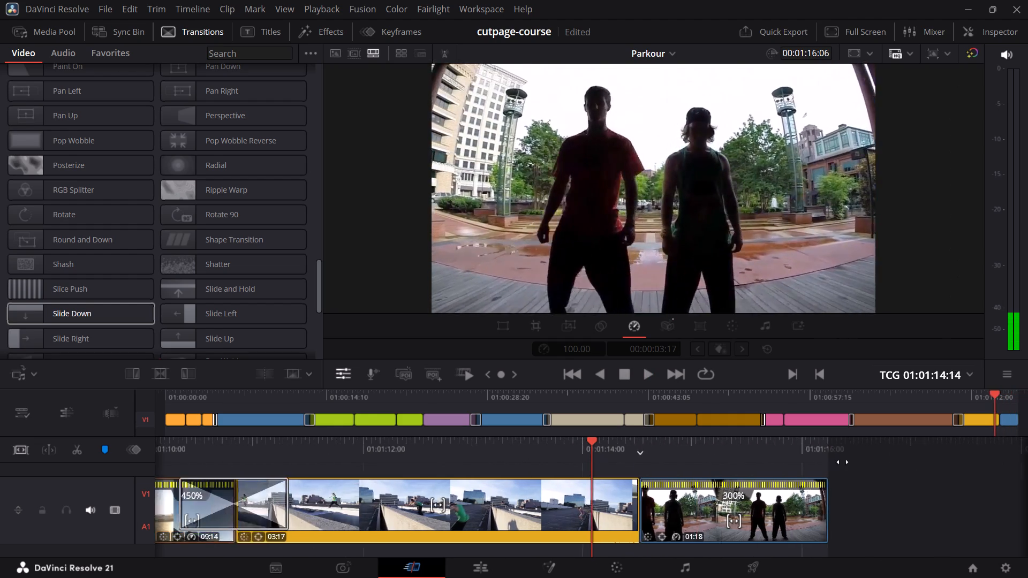
{"action": "left_click_drag", "start_coordinate": [843, 462], "coordinate": [1027, 455]}
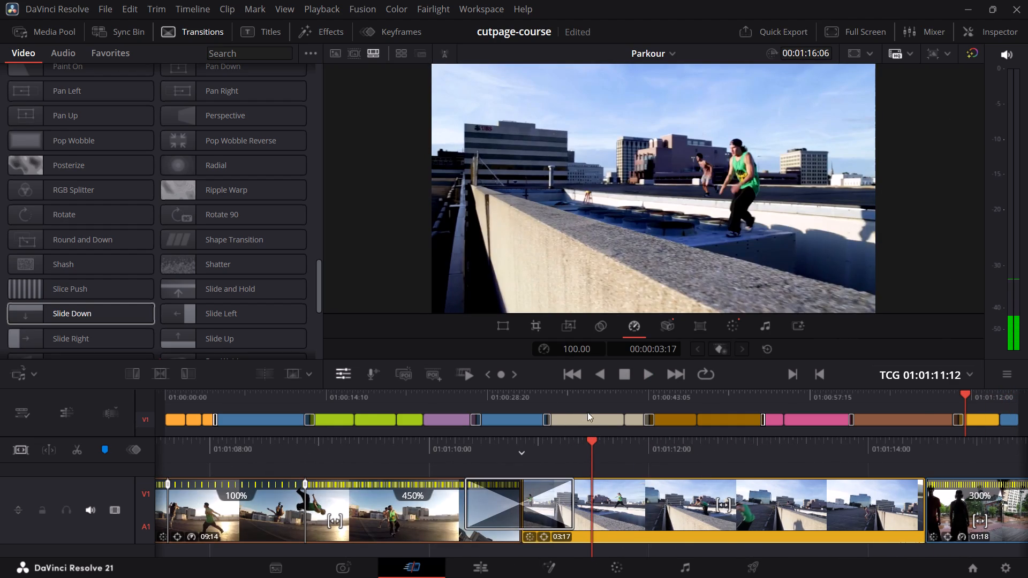
{"action": "left_click_drag", "start_coordinate": [576, 394], "coordinate": [312, 437]}
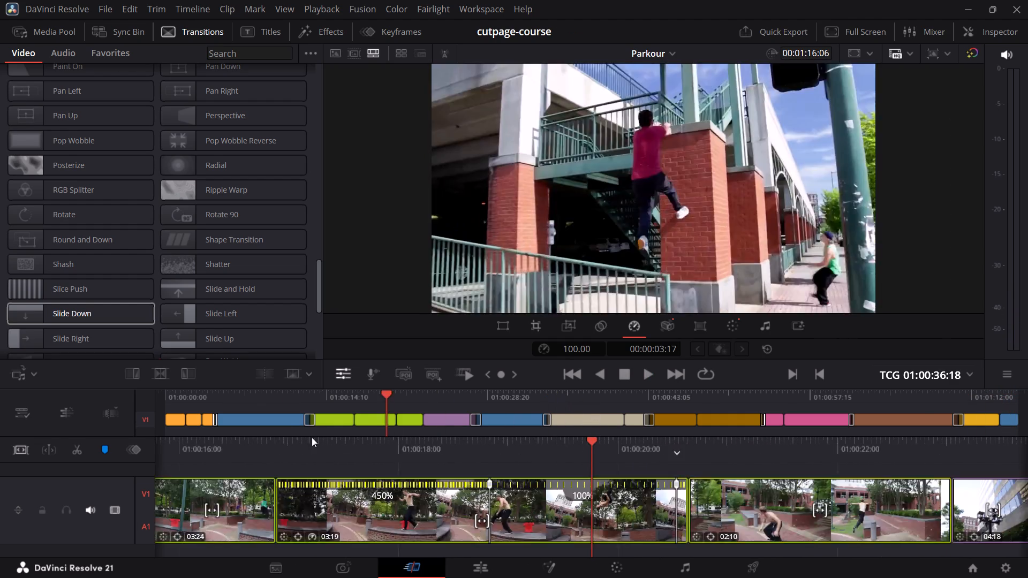
{"action": "left_click_drag", "start_coordinate": [312, 437], "coordinate": [162, 444]}
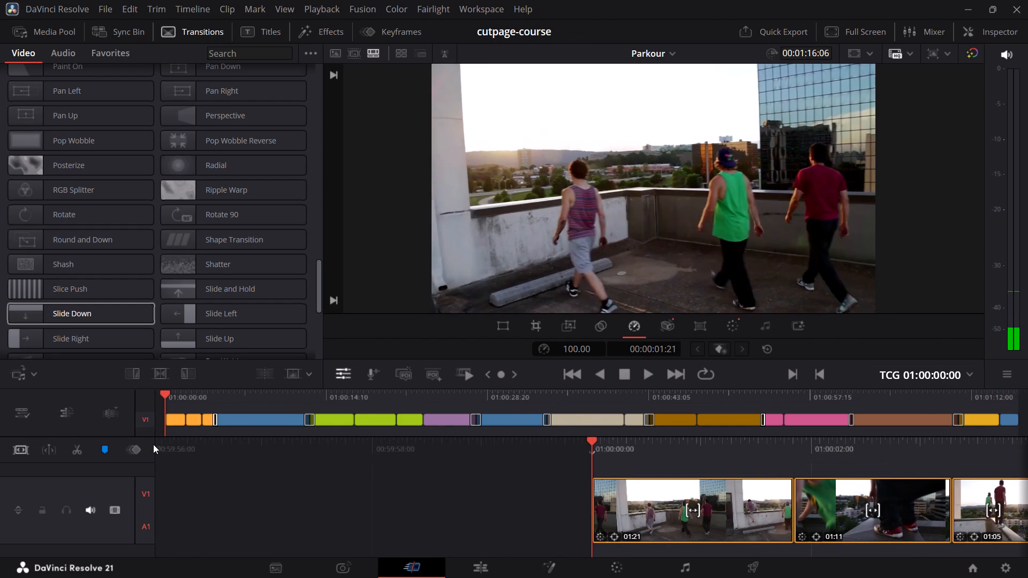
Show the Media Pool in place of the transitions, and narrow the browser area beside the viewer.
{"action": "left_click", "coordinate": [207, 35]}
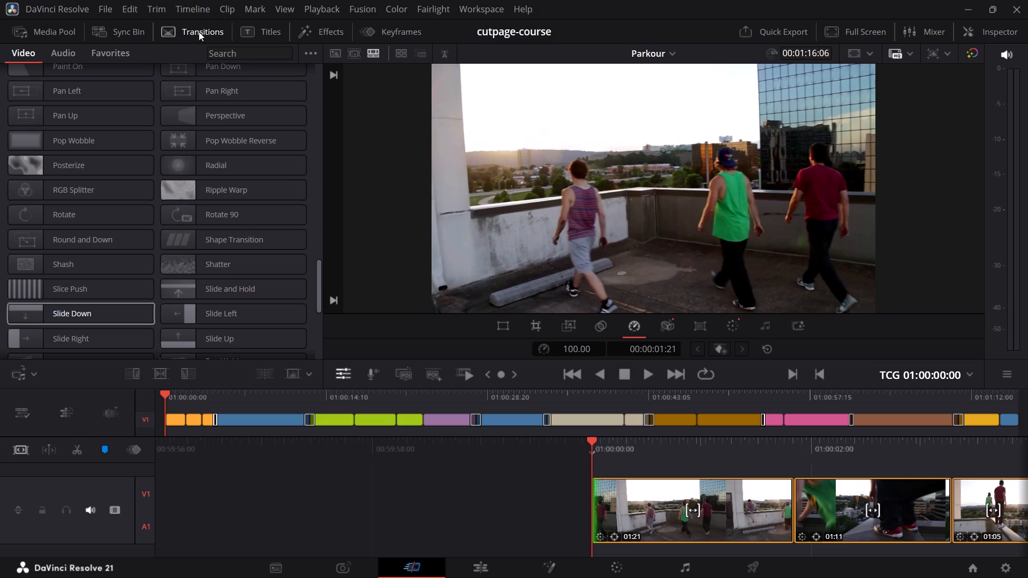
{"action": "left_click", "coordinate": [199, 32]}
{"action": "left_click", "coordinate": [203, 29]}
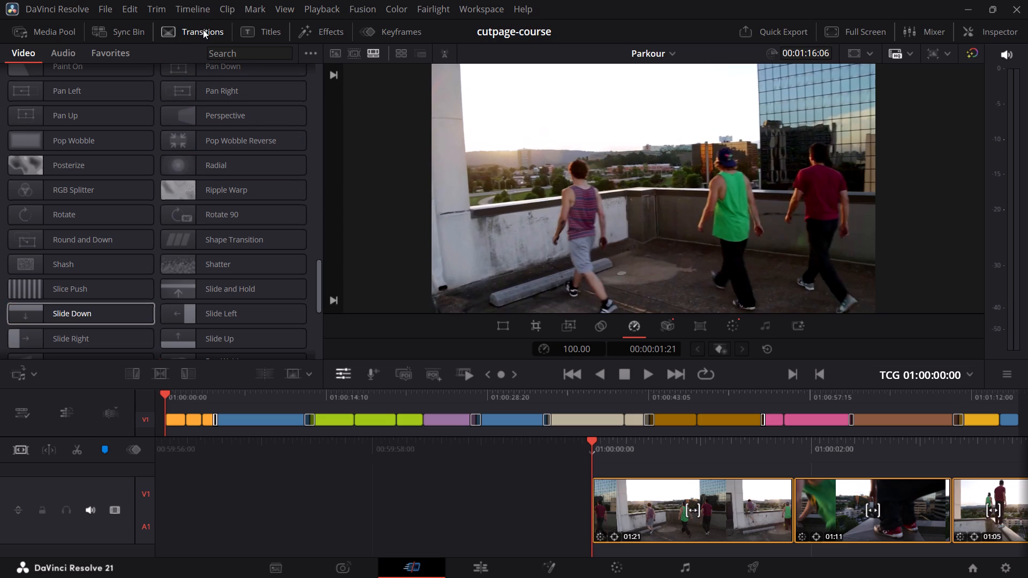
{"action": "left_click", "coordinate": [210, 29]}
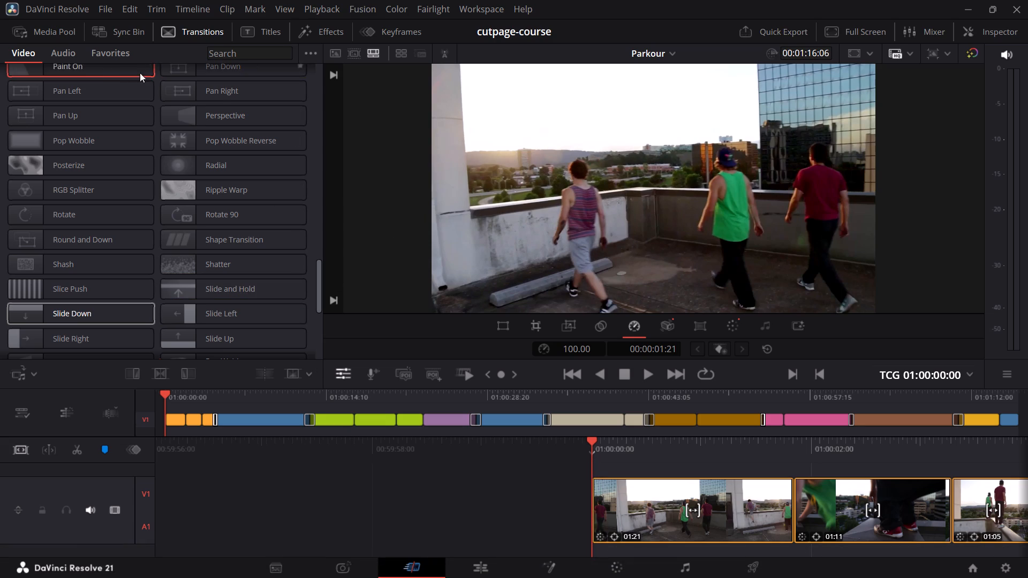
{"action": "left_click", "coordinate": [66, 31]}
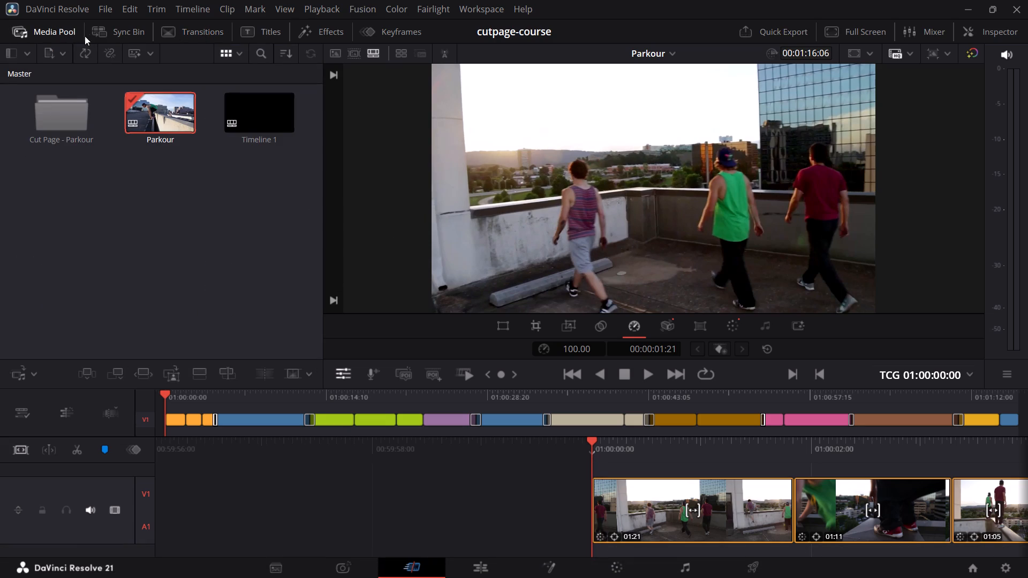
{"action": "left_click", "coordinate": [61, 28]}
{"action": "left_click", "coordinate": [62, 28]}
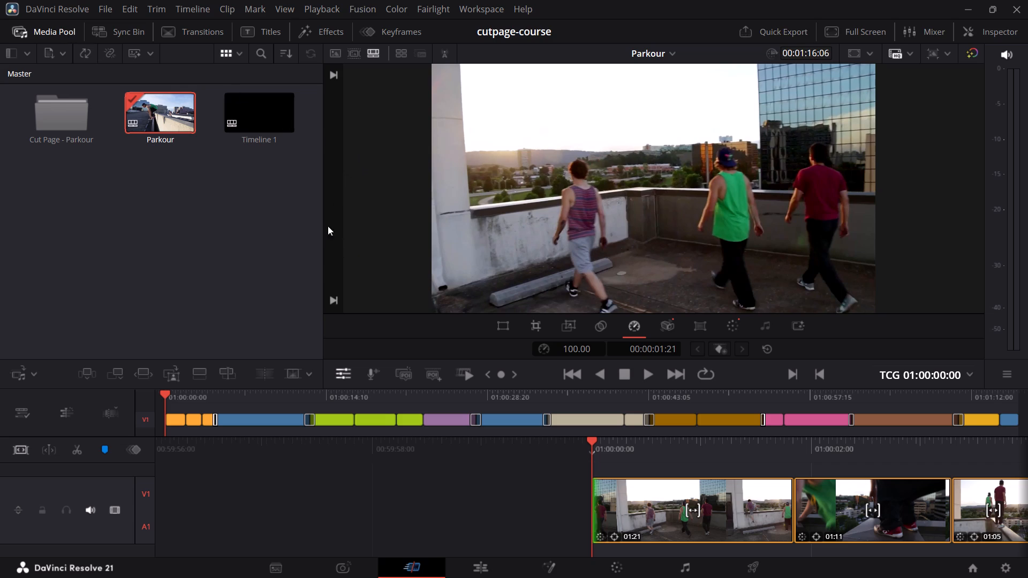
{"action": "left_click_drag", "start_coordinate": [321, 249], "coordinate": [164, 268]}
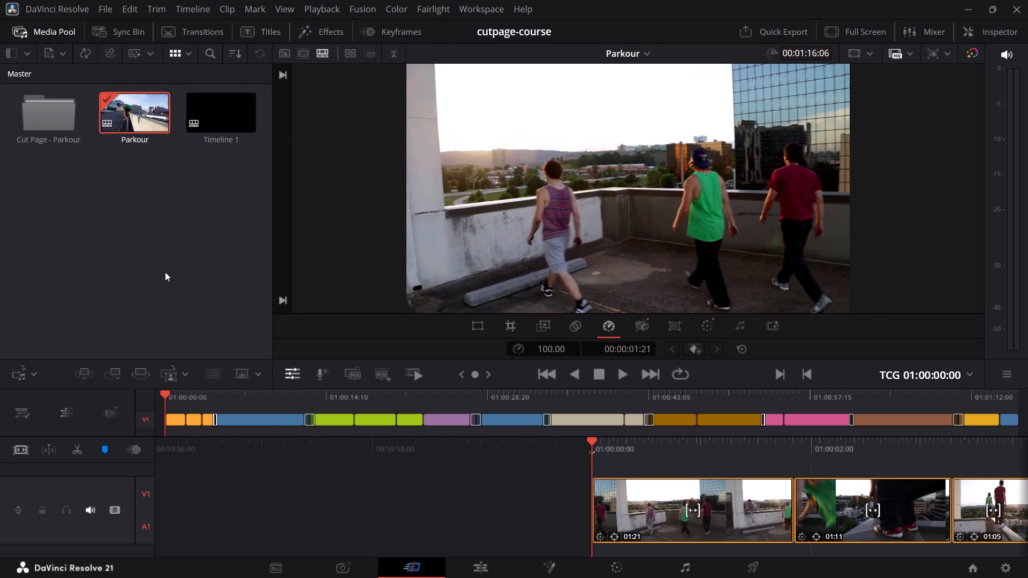
Play the timeline from its start past the transition between the 04:18 and 06:09 clips, and scrub back over that transition.
{"action": "key", "text": "space"}
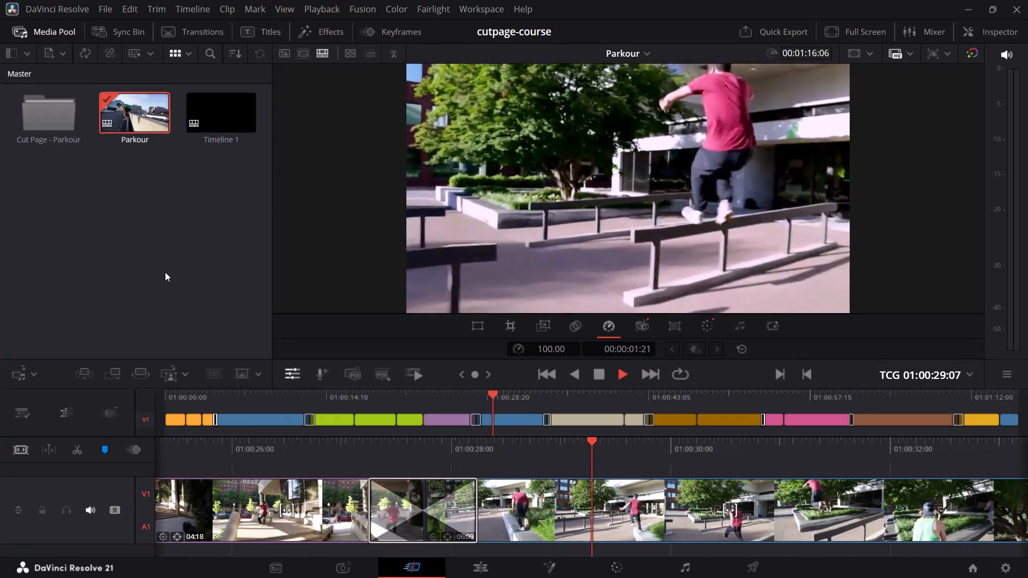
{"action": "key", "text": "space"}
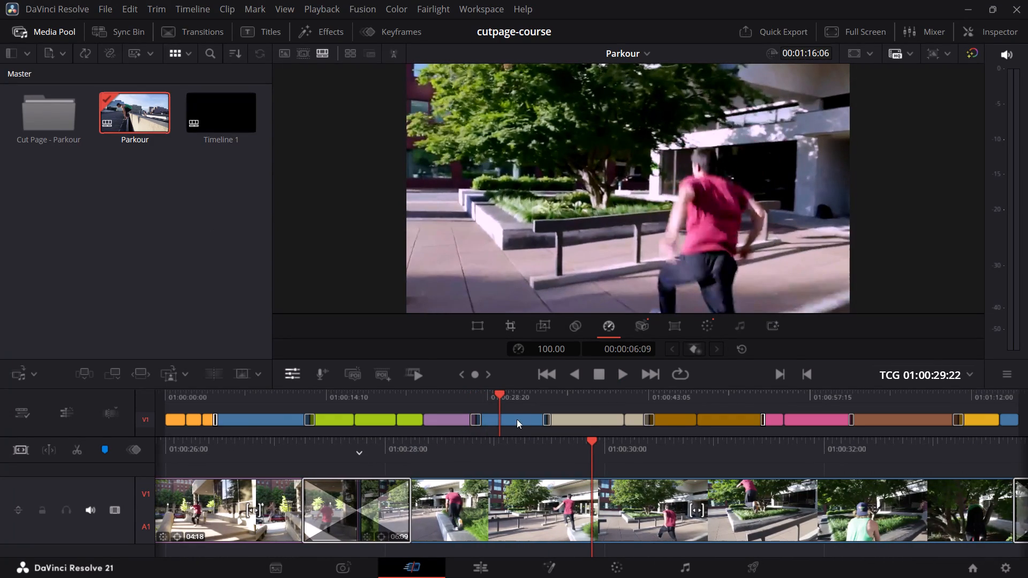
{"action": "left_click_drag", "start_coordinate": [507, 448], "coordinate": [785, 450]}
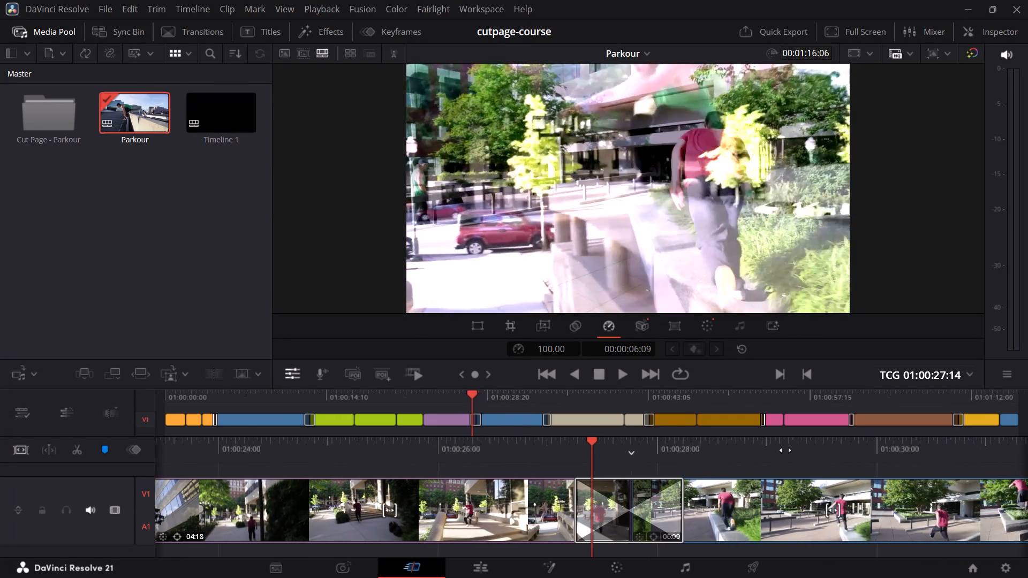
{"action": "left_click_drag", "start_coordinate": [785, 450], "coordinate": [723, 454]}
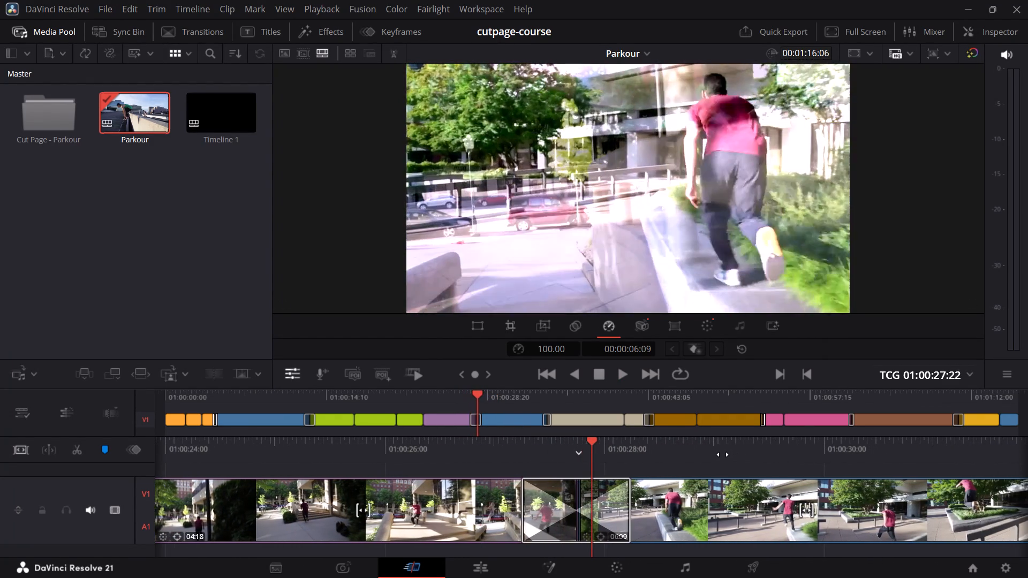
{"action": "left_click_drag", "start_coordinate": [723, 454], "coordinate": [824, 446]}
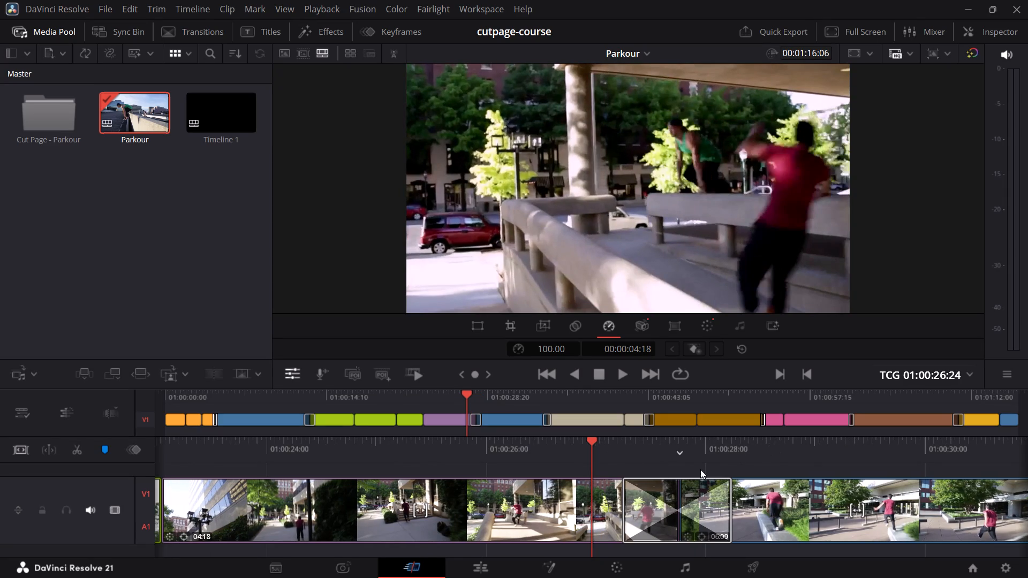
Extend the end of the 04:18 clip at the Additive Dissolve to make it 05:11 long, and play through the transition.
{"action": "left_click", "coordinate": [674, 509]}
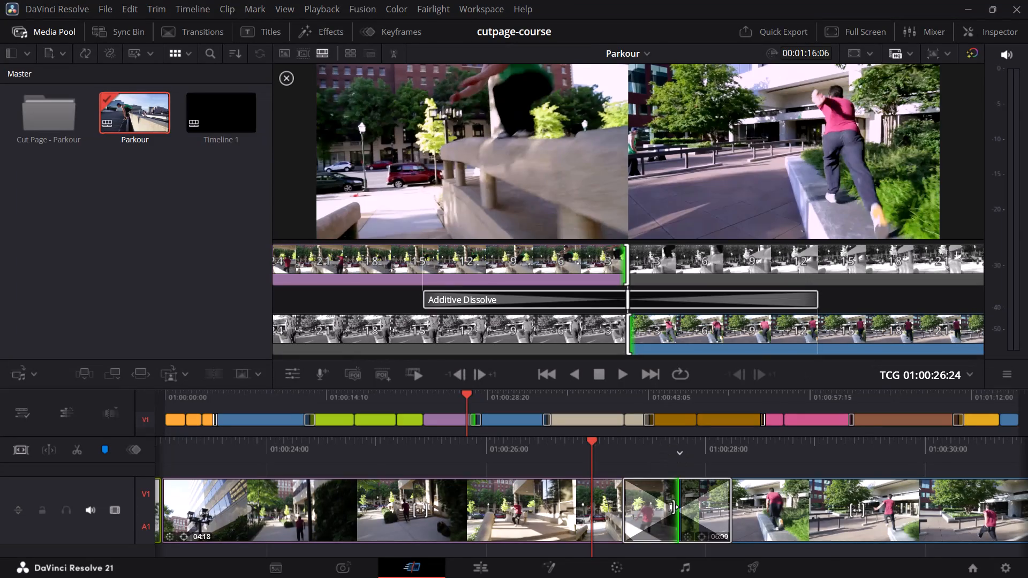
{"action": "left_click_drag", "start_coordinate": [627, 272], "coordinate": [643, 271]}
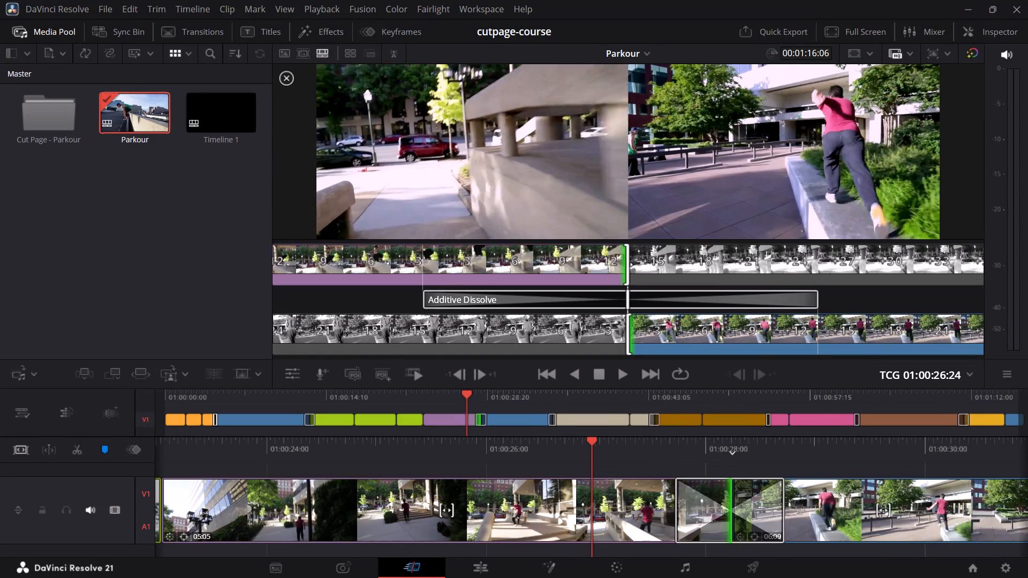
{"action": "left_click_drag", "start_coordinate": [643, 271], "coordinate": [650, 270]}
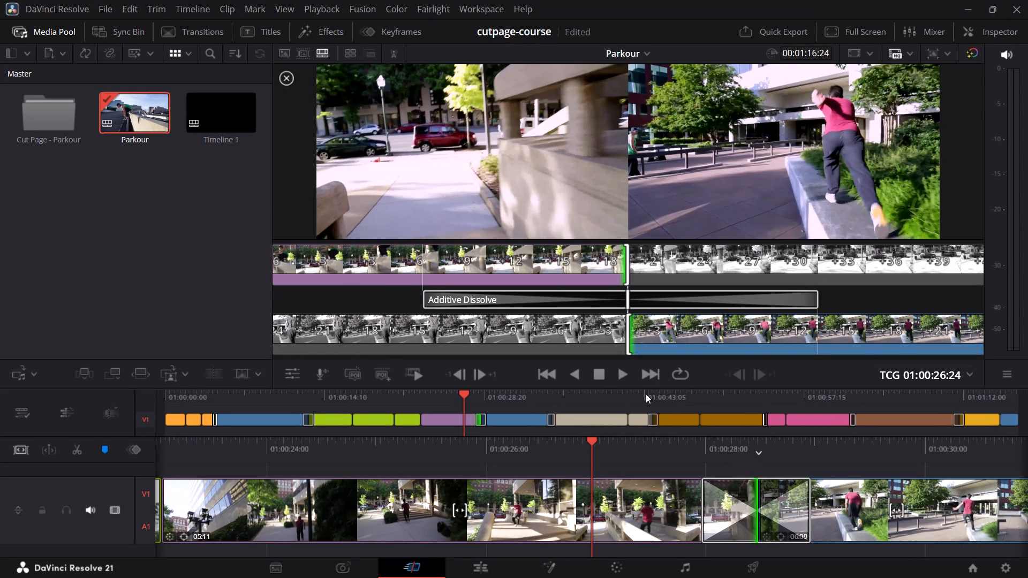
{"action": "left_click_drag", "start_coordinate": [669, 460], "coordinate": [889, 436]}
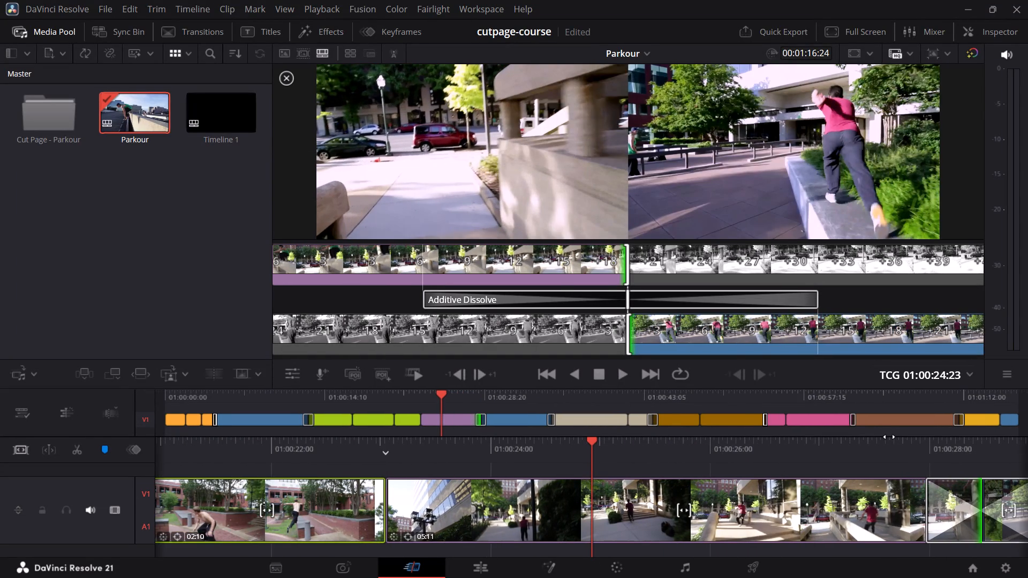
{"action": "key", "text": "space"}
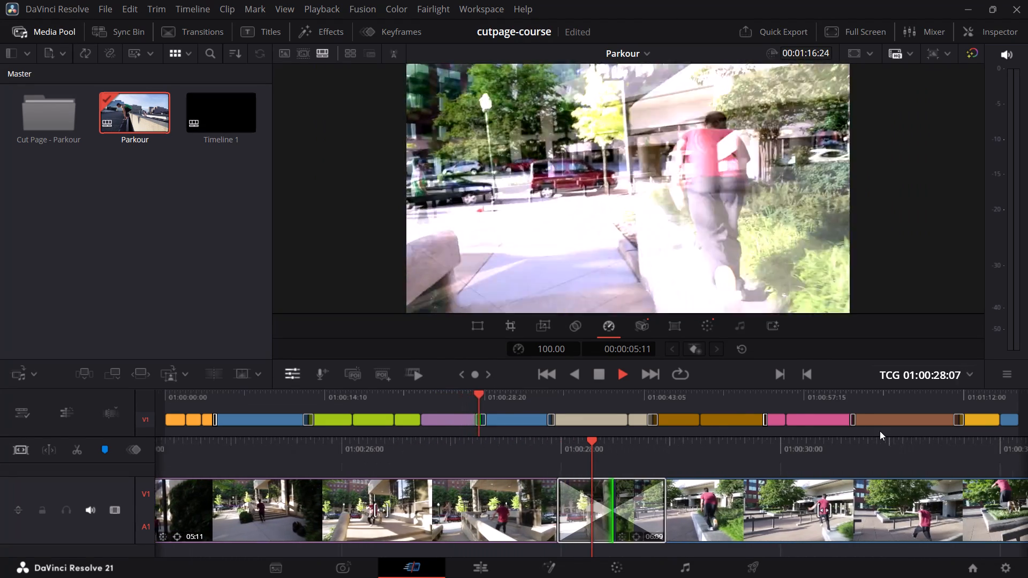
{"action": "key", "text": "space"}
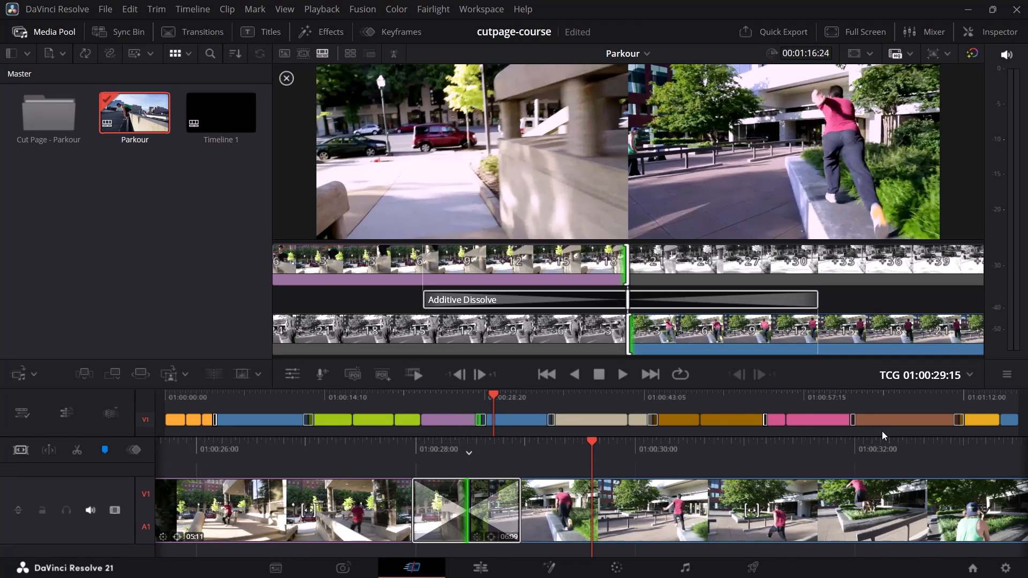
Trim the end of the 05:11 clip by three frames to make it 05:08 long, and play around its cut.
{"action": "triple_click", "coordinate": [463, 370]}
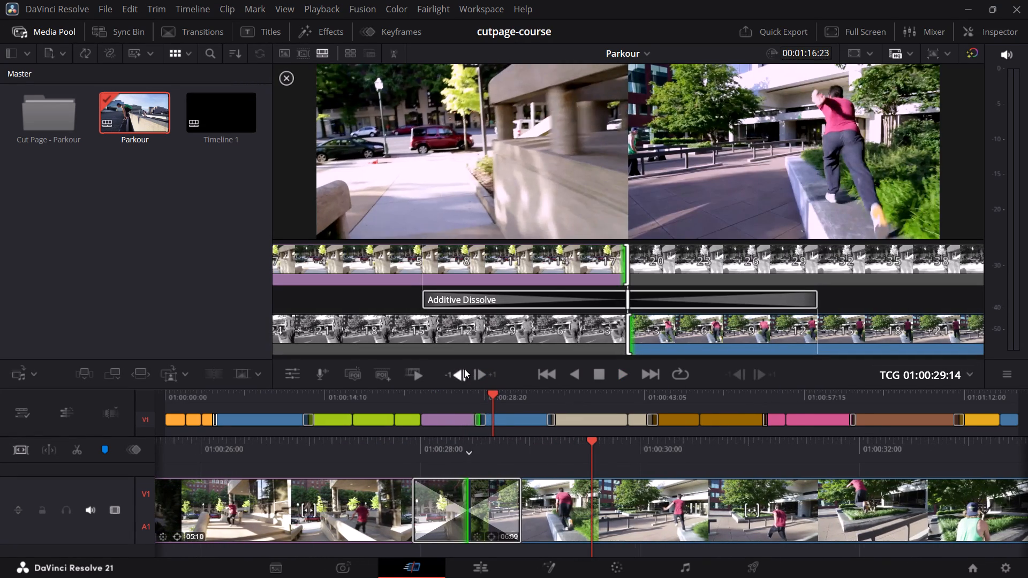
{"action": "key", "text": "slash"}
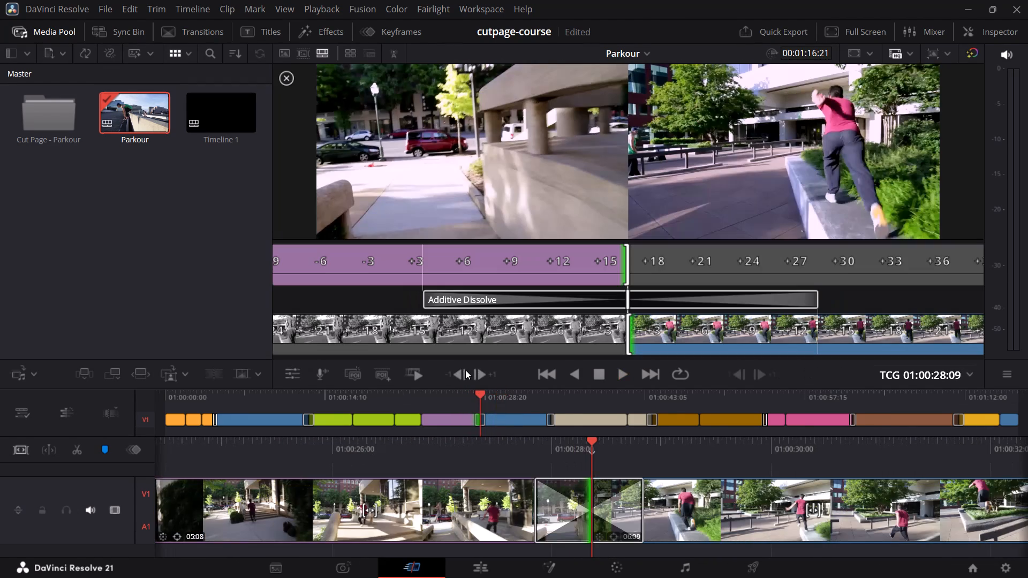
Trim the end of the same clip by four more frames to make it 05:04 long, and play around its cut.
{"action": "left_click", "coordinate": [465, 378]}
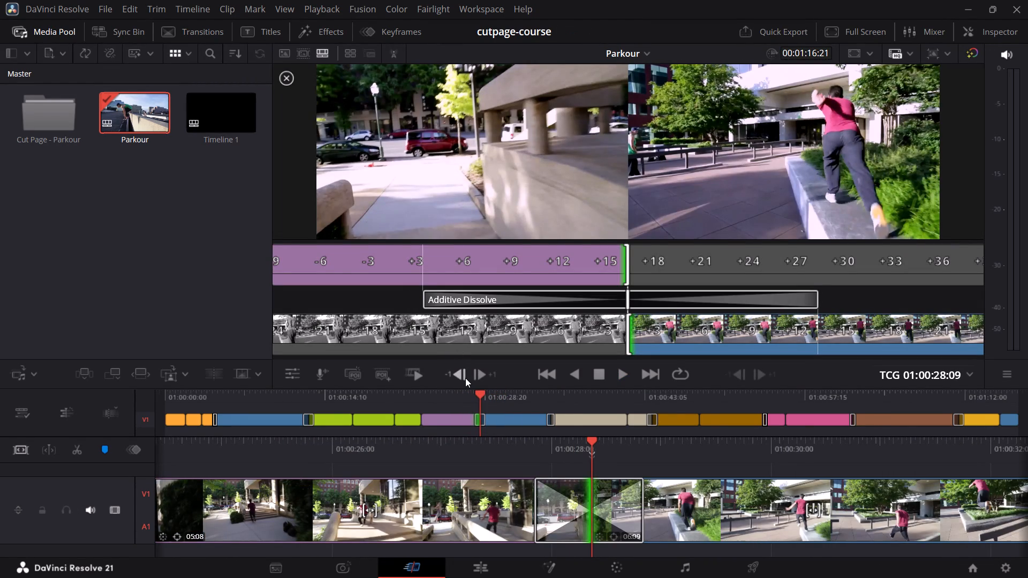
{"action": "left_click", "coordinate": [465, 378]}
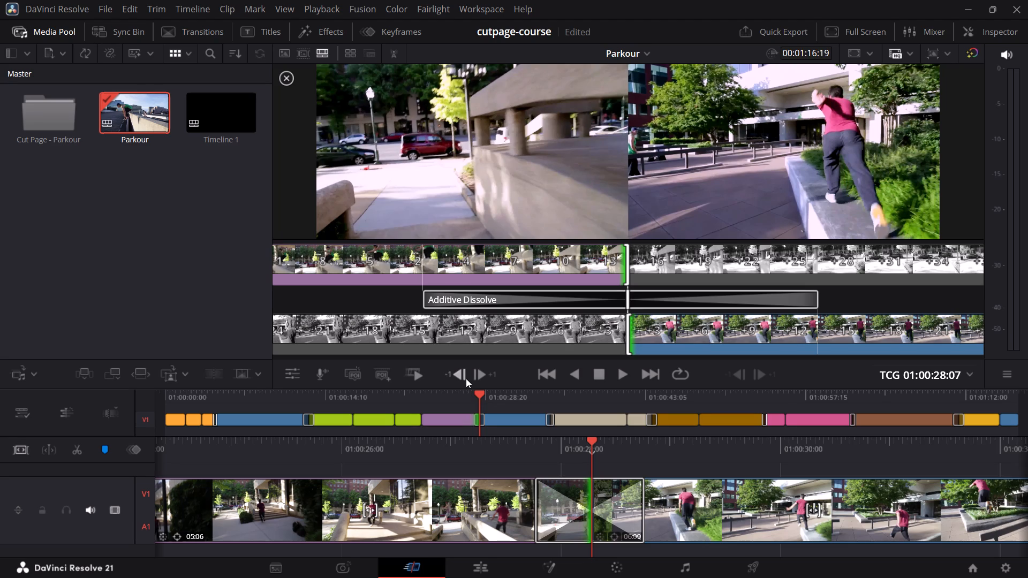
{"action": "left_click", "coordinate": [466, 378]}
{"action": "left_click", "coordinate": [467, 379]}
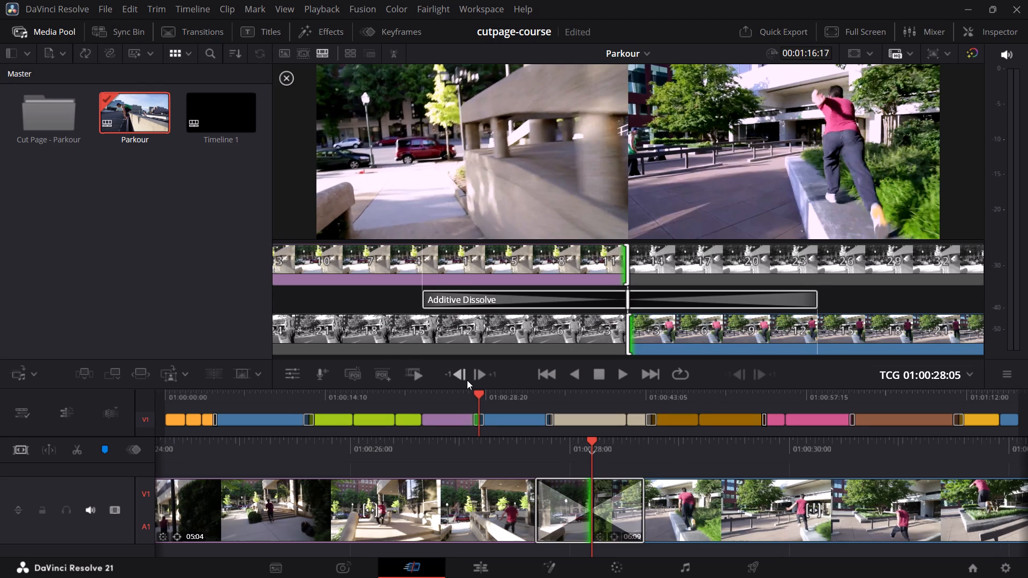
{"action": "key", "text": "slash"}
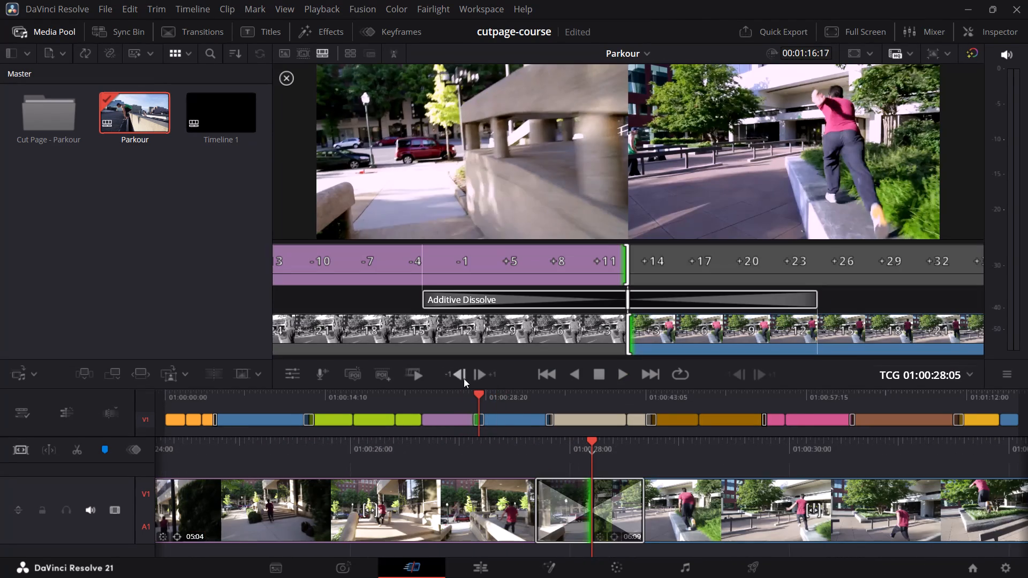
Trim the end of the same clip frame by frame to make it 04:23 long, and play around its cut.
{"action": "double_click", "coordinate": [461, 375]}
{"action": "double_click", "coordinate": [461, 374]}
{"action": "left_click", "coordinate": [461, 374]}
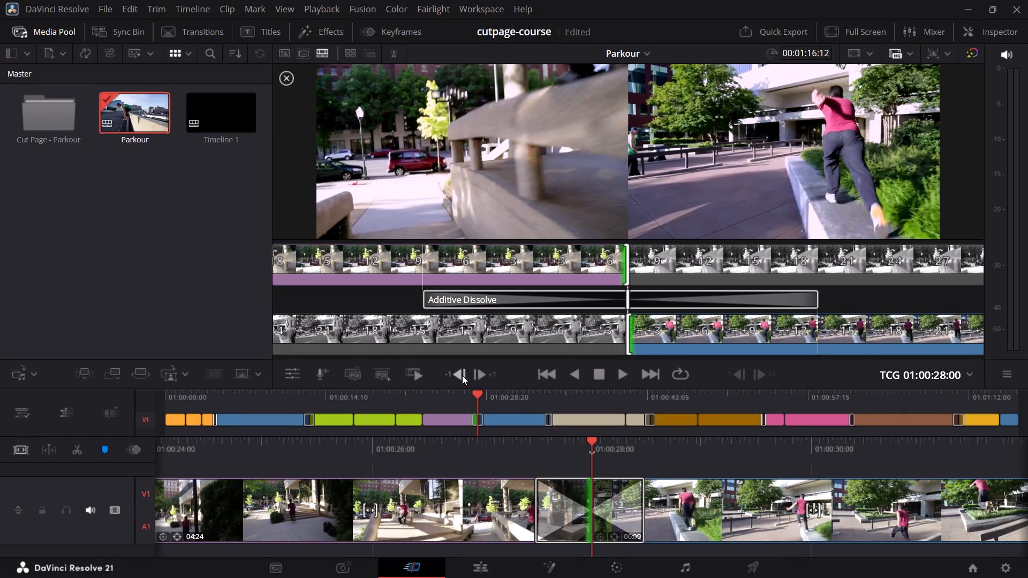
{"action": "left_click", "coordinate": [463, 375]}
{"action": "key", "text": "slash"}
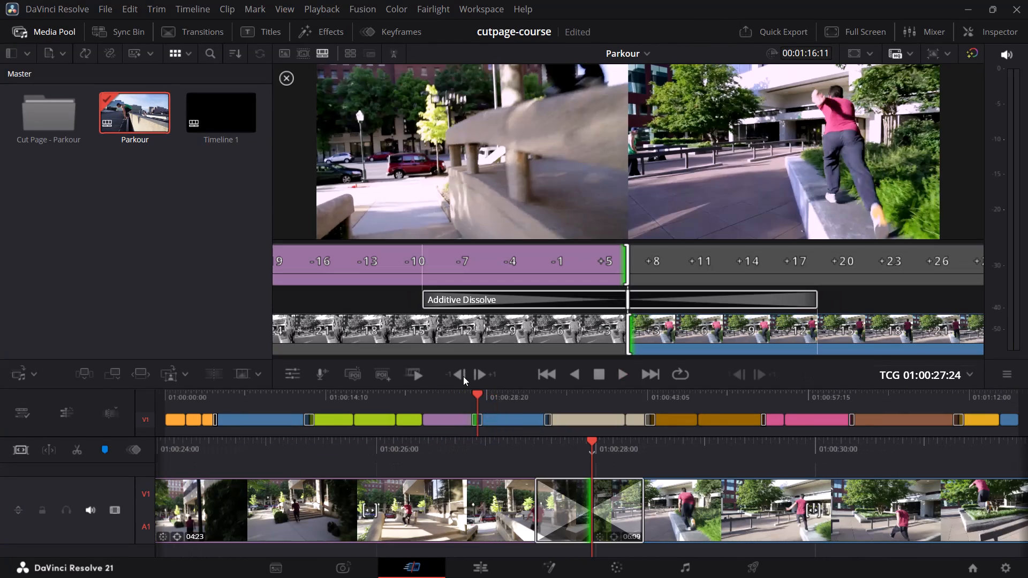
Delete the Additive Dissolve transition between the 04:23 and 06:09 clips.
{"action": "left_click", "coordinate": [571, 488]}
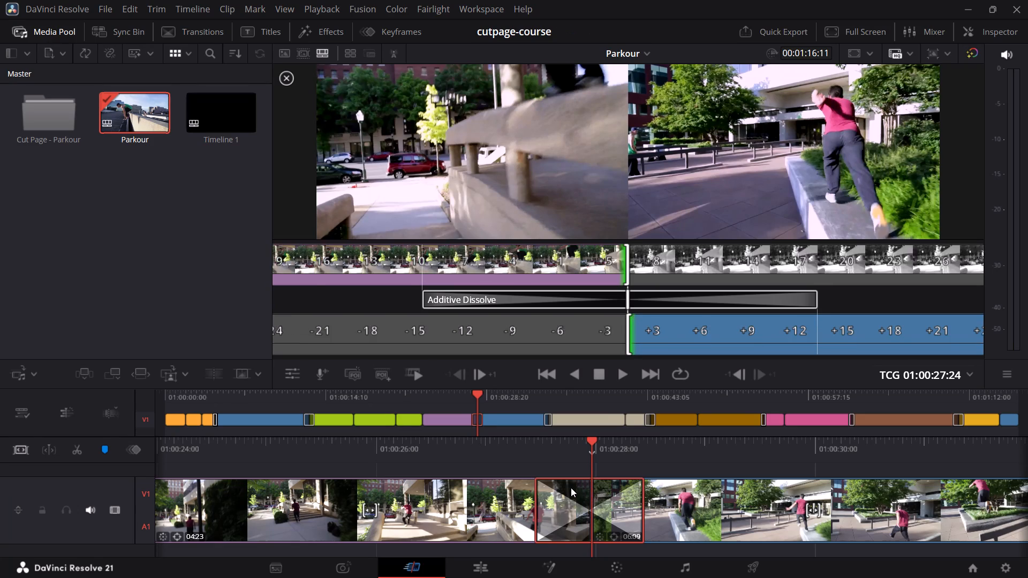
{"action": "key", "text": "BackSpace"}
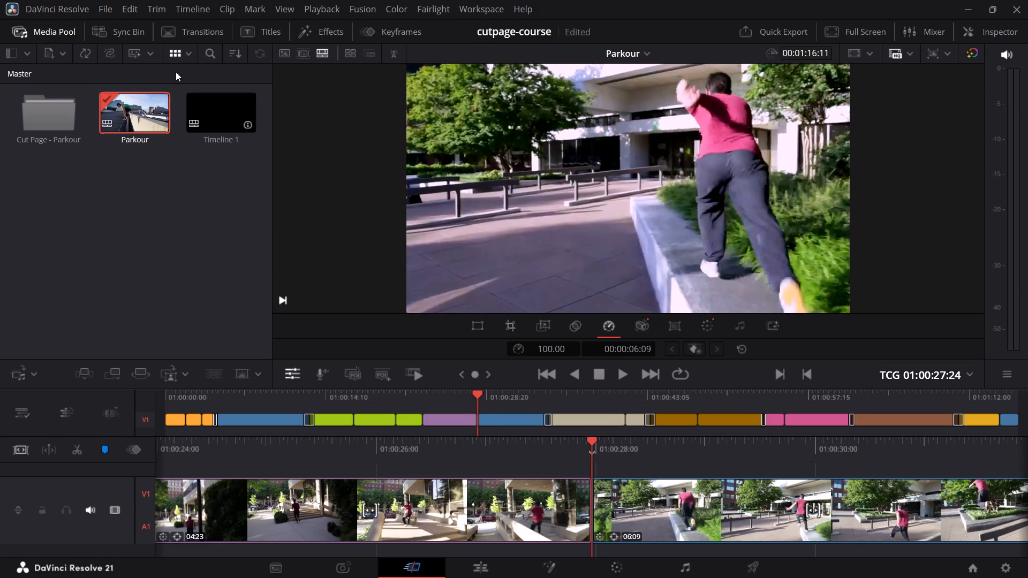
Bring back the video transitions and widen the browser area to show them in two columns.
{"action": "left_click", "coordinate": [184, 28]}
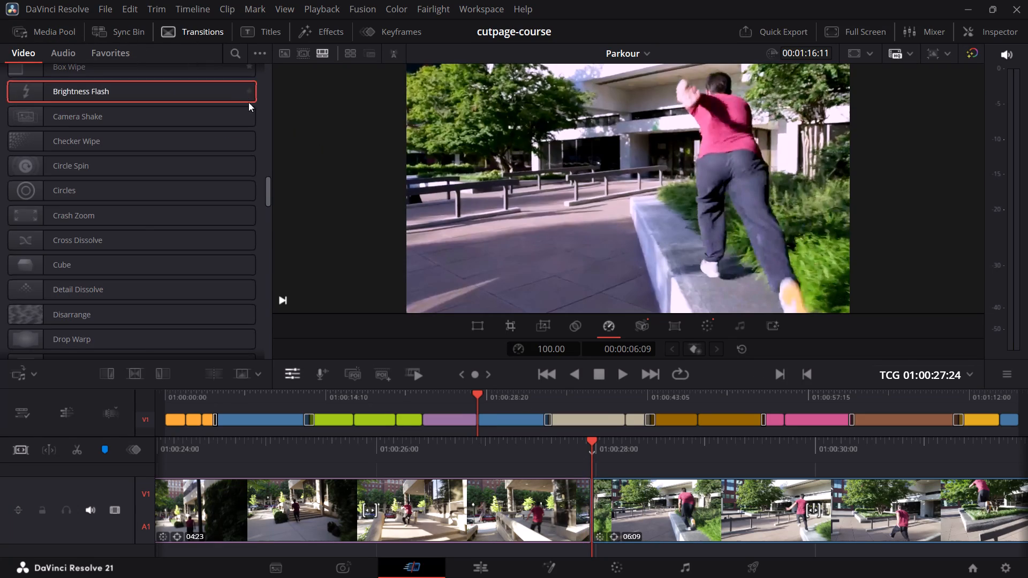
{"action": "left_click_drag", "start_coordinate": [275, 193], "coordinate": [373, 201]}
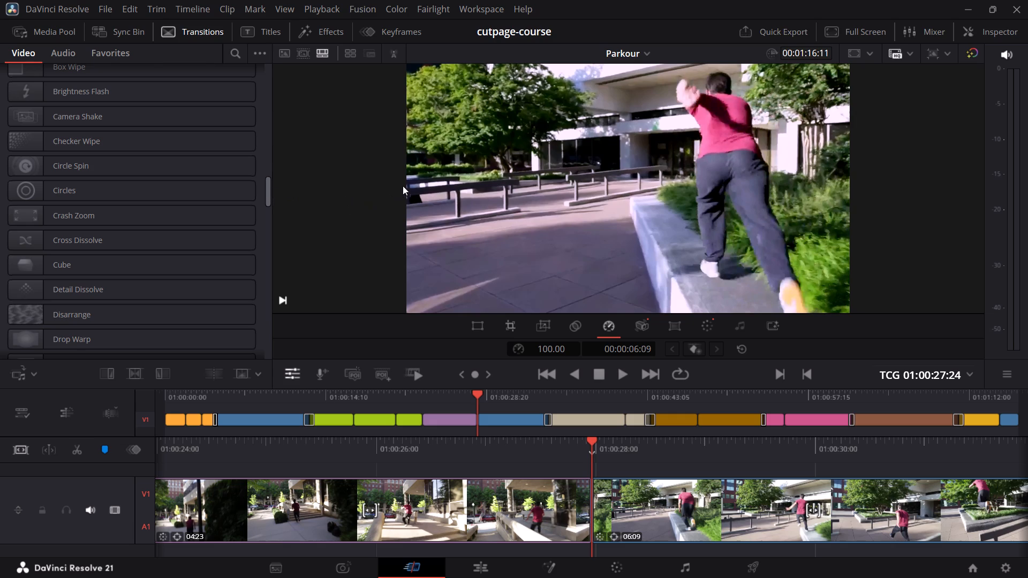
{"action": "left_click_drag", "start_coordinate": [272, 341], "coordinate": [370, 330]}
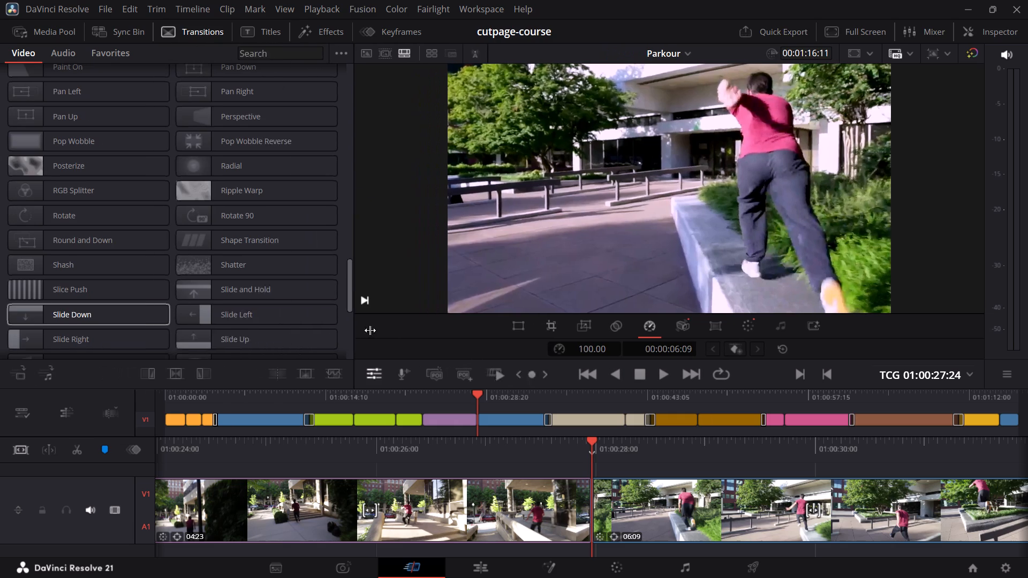
Widen the transitions browser further and add a Blur Dissolve at the cut between the 04:23 and 06:09 clips.
{"action": "left_click_drag", "start_coordinate": [370, 330], "coordinate": [398, 330]}
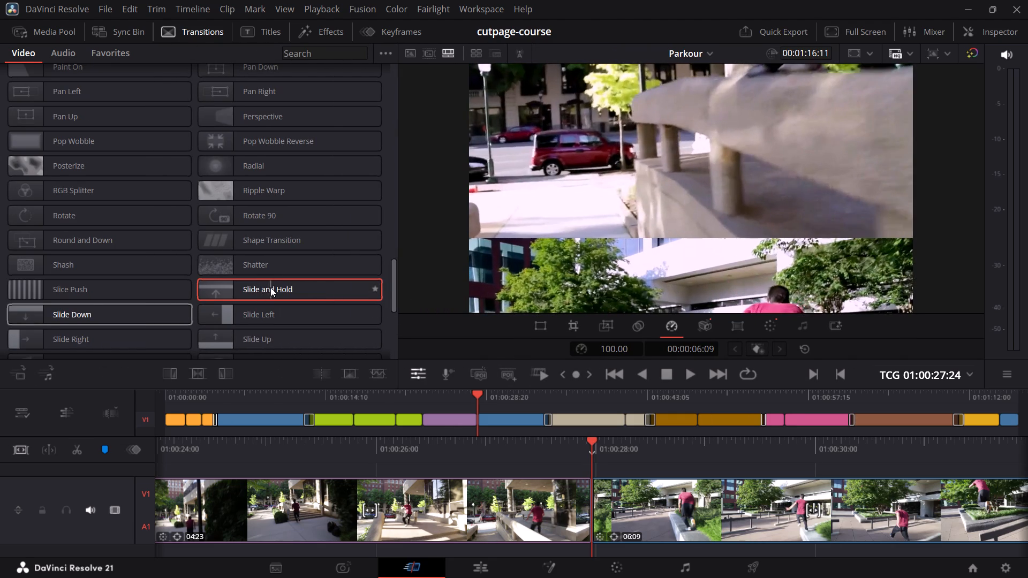
{"action": "scroll", "coordinate": [270, 284], "scroll_direction": "up", "scroll_amount": 14}
{"action": "scroll", "coordinate": [268, 270], "scroll_direction": "down", "scroll_amount": 1}
{"action": "scroll", "coordinate": [269, 270], "scroll_direction": "up", "scroll_amount": 2}
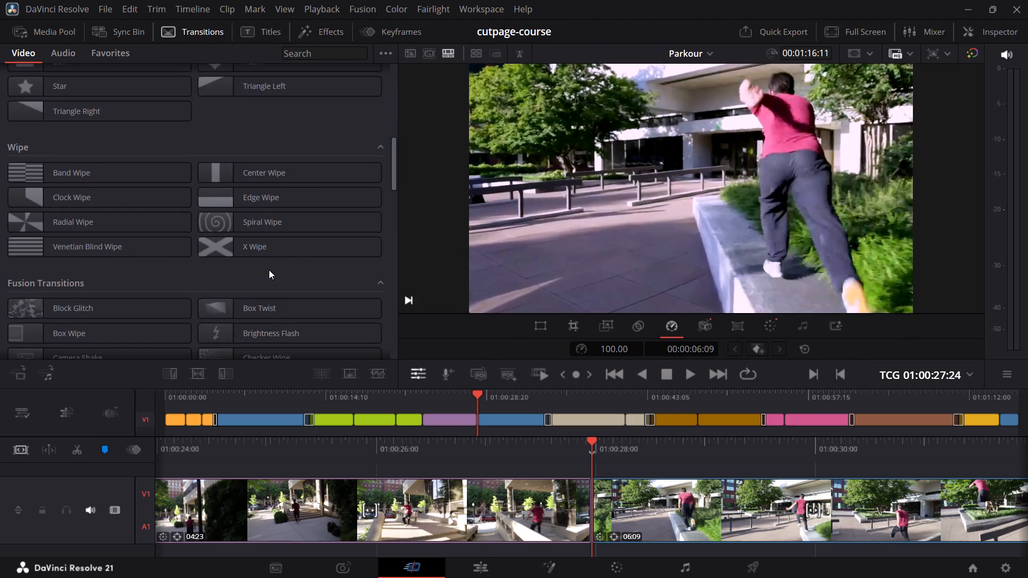
{"action": "scroll", "coordinate": [269, 270], "scroll_direction": "up", "scroll_amount": 8}
{"action": "scroll", "coordinate": [269, 269], "scroll_direction": "down", "scroll_amount": 1}
{"action": "scroll", "coordinate": [269, 269], "scroll_direction": "up", "scroll_amount": 7}
{"action": "left_click_drag", "start_coordinate": [284, 103], "coordinate": [419, 127]}
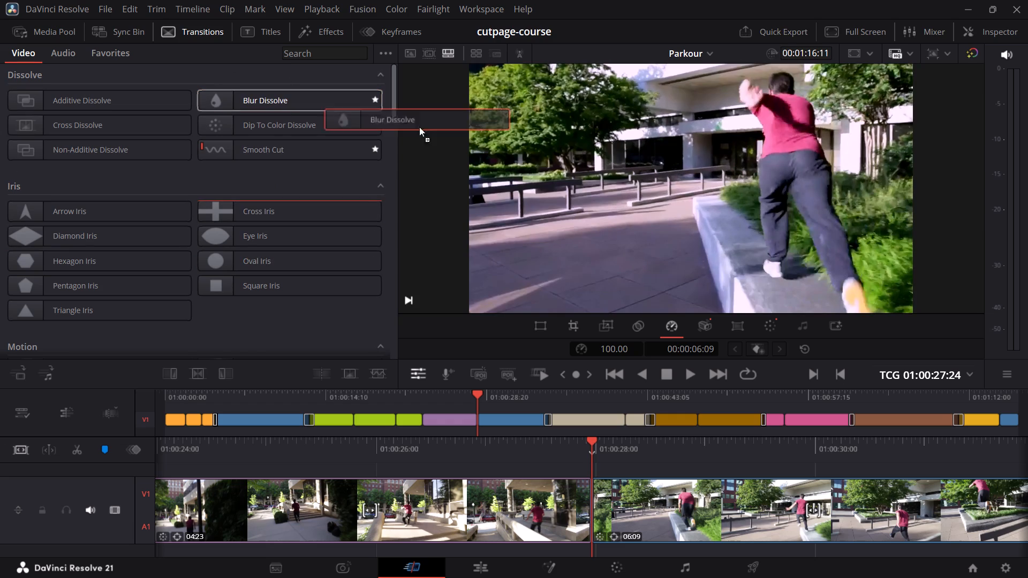
{"action": "left_click_drag", "start_coordinate": [419, 127], "coordinate": [592, 524]}
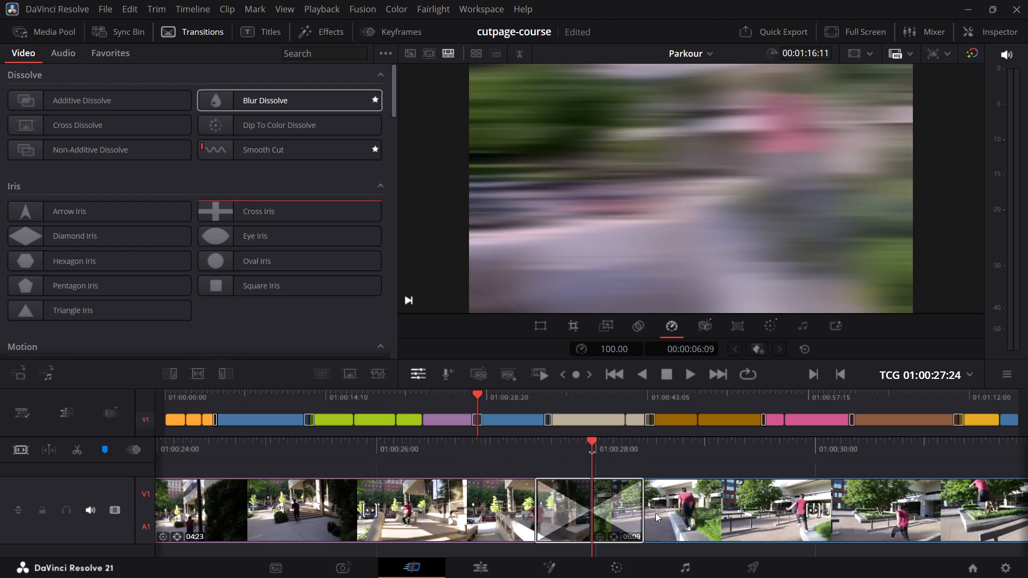
Shorten the Blur Dissolve on both sides of the cut to about 0.7 seconds, and play through it from within the 04:23 clip.
{"action": "left_click_drag", "start_coordinate": [644, 505], "coordinate": [622, 503]}
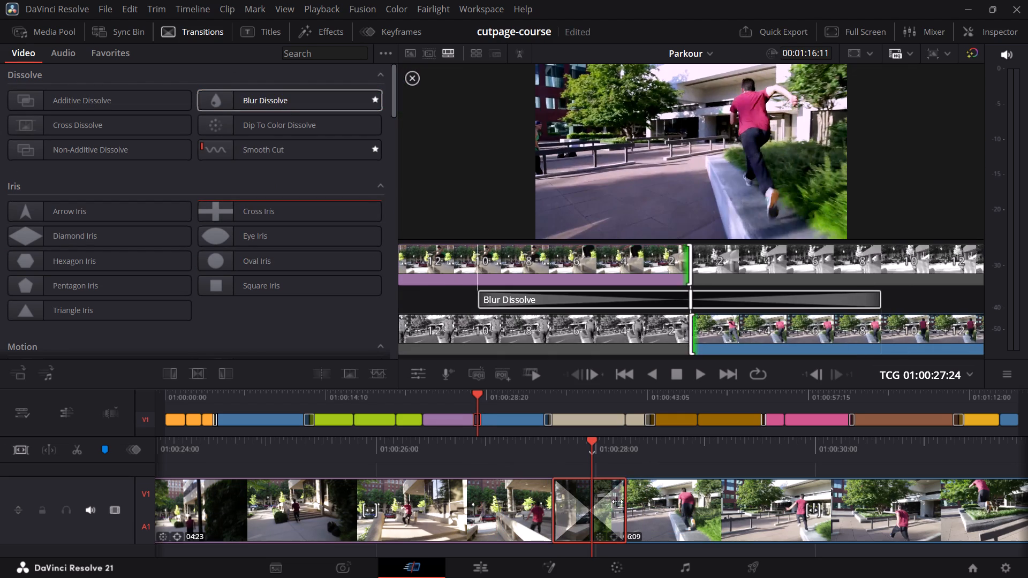
{"action": "left_click_drag", "start_coordinate": [516, 396], "coordinate": [479, 404]}
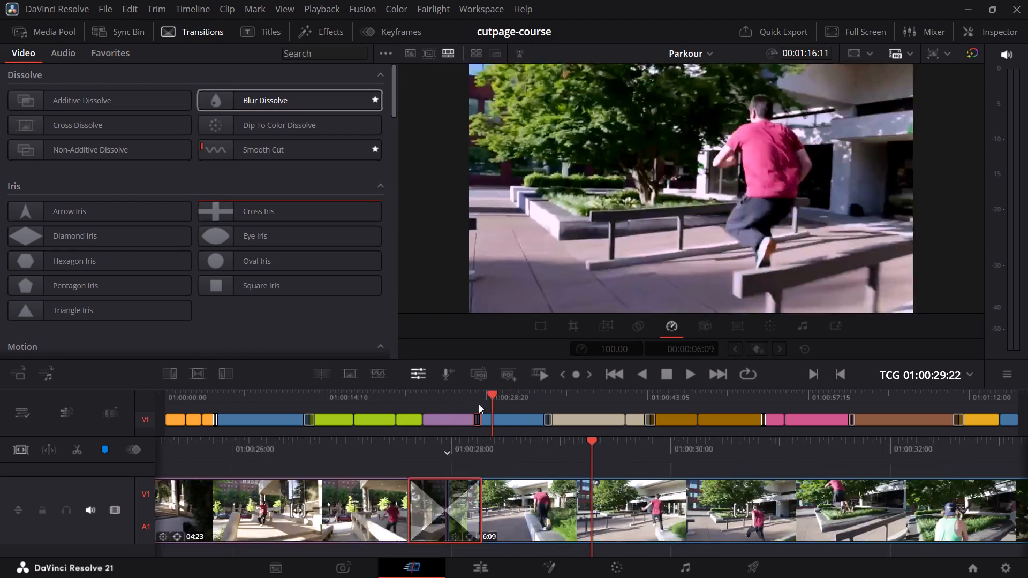
{"action": "left_click_drag", "start_coordinate": [479, 404], "coordinate": [440, 408]}
{"action": "key", "text": "space"}
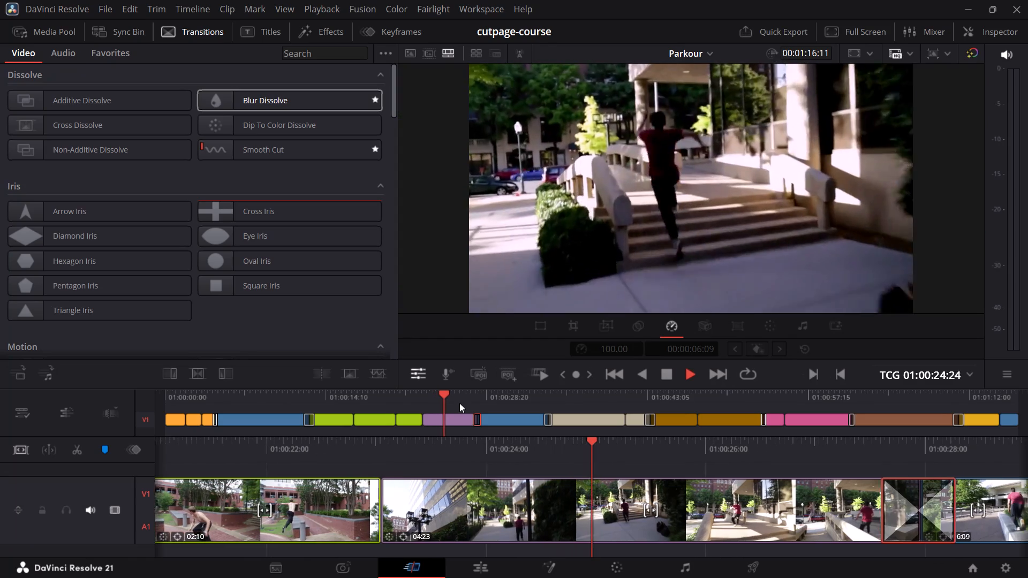
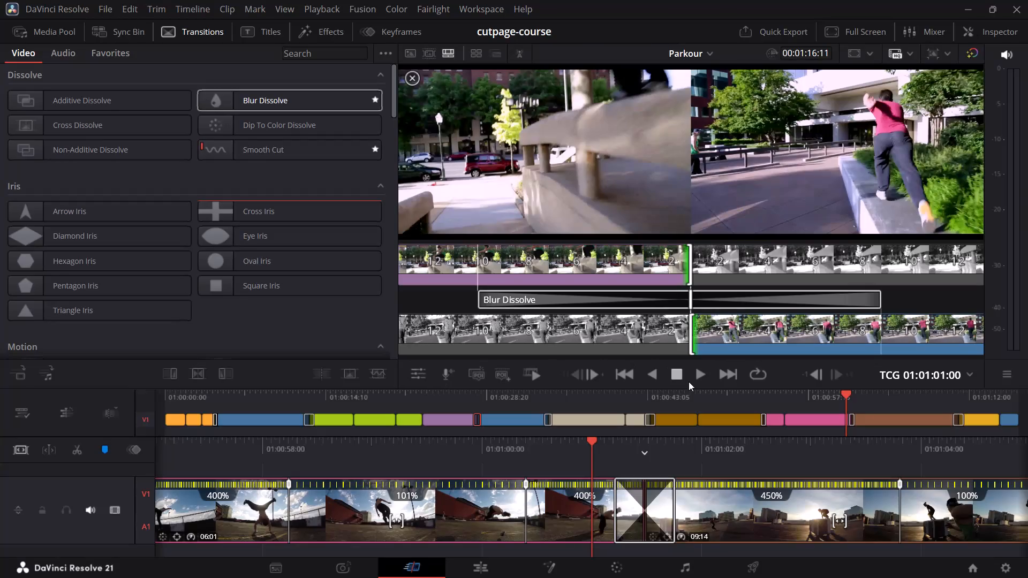
Delete the Blur Dissolve transition at the cut between the 05:23 and 01:21 clips near 01:00:53:15.
{"action": "left_click", "coordinate": [764, 392]}
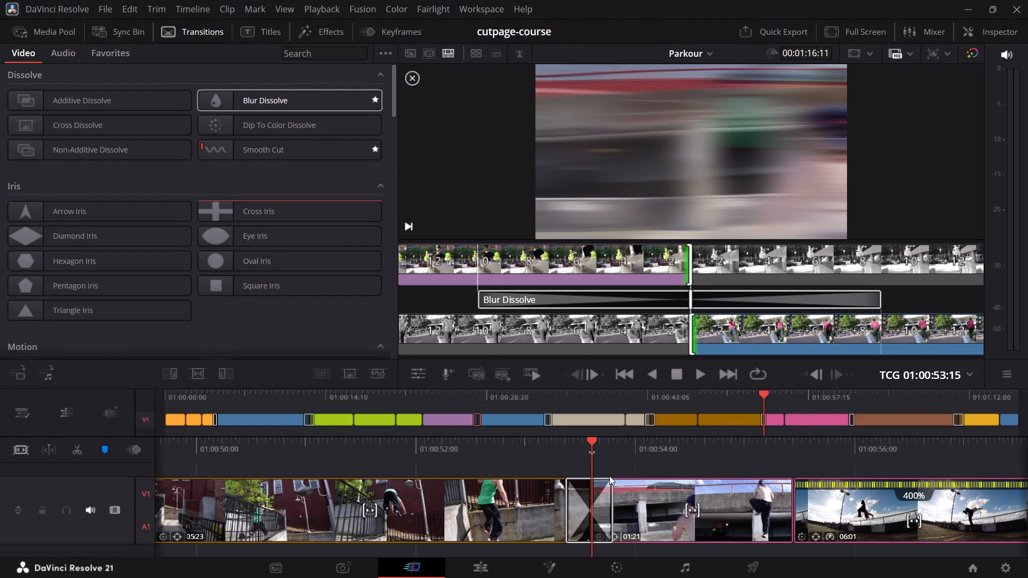
{"action": "left_click", "coordinate": [596, 510]}
{"action": "left_click", "coordinate": [600, 493]}
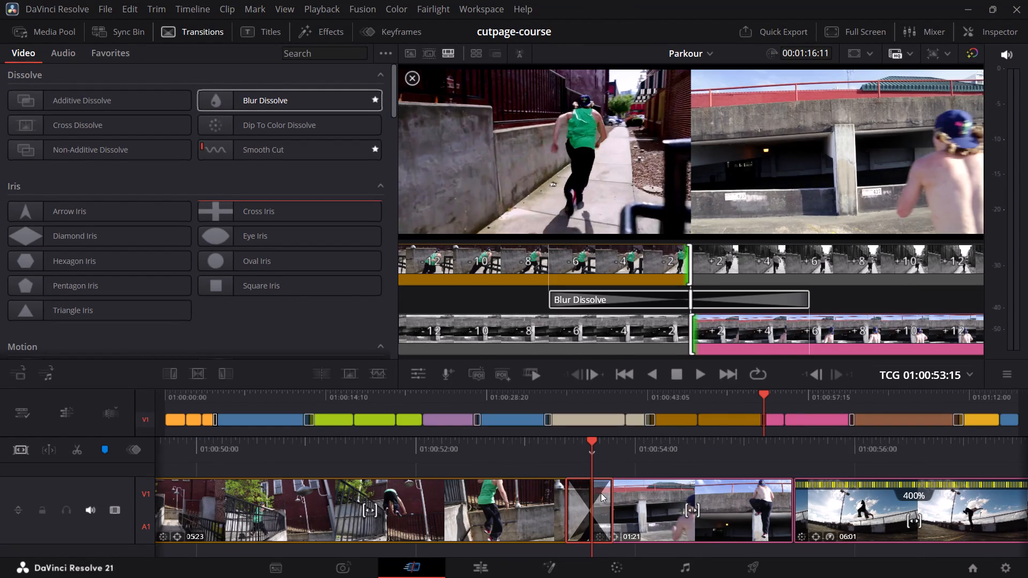
{"action": "key", "text": "BackSpace"}
Play from shortly before the cut at 01:00:53:15 to the end, and scrub through the whole timeline to check the edit.
{"action": "left_click", "coordinate": [742, 390]}
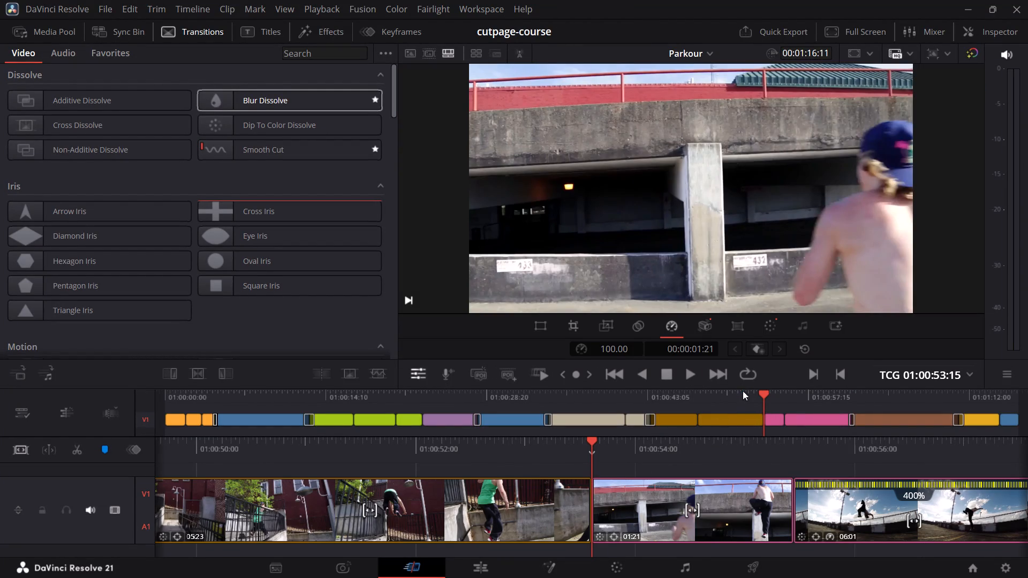
{"action": "left_click", "coordinate": [743, 391]}
{"action": "key", "text": "space"}
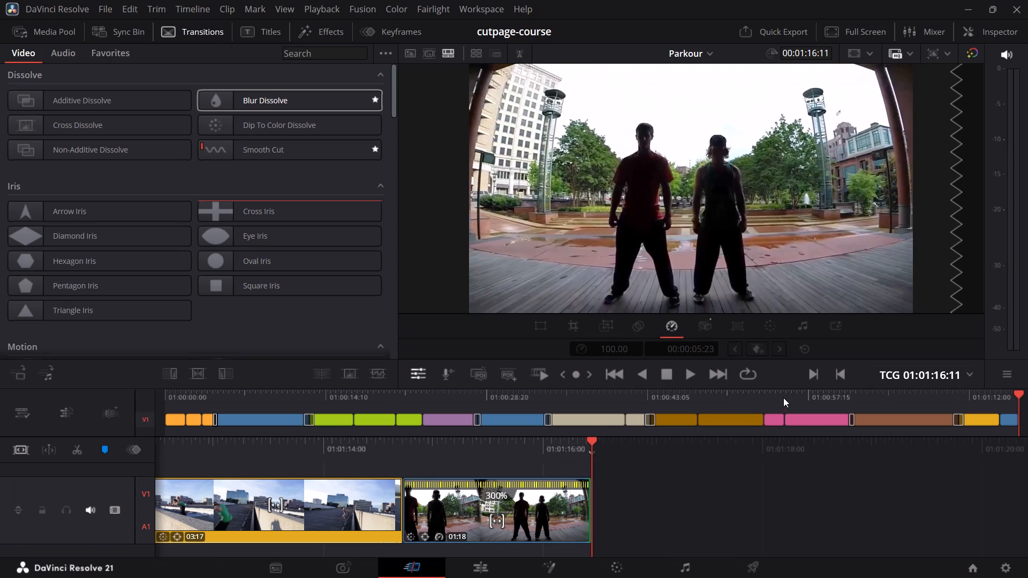
{"action": "left_click_drag", "start_coordinate": [784, 393], "coordinate": [163, 479]}
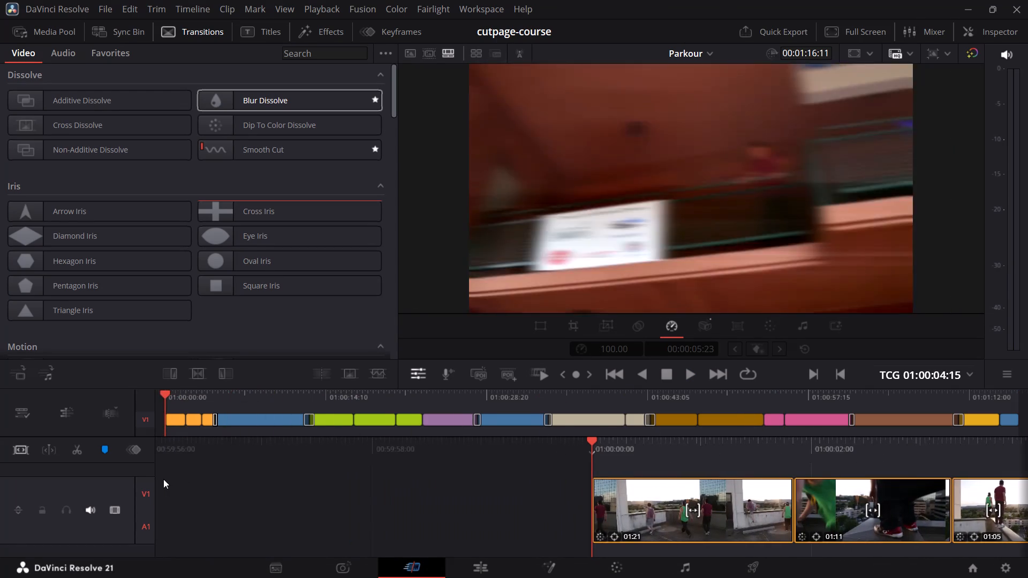
{"action": "left_click_drag", "start_coordinate": [163, 479], "coordinate": [208, 466]}
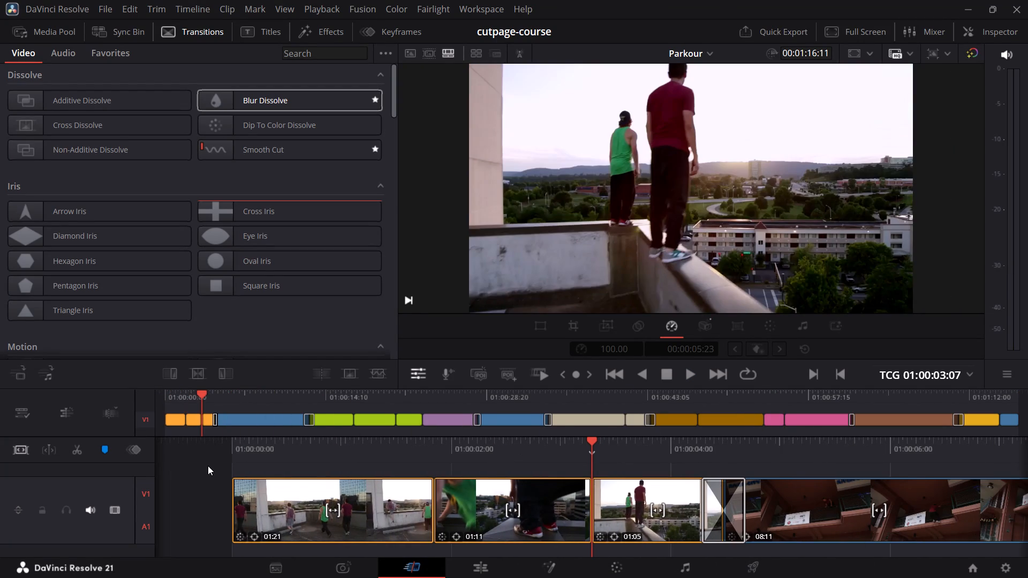
{"action": "left_click_drag", "start_coordinate": [208, 466], "coordinate": [179, 469]}
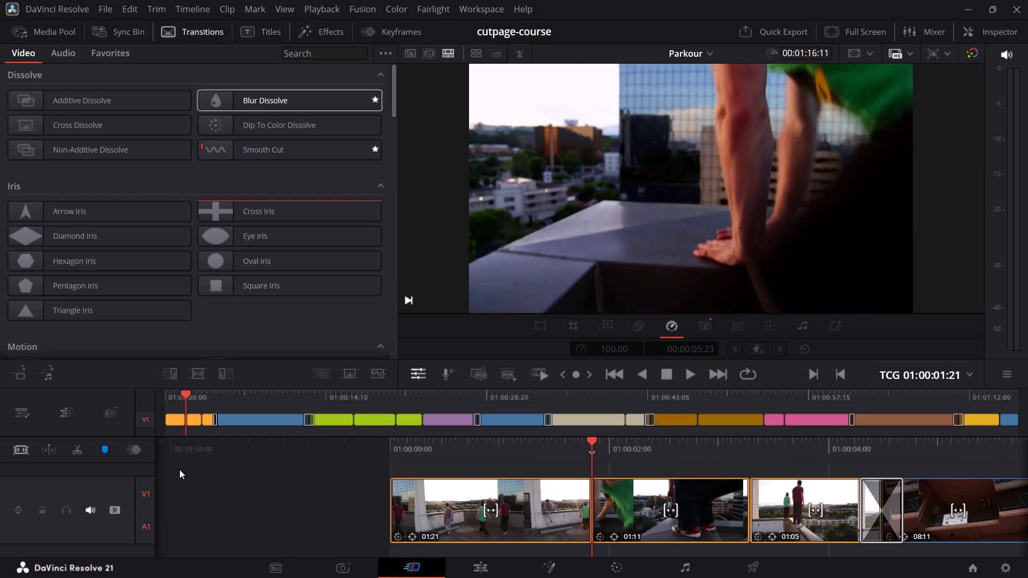
{"action": "left_click_drag", "start_coordinate": [179, 469], "coordinate": [171, 469]}
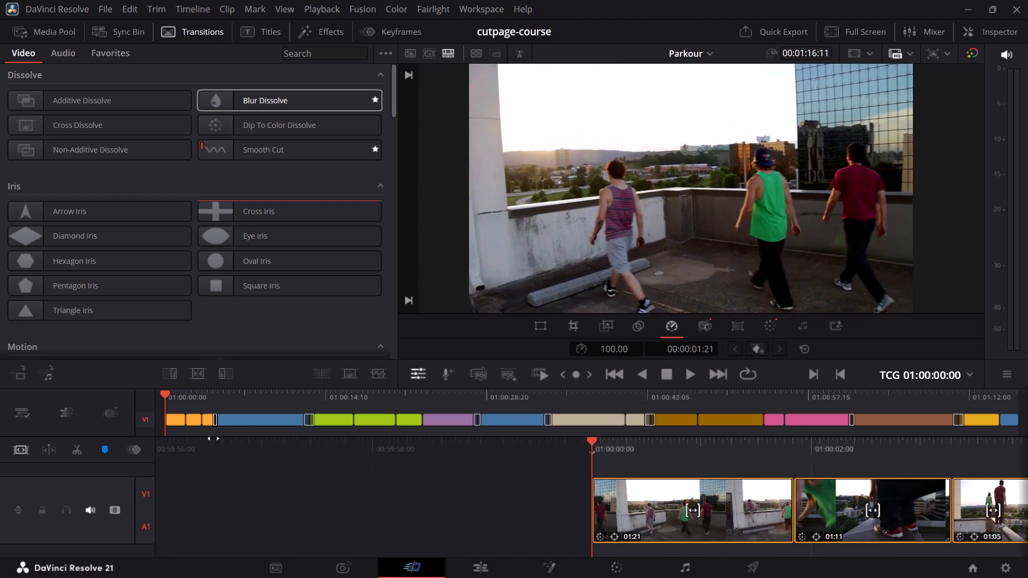
{"action": "left_click_drag", "start_coordinate": [275, 393], "coordinate": [1010, 380]}
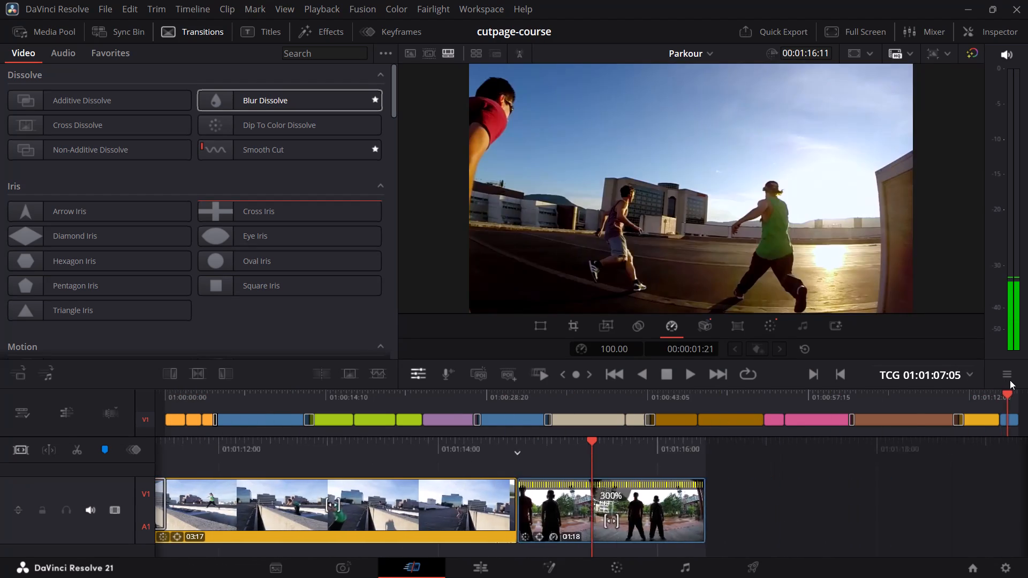
{"action": "left_click_drag", "start_coordinate": [1010, 380], "coordinate": [1016, 381]}
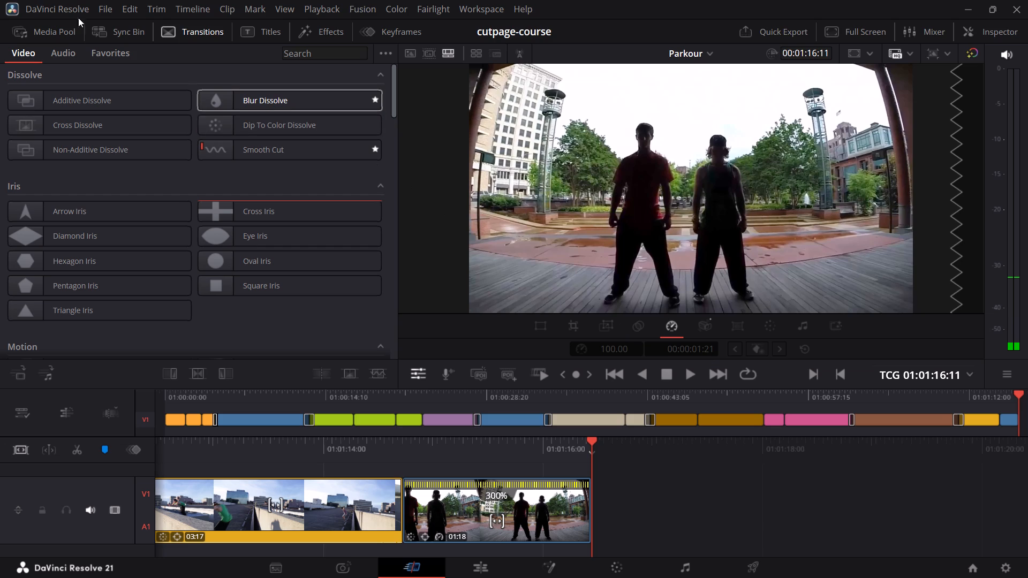
Show the titles library and browse the Fusion titles as far as Fade On.
{"action": "left_click", "coordinate": [249, 35]}
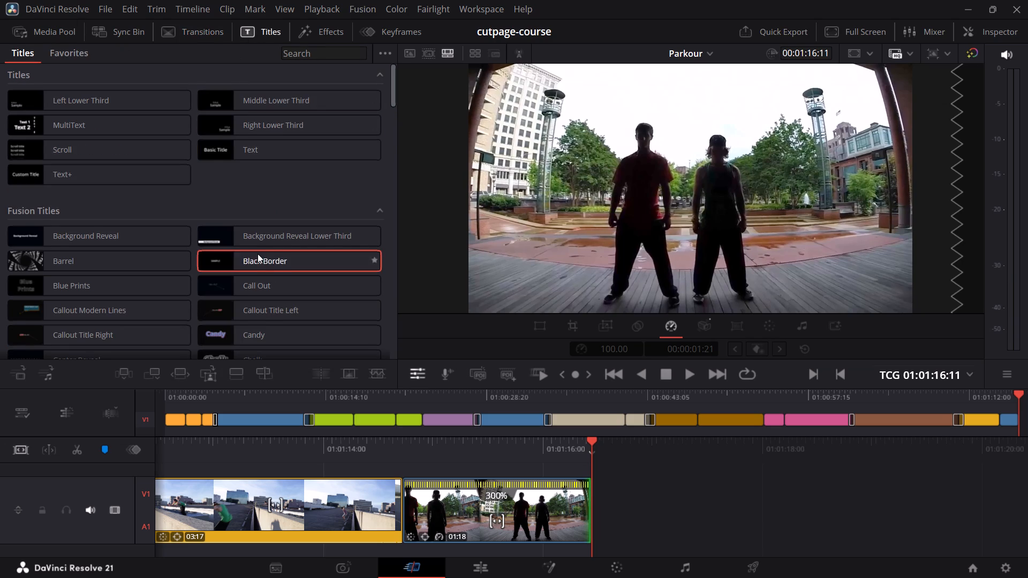
{"action": "scroll", "coordinate": [258, 254], "scroll_direction": "down", "scroll_amount": 6}
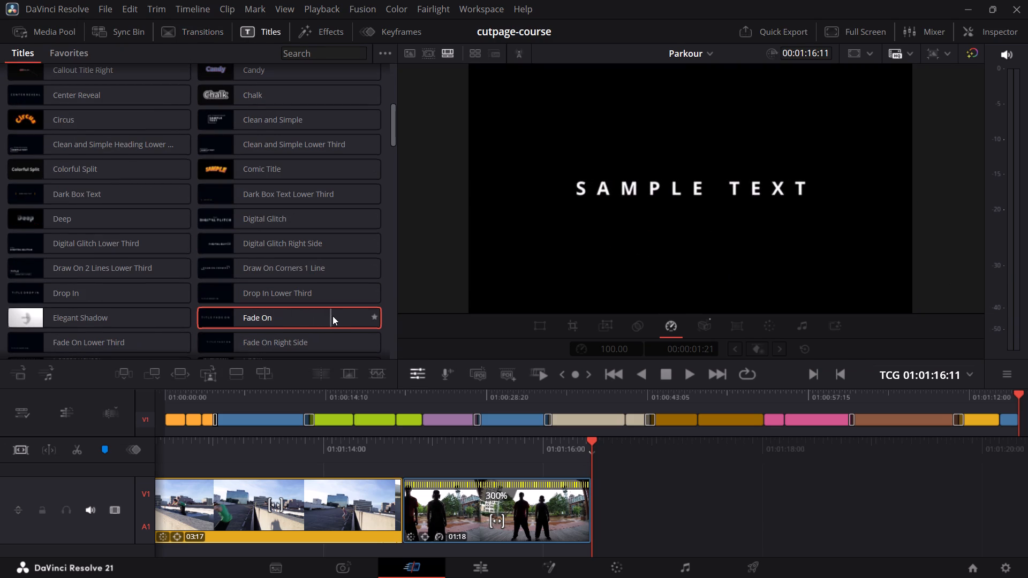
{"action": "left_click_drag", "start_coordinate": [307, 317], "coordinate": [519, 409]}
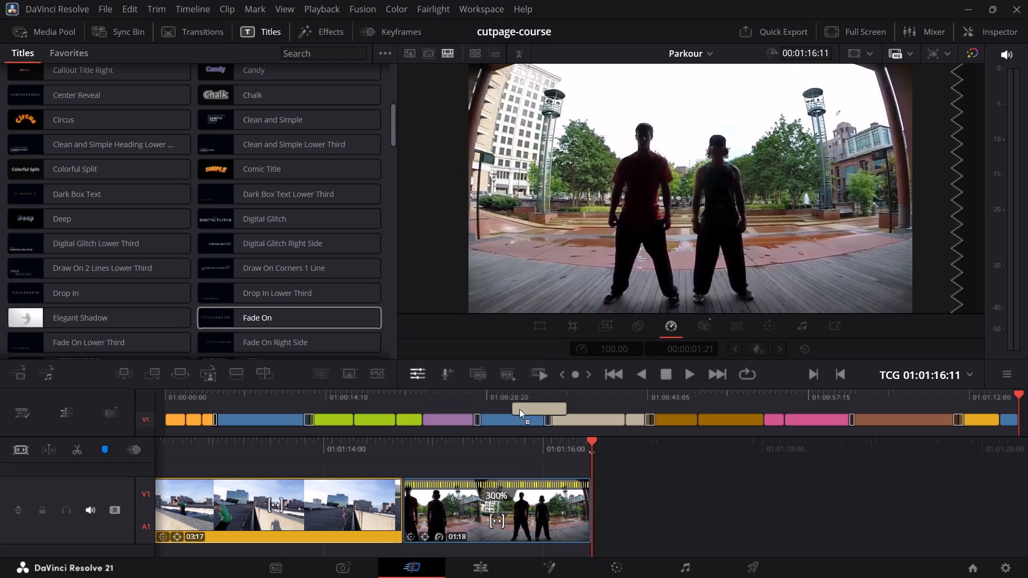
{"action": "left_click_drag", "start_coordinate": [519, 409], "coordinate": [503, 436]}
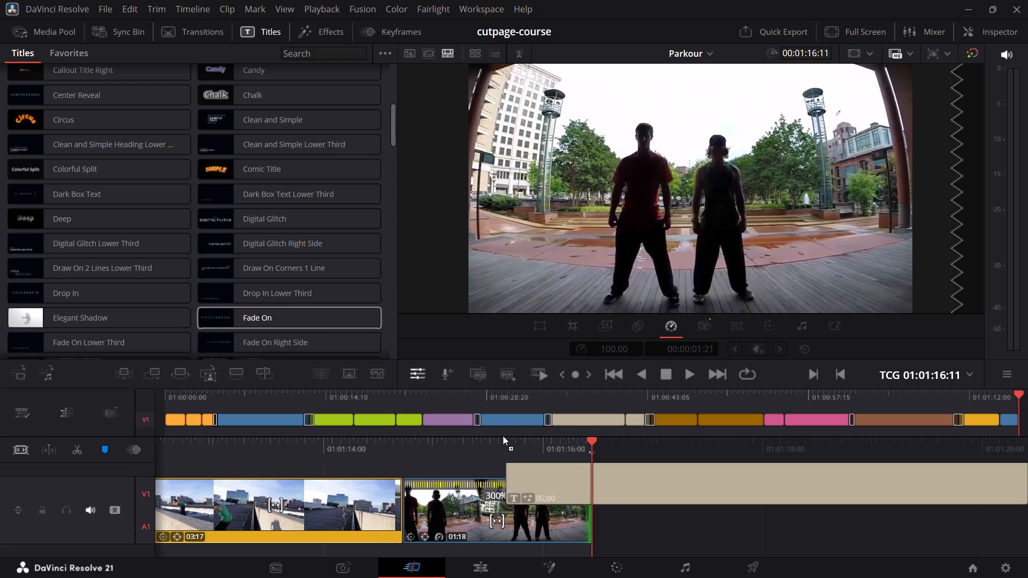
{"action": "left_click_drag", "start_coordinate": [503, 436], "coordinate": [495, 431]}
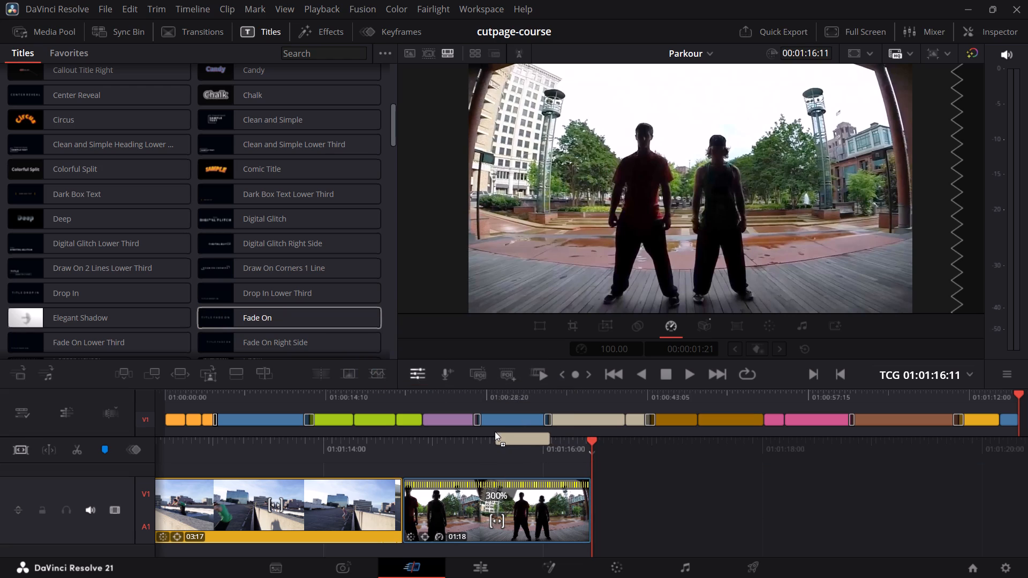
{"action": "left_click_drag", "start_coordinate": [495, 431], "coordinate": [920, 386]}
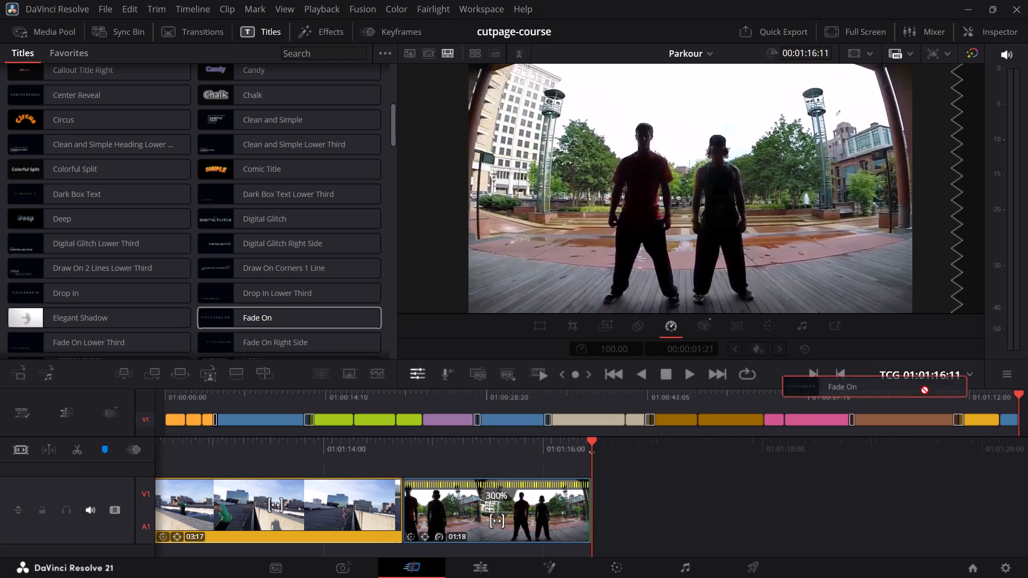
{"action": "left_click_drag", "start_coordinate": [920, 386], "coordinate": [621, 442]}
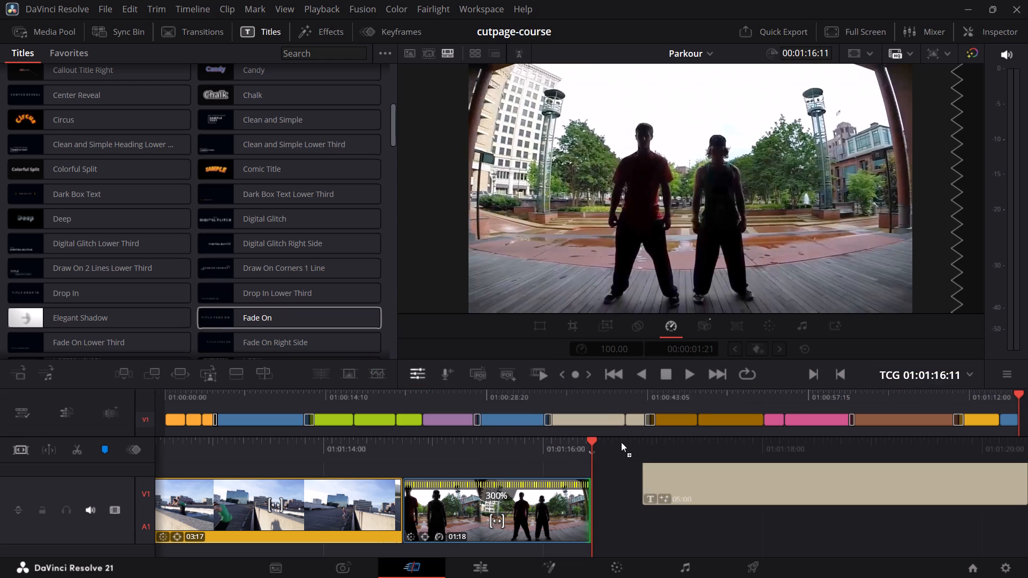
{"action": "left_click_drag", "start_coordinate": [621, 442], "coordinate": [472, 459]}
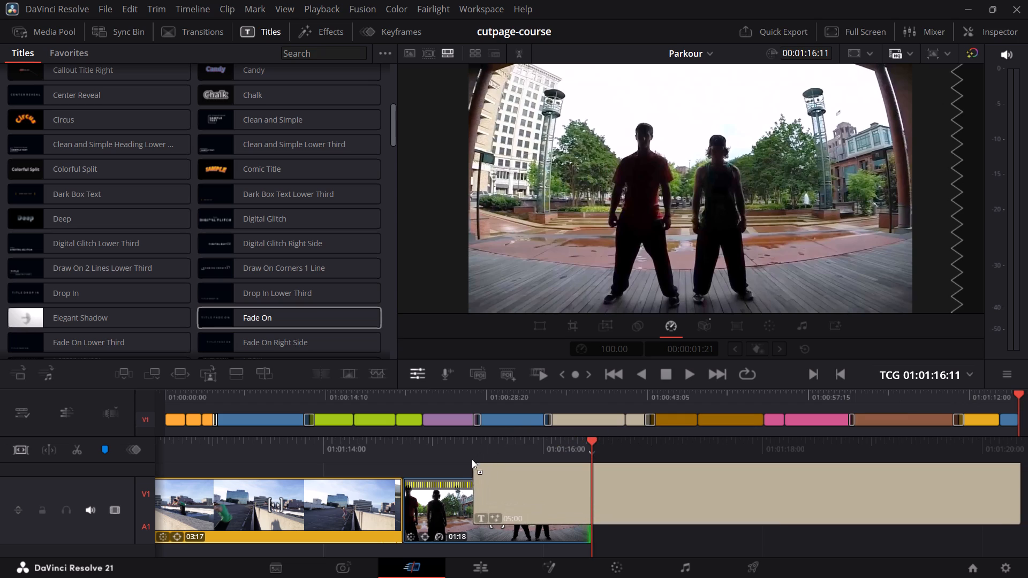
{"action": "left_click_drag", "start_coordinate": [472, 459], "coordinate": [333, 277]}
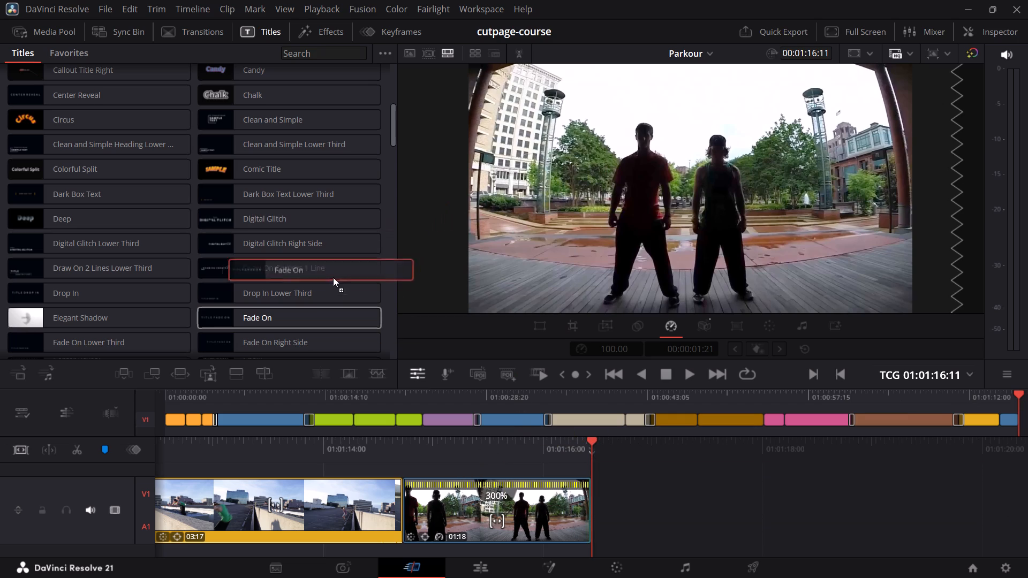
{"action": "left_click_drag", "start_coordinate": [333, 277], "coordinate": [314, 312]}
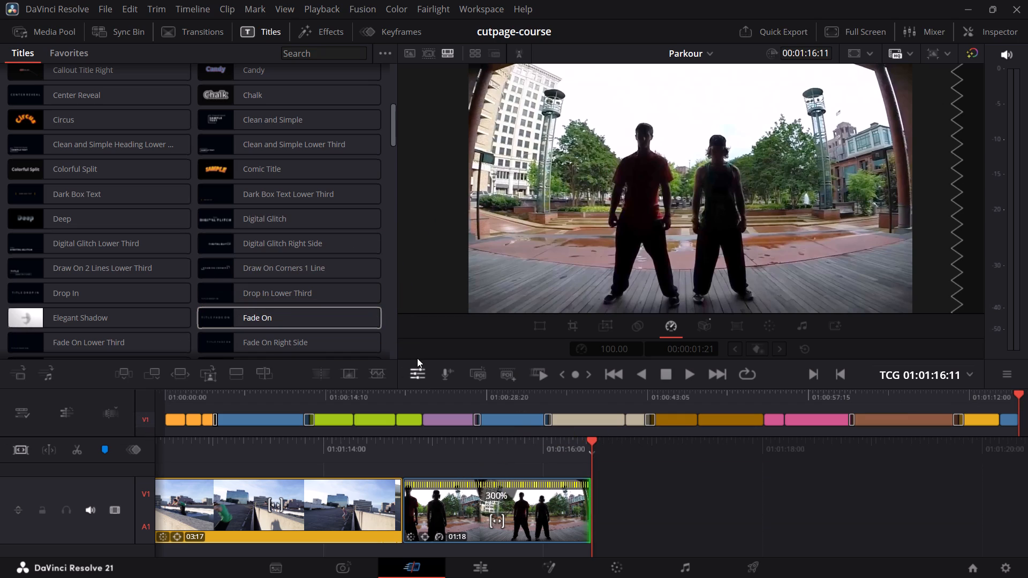
Enlarge the timeline area and add the Fade On title on a new track above the last two clips, starting at about 01:01:13:18.
{"action": "left_click_drag", "start_coordinate": [413, 390], "coordinate": [421, 330]}
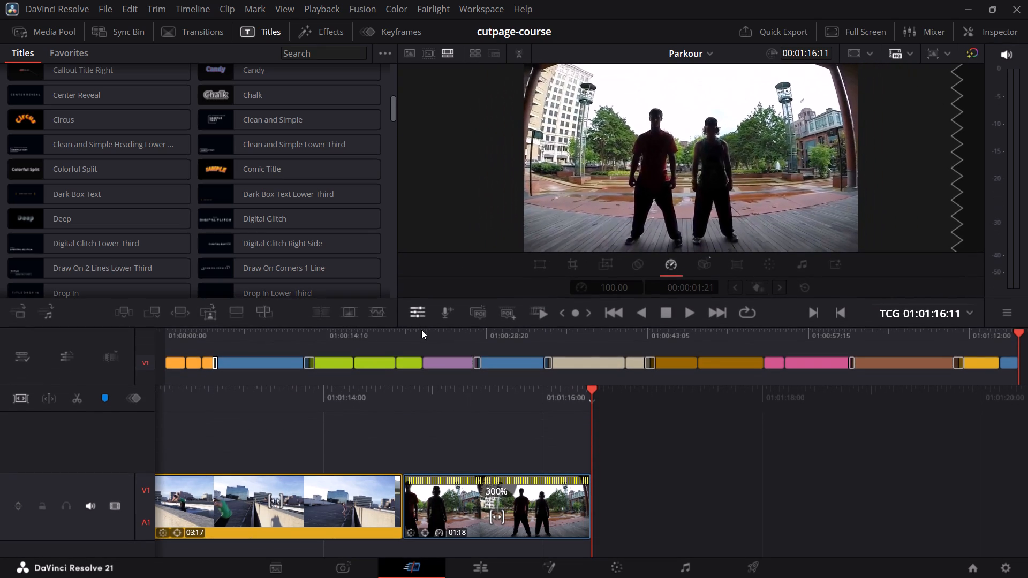
{"action": "left_click_drag", "start_coordinate": [421, 330], "coordinate": [421, 329]}
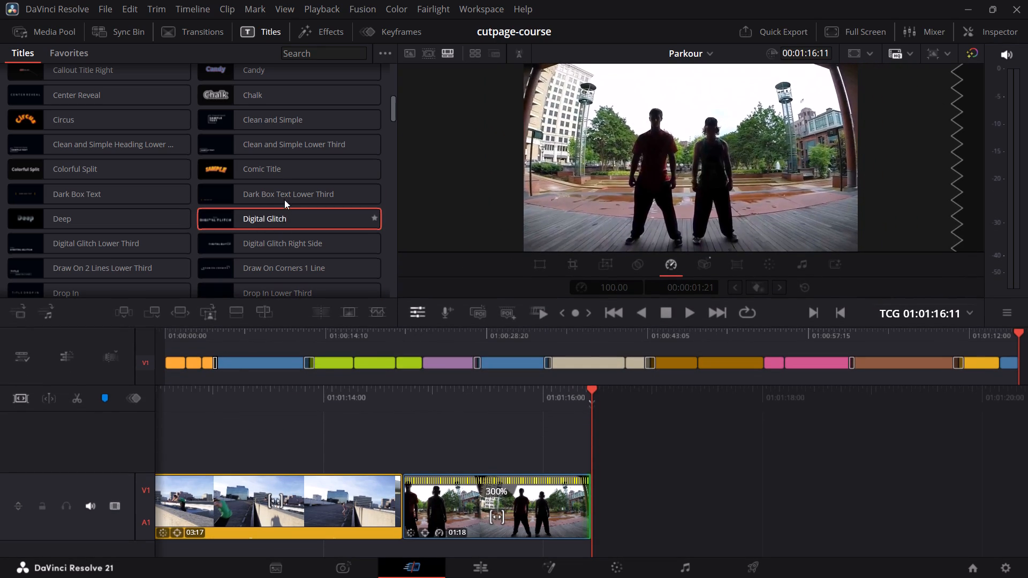
{"action": "scroll", "coordinate": [286, 191], "scroll_direction": "down", "scroll_amount": 1}
{"action": "left_click_drag", "start_coordinate": [250, 284], "coordinate": [265, 341]}
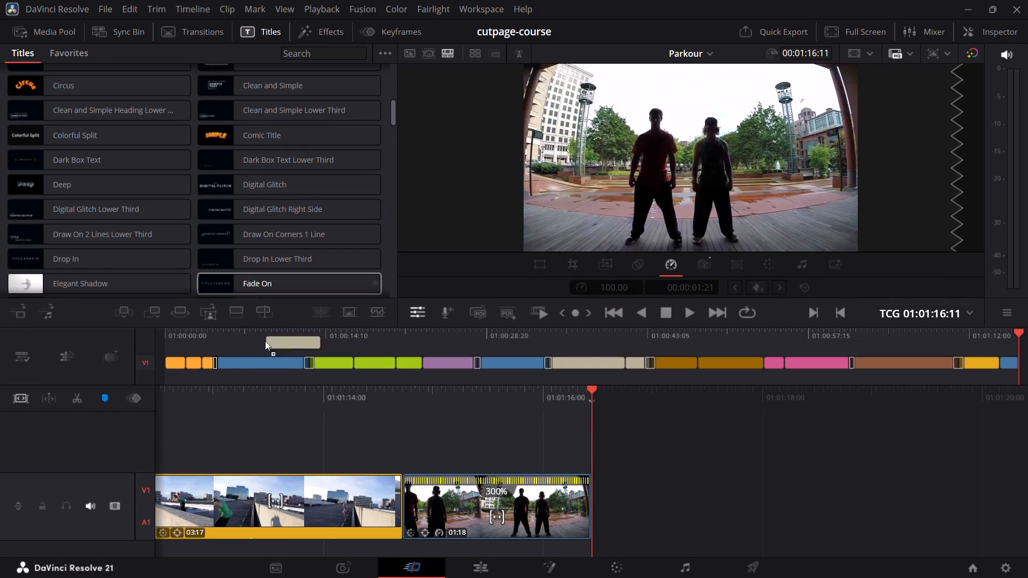
{"action": "left_click_drag", "start_coordinate": [265, 341], "coordinate": [369, 413]}
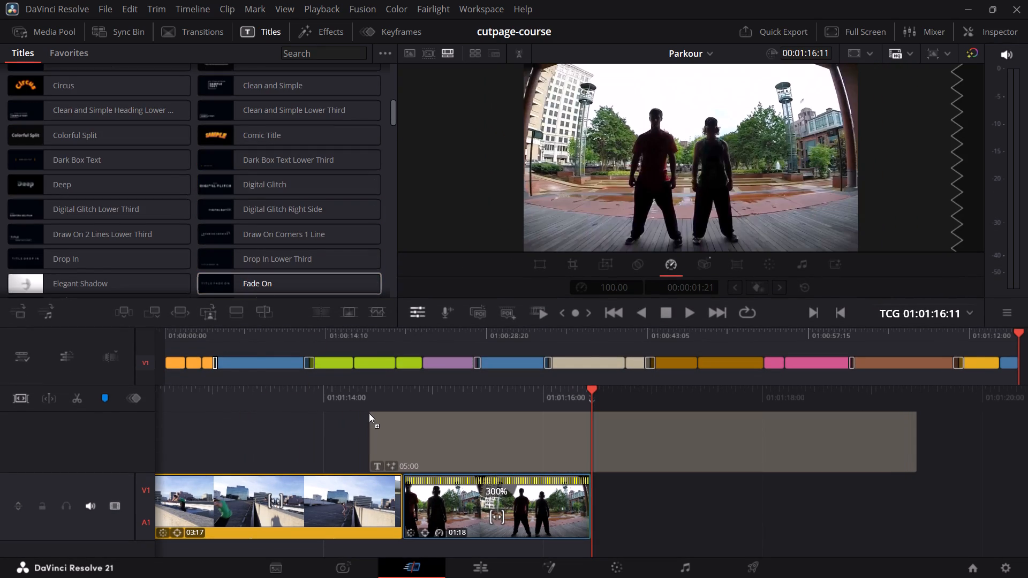
{"action": "left_click_drag", "start_coordinate": [369, 413], "coordinate": [302, 413]}
Scrub back and forth through the Fade On title to preview it over the 03:17 and 01:18 clips.
{"action": "left_click_drag", "start_coordinate": [550, 394], "coordinate": [982, 450]}
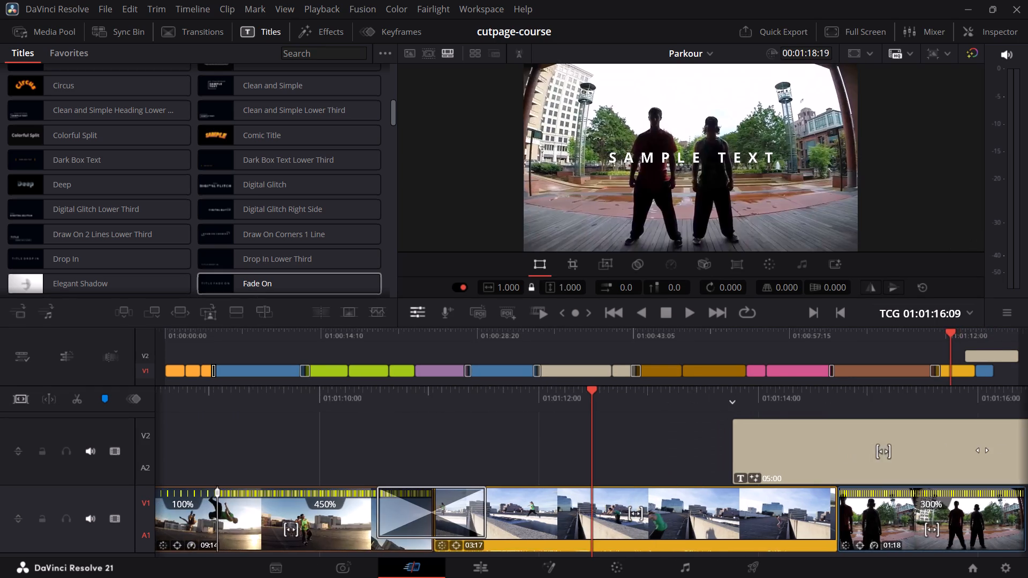
{"action": "left_click_drag", "start_coordinate": [982, 450], "coordinate": [776, 476]}
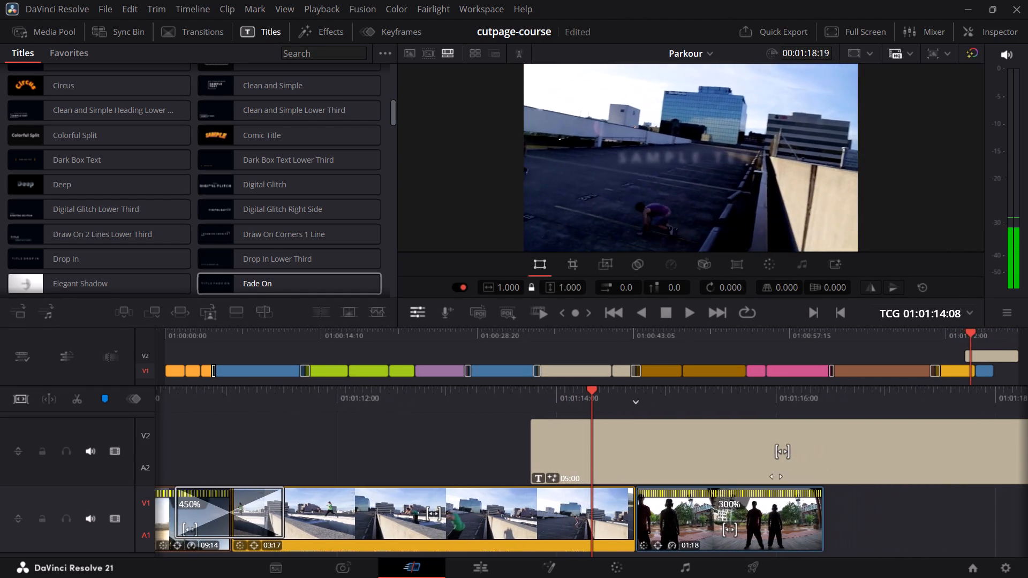
{"action": "left_click_drag", "start_coordinate": [776, 476], "coordinate": [601, 496]}
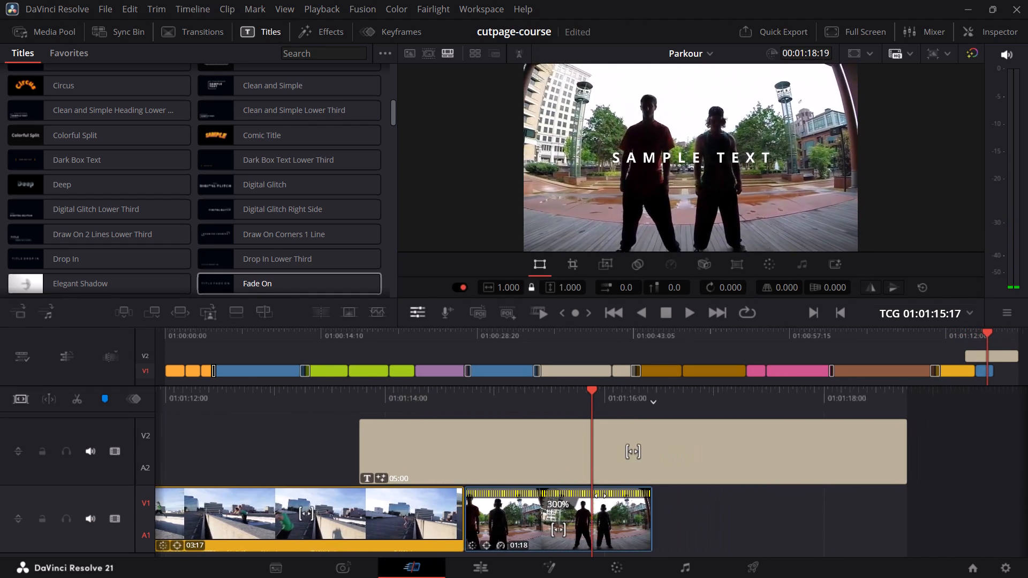
{"action": "left_click_drag", "start_coordinate": [601, 496], "coordinate": [429, 504]}
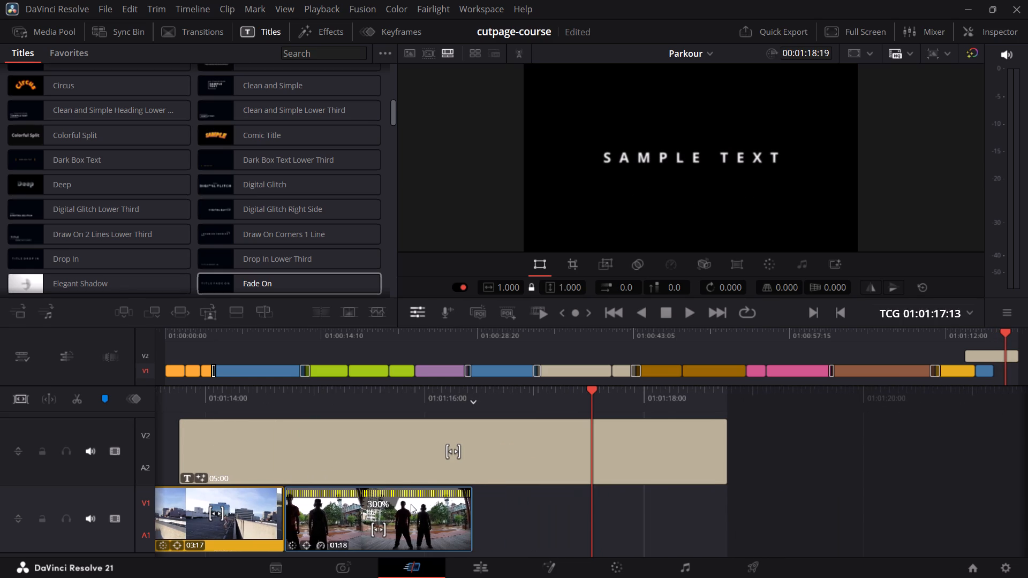
{"action": "left_click_drag", "start_coordinate": [528, 406], "coordinate": [539, 405]}
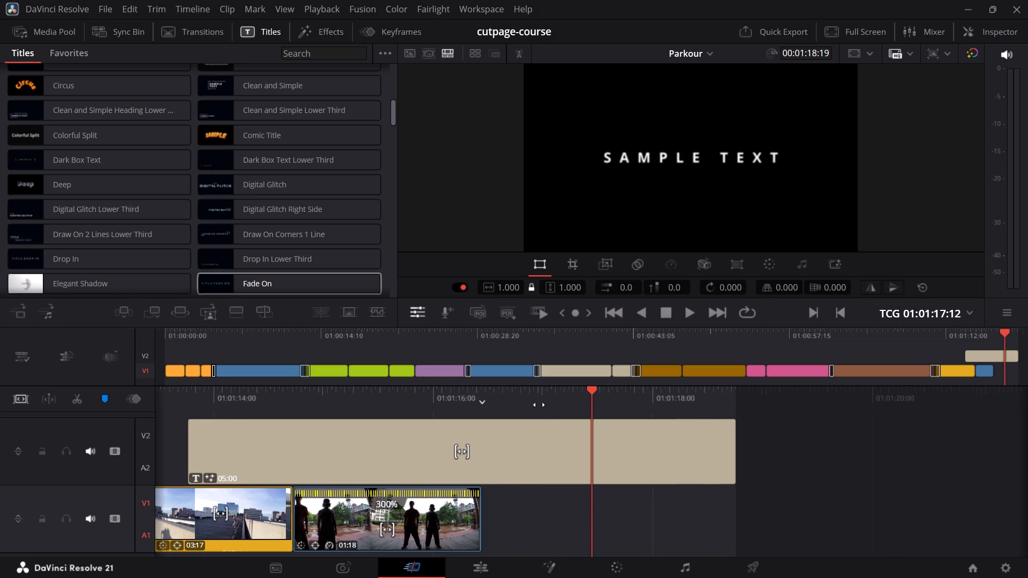
{"action": "left_click_drag", "start_coordinate": [539, 405], "coordinate": [736, 406]}
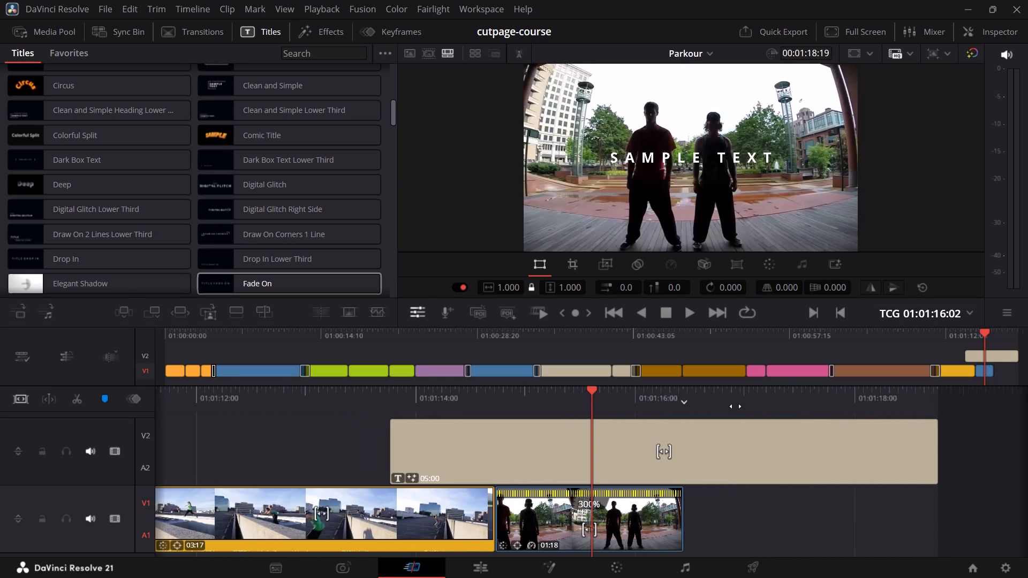
{"action": "left_click_drag", "start_coordinate": [736, 406], "coordinate": [701, 409]}
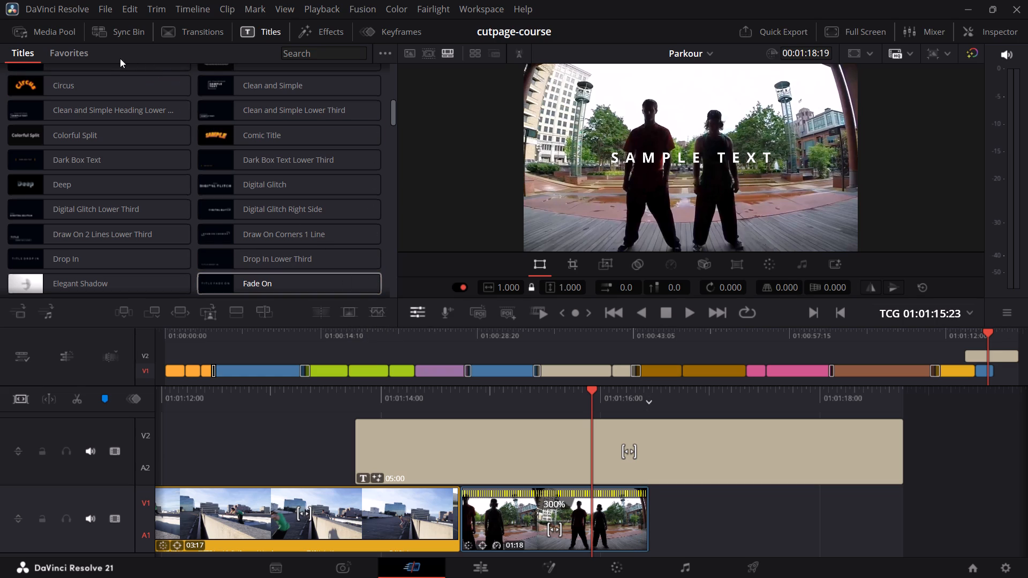
Bring back the video transitions and add an Additive Dissolve at the cut between the 03:17 and 01:18 clips.
{"action": "left_click", "coordinate": [179, 39]}
{"action": "scroll", "coordinate": [94, 170], "scroll_direction": "up", "scroll_amount": 3}
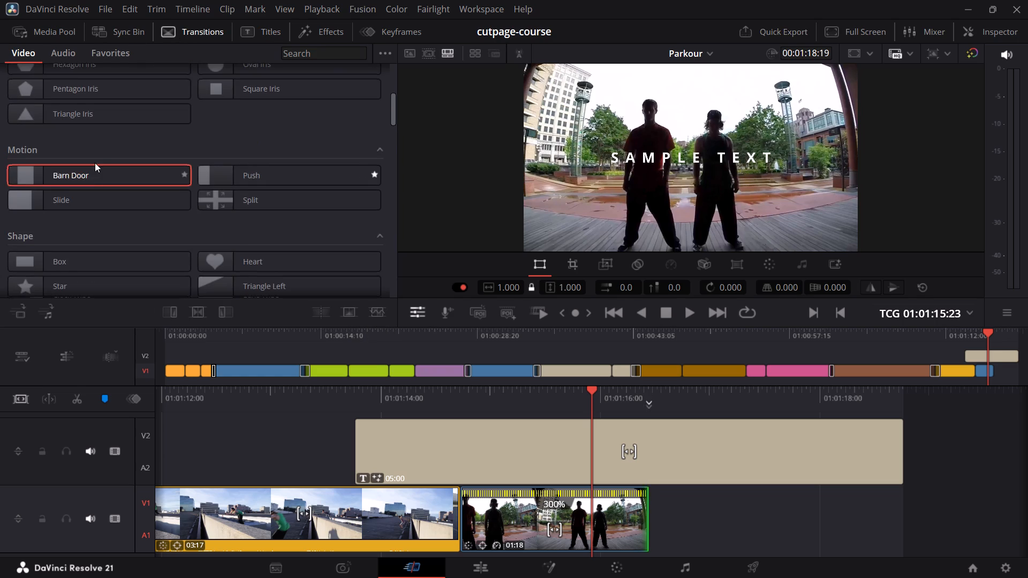
{"action": "scroll", "coordinate": [100, 133], "scroll_direction": "up", "scroll_amount": 6}
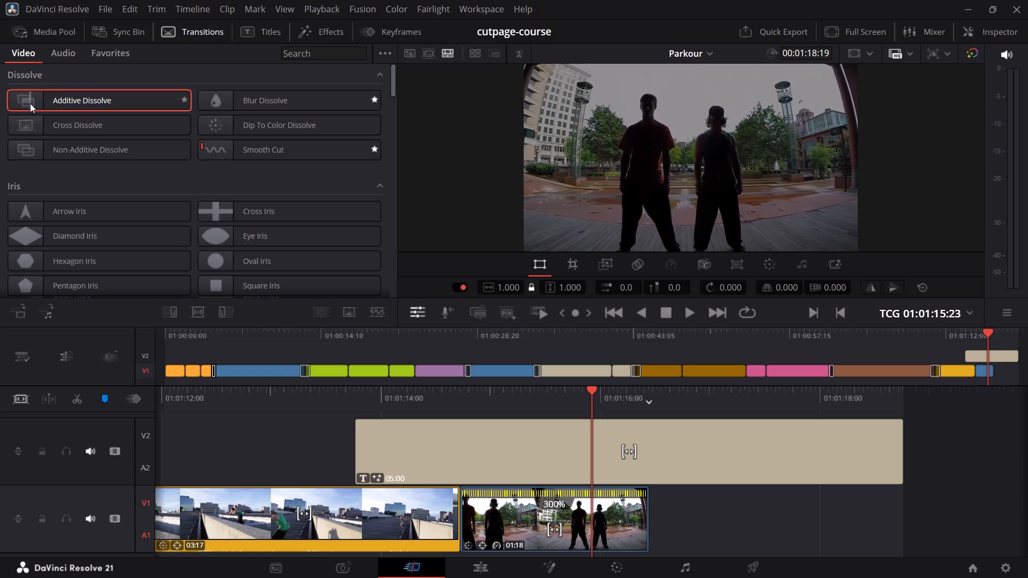
{"action": "left_click_drag", "start_coordinate": [79, 97], "coordinate": [88, 96]}
{"action": "left_click_drag", "start_coordinate": [89, 95], "coordinate": [500, 437]}
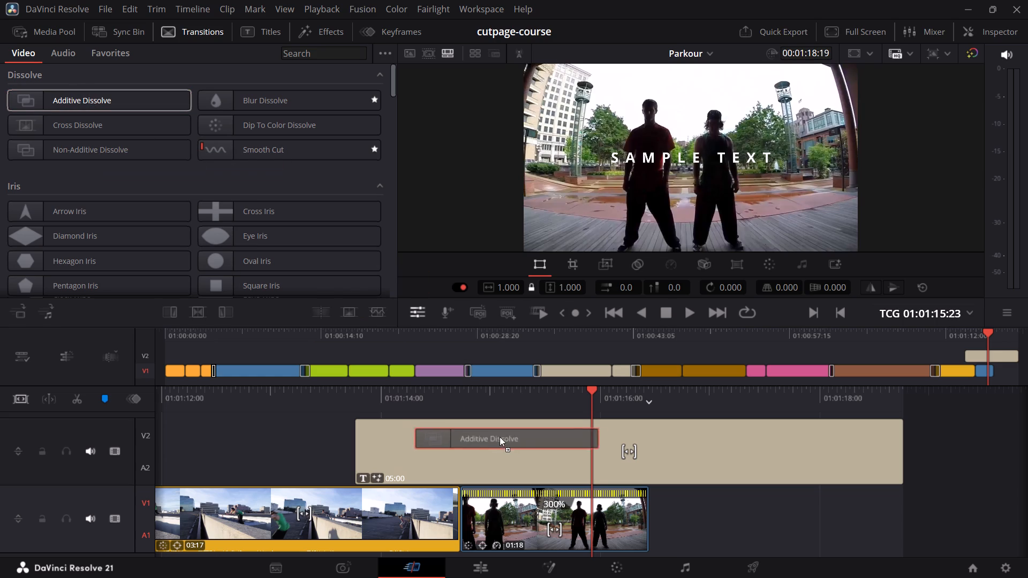
{"action": "left_click_drag", "start_coordinate": [500, 437], "coordinate": [454, 508]}
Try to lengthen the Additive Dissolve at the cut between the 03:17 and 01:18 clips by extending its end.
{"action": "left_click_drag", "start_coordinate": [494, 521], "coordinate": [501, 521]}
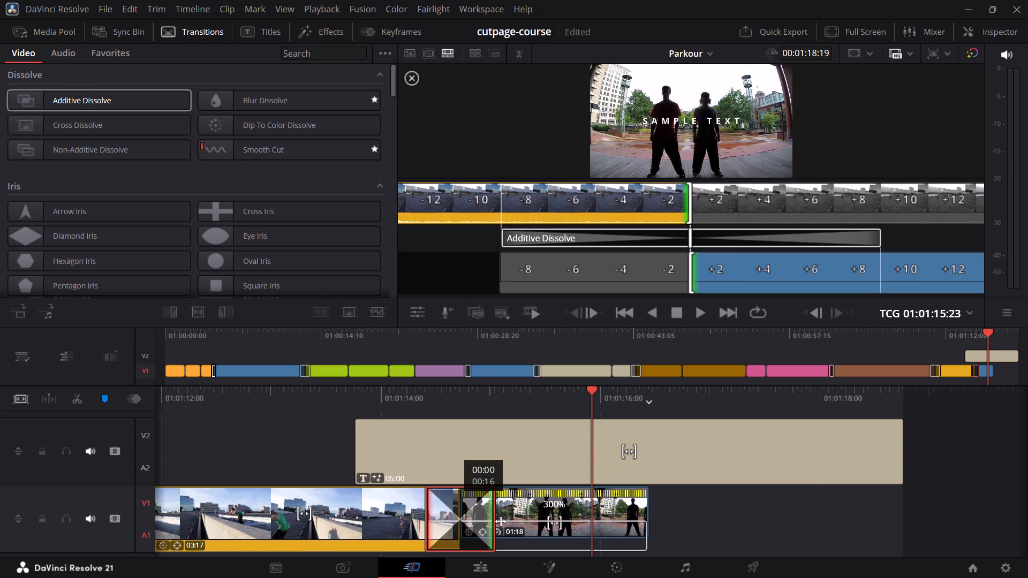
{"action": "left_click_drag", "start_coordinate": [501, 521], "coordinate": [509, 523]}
Scrub back and forth through the ending to preview the dissolve between the last two clips beneath the title.
{"action": "left_click_drag", "start_coordinate": [507, 409], "coordinate": [744, 442]}
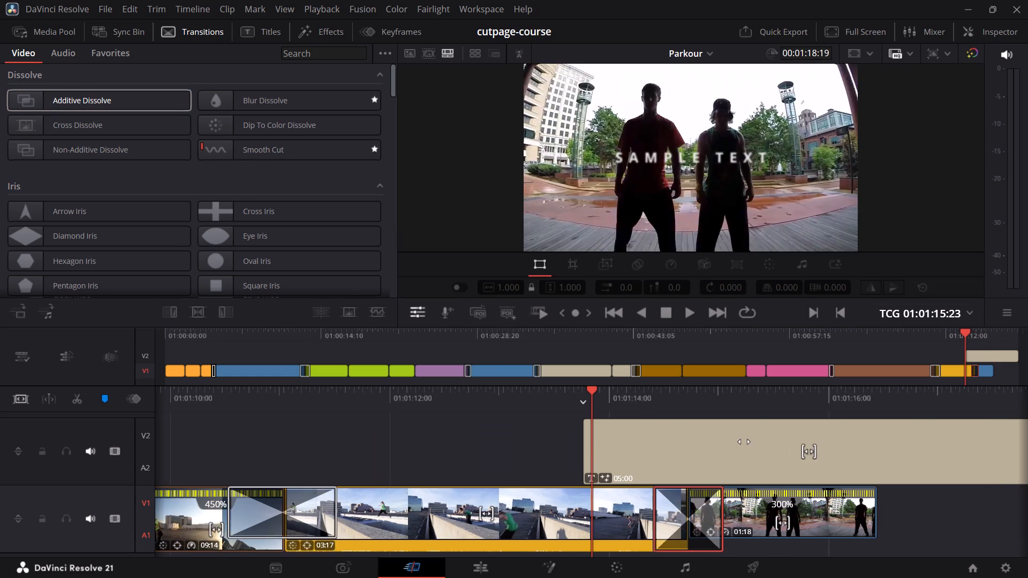
{"action": "left_click_drag", "start_coordinate": [744, 442], "coordinate": [657, 450]}
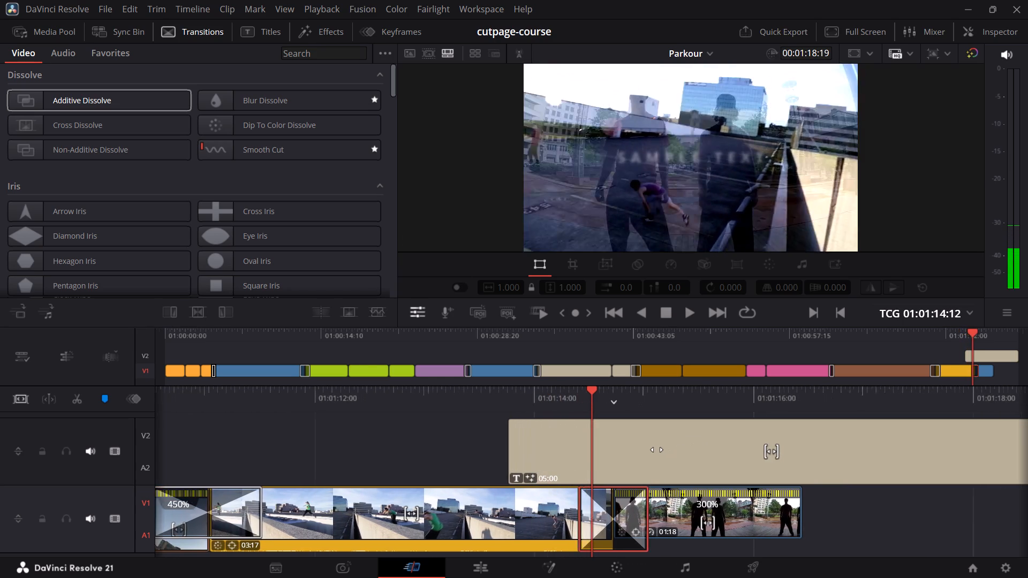
{"action": "left_click_drag", "start_coordinate": [657, 450], "coordinate": [595, 444]}
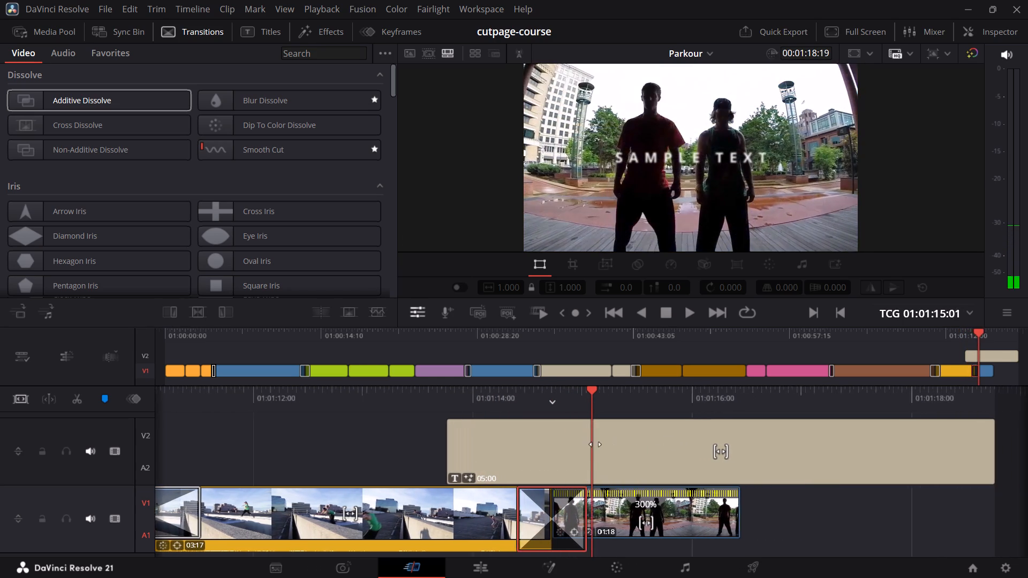
{"action": "left_click_drag", "start_coordinate": [595, 444], "coordinate": [509, 436]}
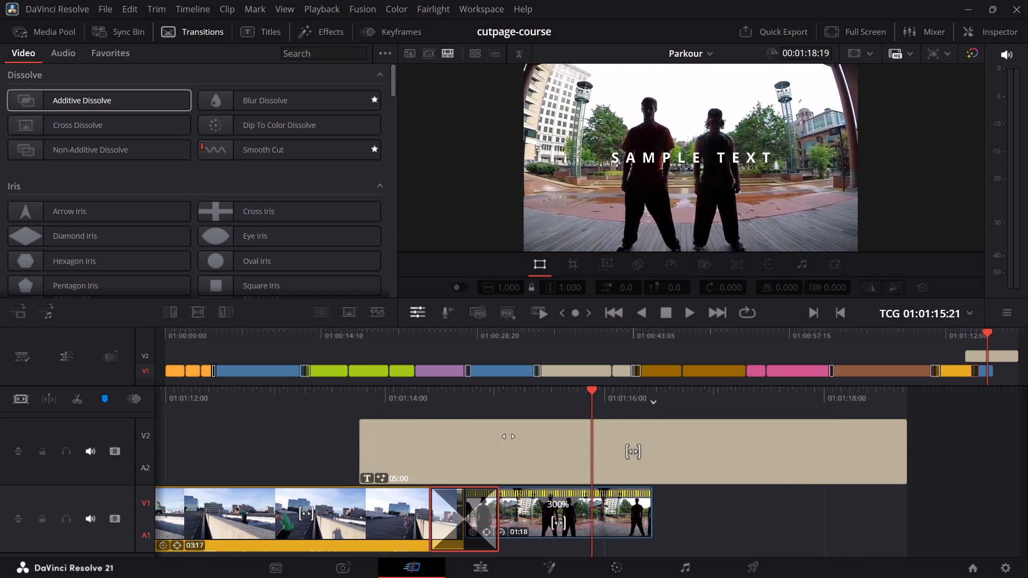
{"action": "left_click_drag", "start_coordinate": [509, 436], "coordinate": [447, 430]}
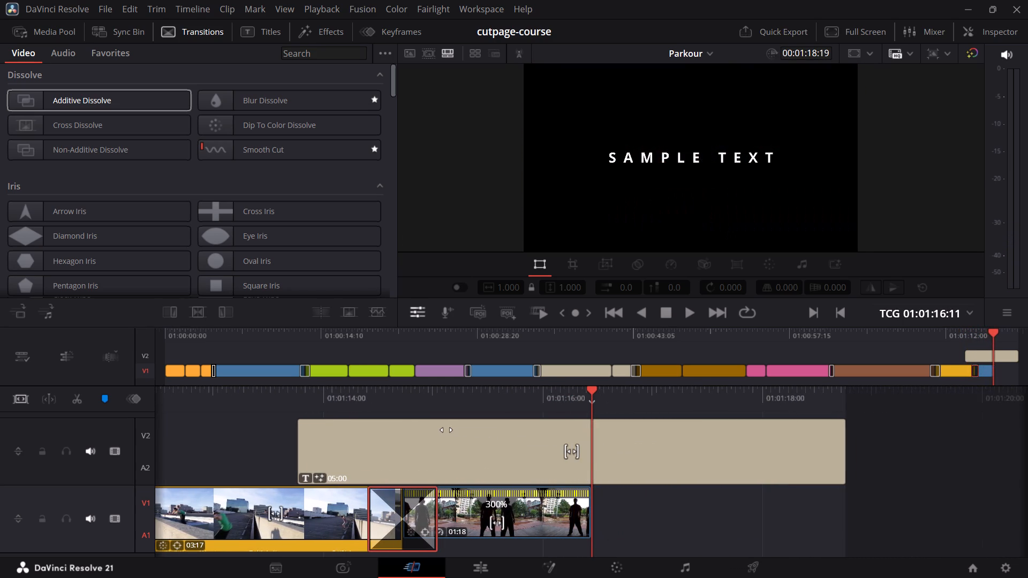
{"action": "left_click_drag", "start_coordinate": [447, 430], "coordinate": [753, 432]}
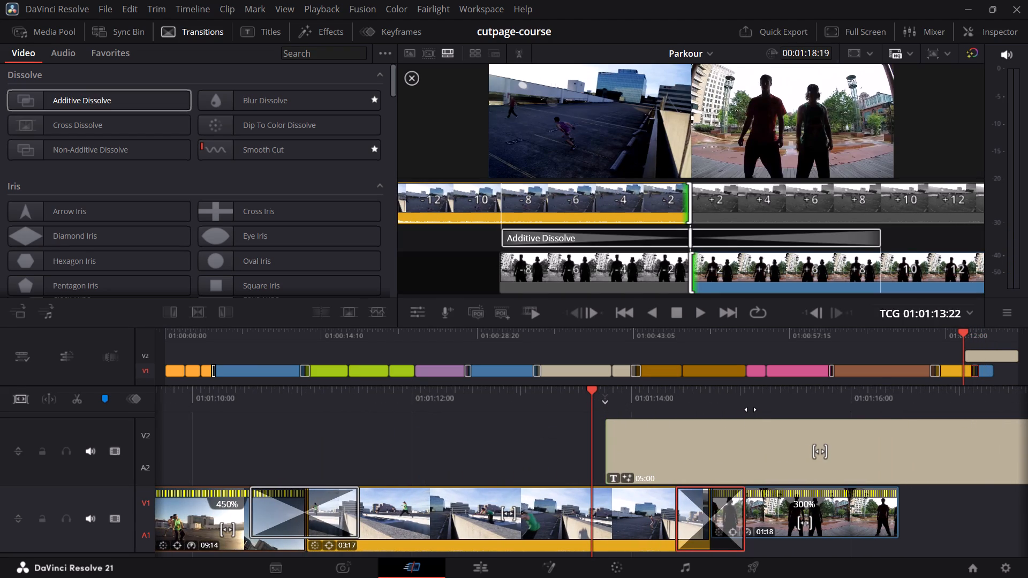
Open Timeline 1 from the media pool and scrub its ending to examine how the closing title and final transition work.
{"action": "left_click", "coordinate": [40, 33]}
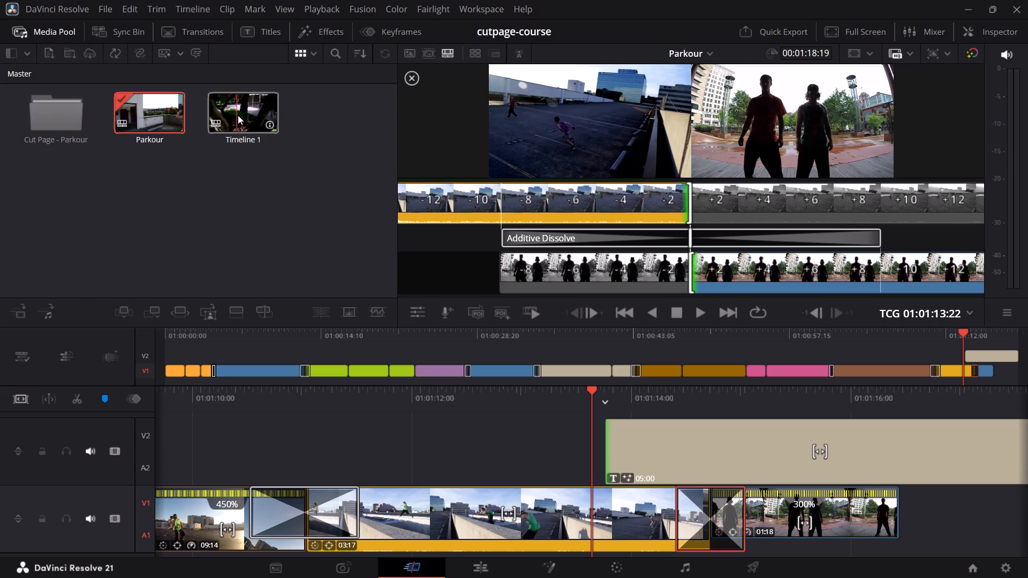
{"action": "double_click", "coordinate": [268, 113]}
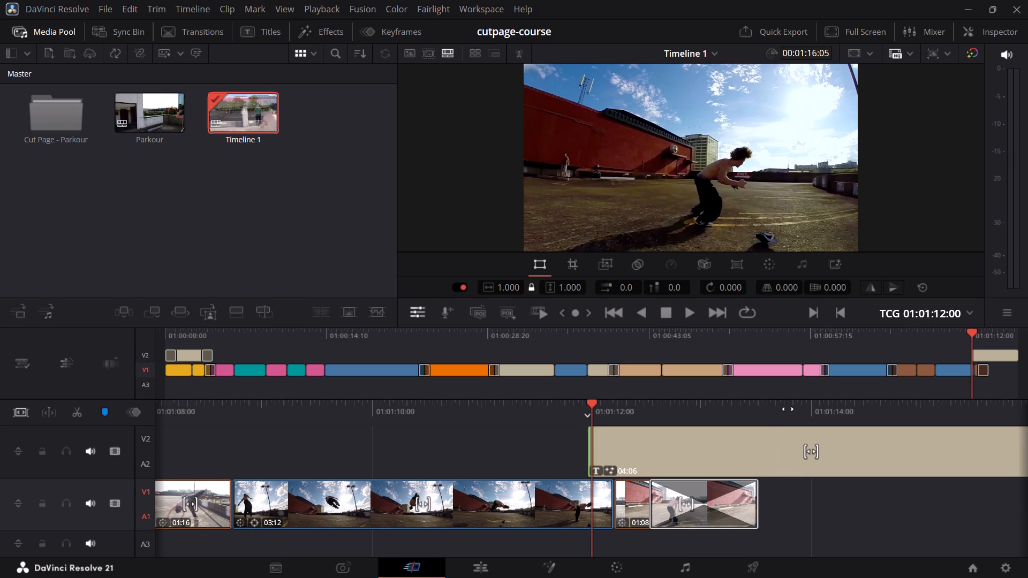
{"action": "left_click_drag", "start_coordinate": [789, 407], "coordinate": [659, 418]}
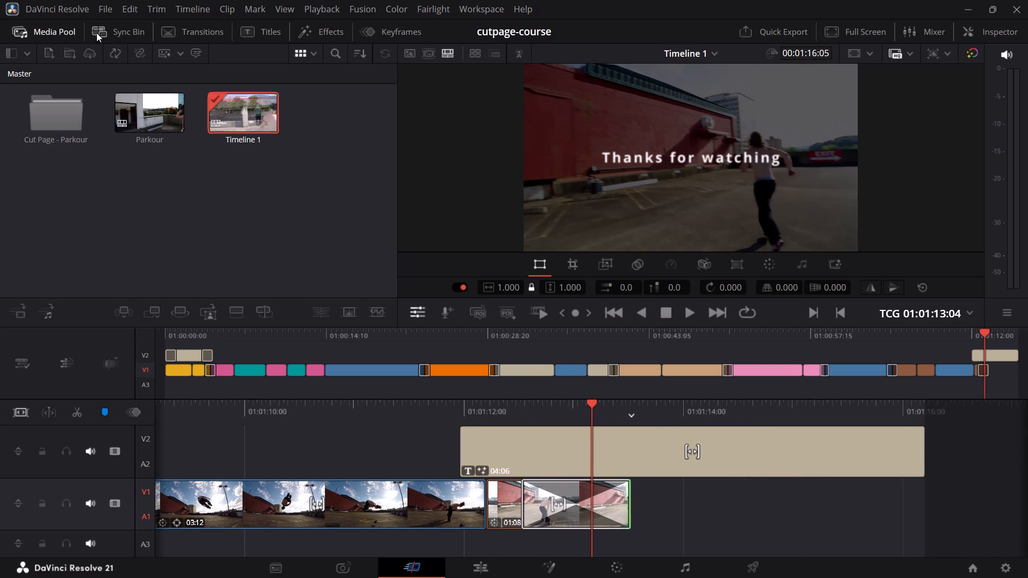
Reopen the Parkour timeline and scrub its ending across the Additive Dissolve and title for comparison.
{"action": "double_click", "coordinate": [137, 108]}
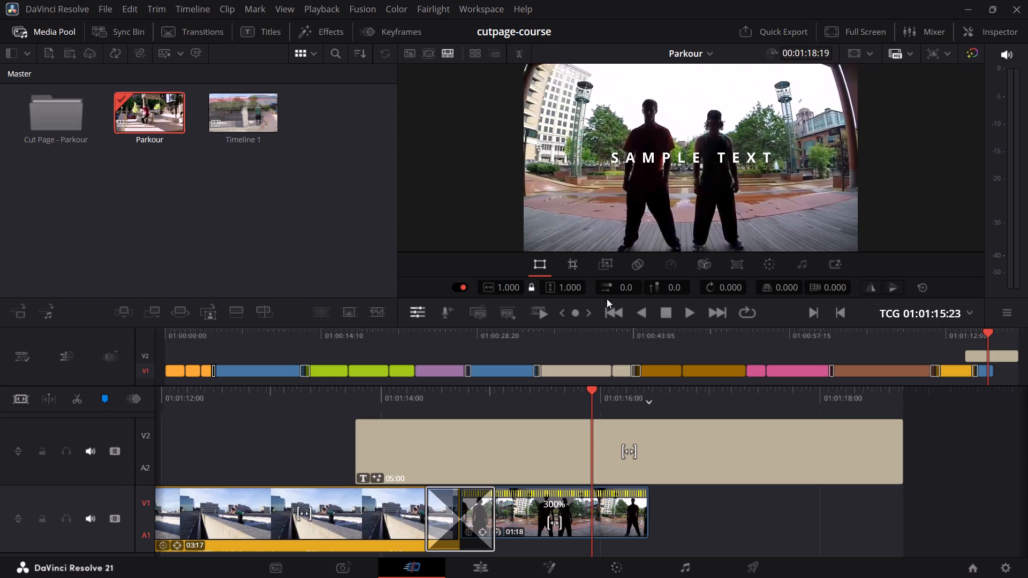
{"action": "left_click", "coordinate": [703, 404]}
{"action": "left_click_drag", "start_coordinate": [704, 403], "coordinate": [677, 400]}
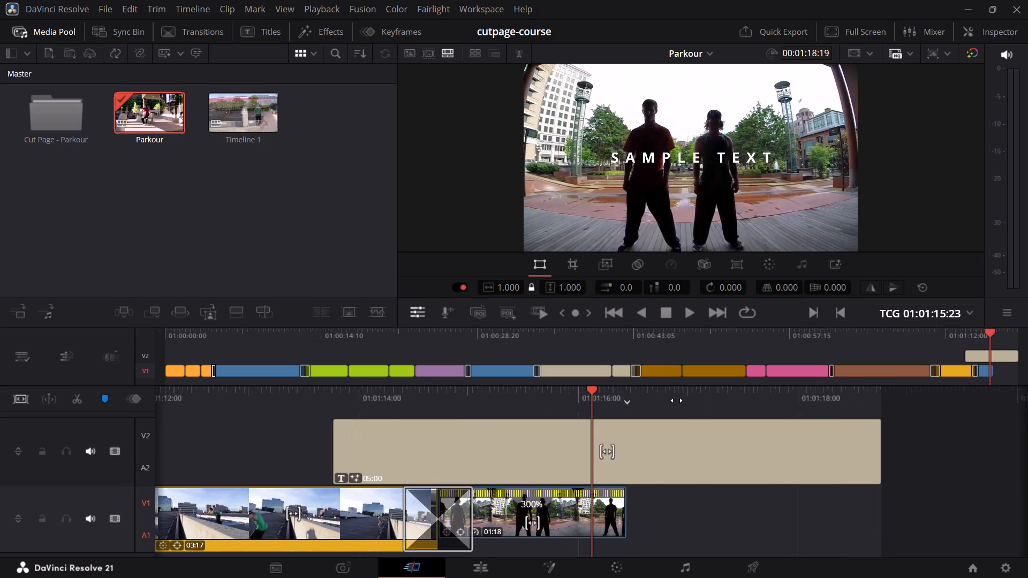
{"action": "left_click_drag", "start_coordinate": [677, 400], "coordinate": [831, 412]}
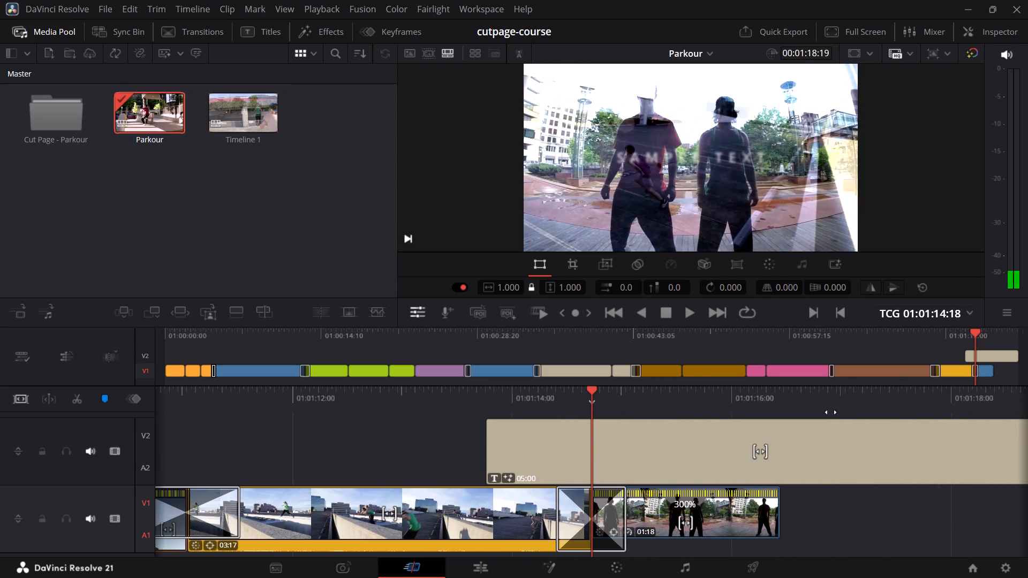
{"action": "left_click_drag", "start_coordinate": [831, 412], "coordinate": [803, 412]}
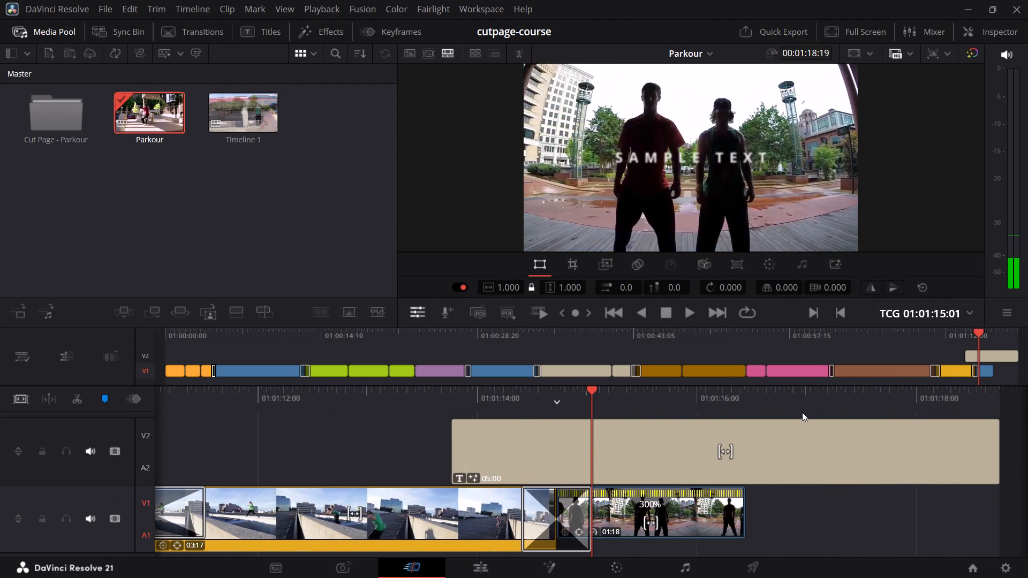
Delete the Additive Dissolve at the cut between the 03:17 and 01:18 clips.
{"action": "left_click", "coordinate": [572, 503]}
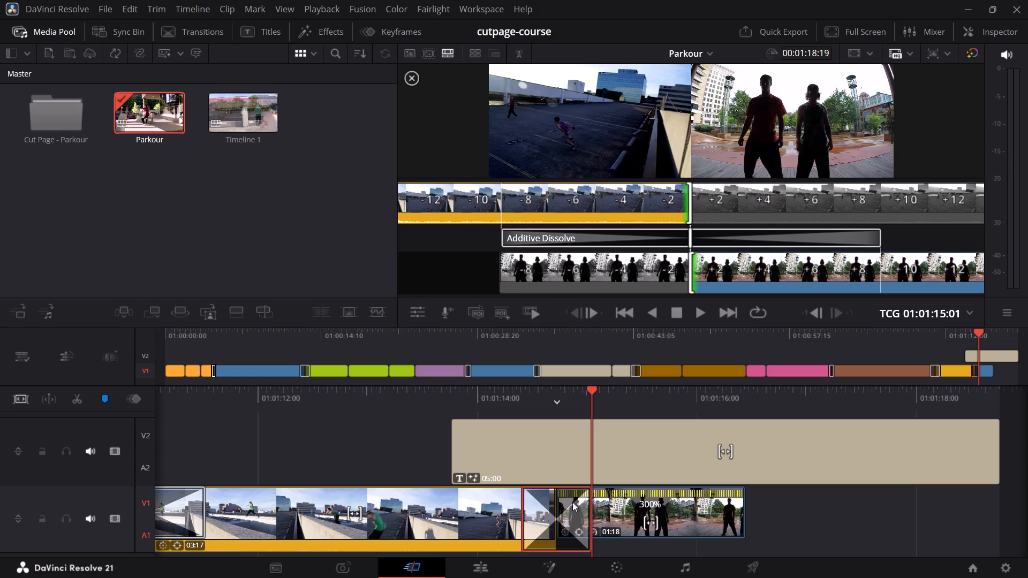
{"action": "left_click_drag", "start_coordinate": [572, 501], "coordinate": [616, 500]}
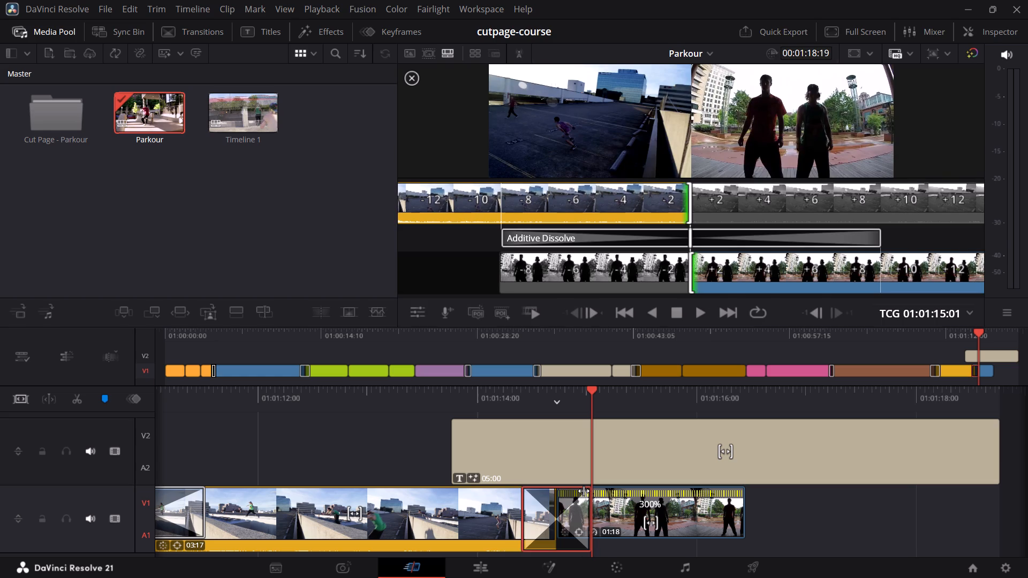
{"action": "key", "text": "BackSpace"}
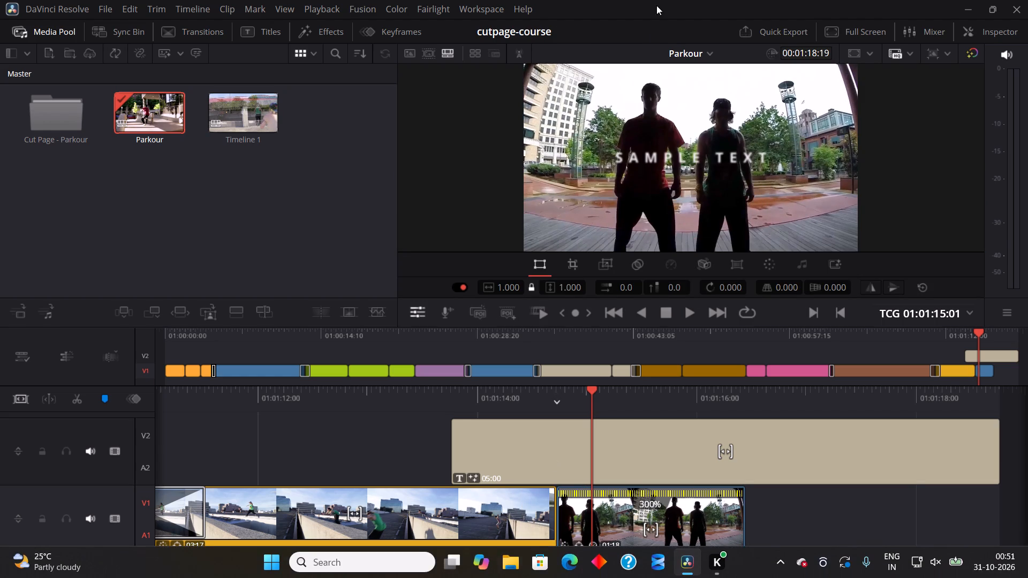
Add an Additive Dissolve at the end of the 01:18 clip and extend its start earlier into the clip.
{"action": "left_click", "coordinate": [221, 32]}
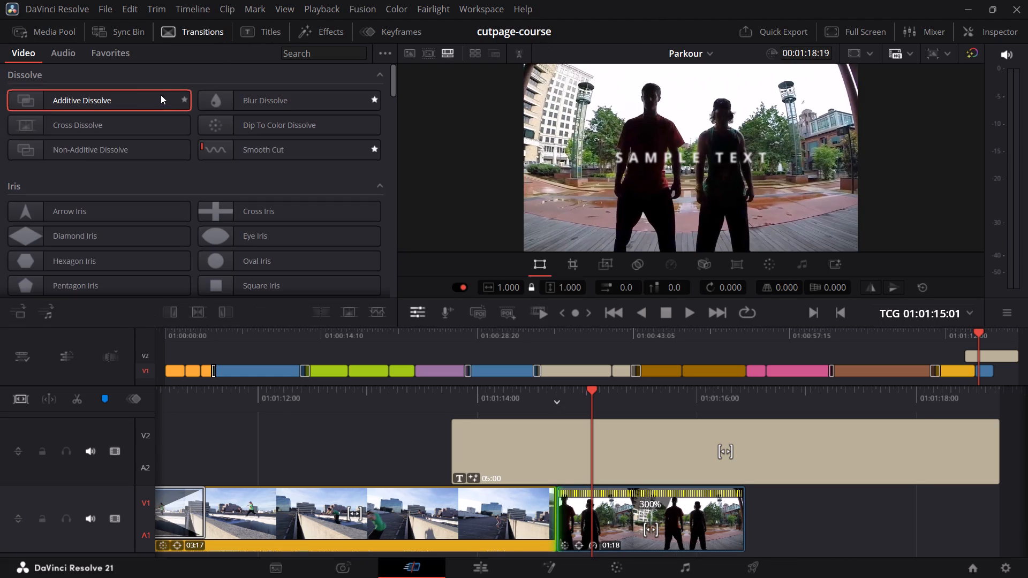
{"action": "left_click_drag", "start_coordinate": [116, 98], "coordinate": [476, 374]}
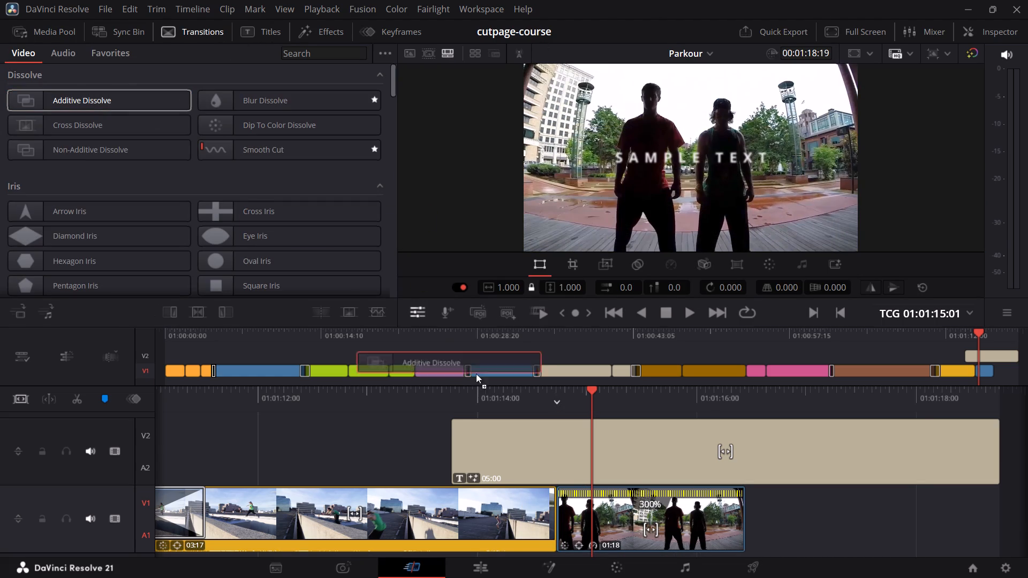
{"action": "left_click_drag", "start_coordinate": [476, 374], "coordinate": [734, 517]}
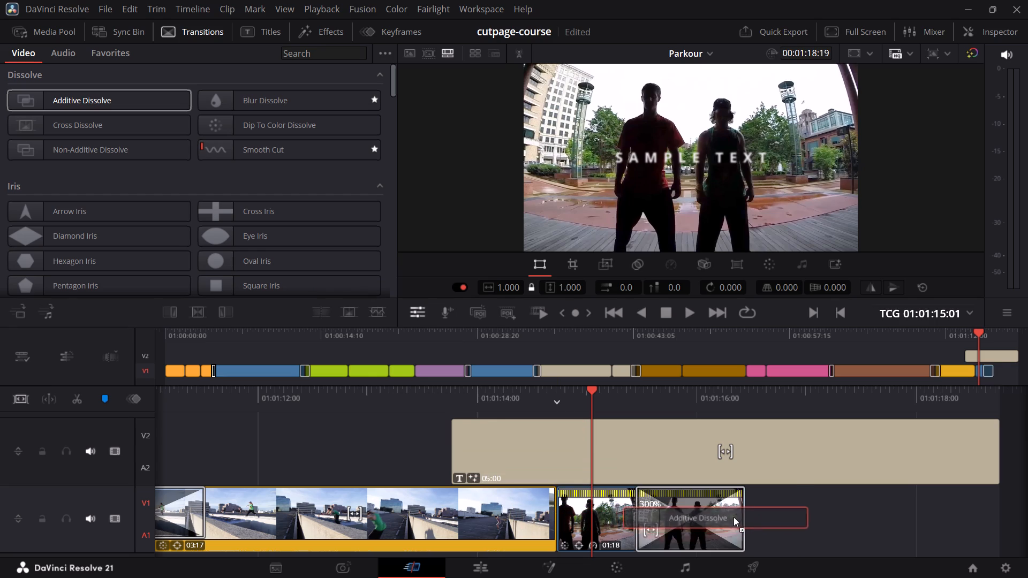
{"action": "left_click_drag", "start_coordinate": [734, 517], "coordinate": [722, 515]}
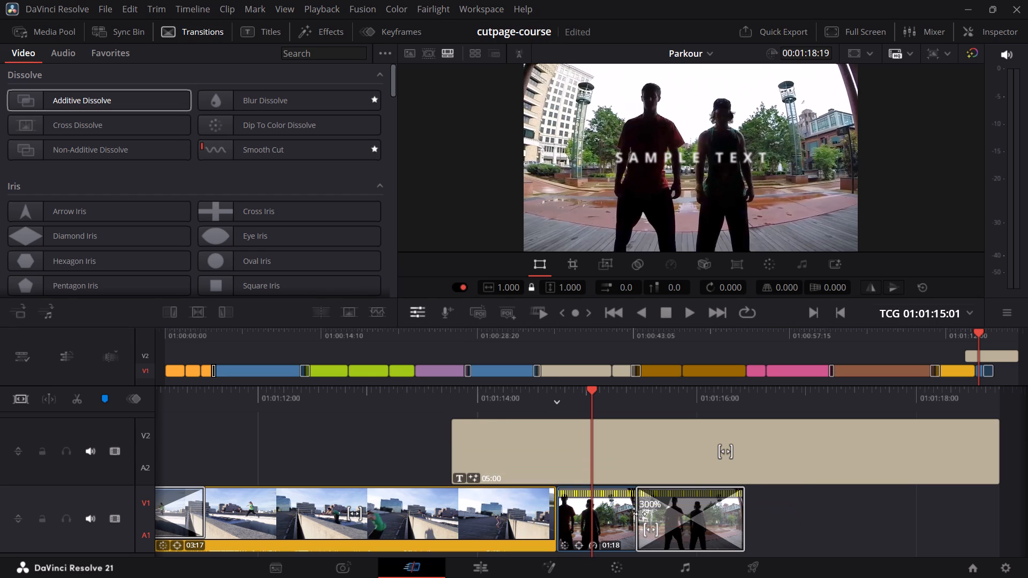
{"action": "left_click_drag", "start_coordinate": [638, 512], "coordinate": [611, 515]}
Scrub repeatedly over the last two clips to examine the closing fade beneath the Fade On title.
{"action": "left_click_drag", "start_coordinate": [734, 396], "coordinate": [698, 404]}
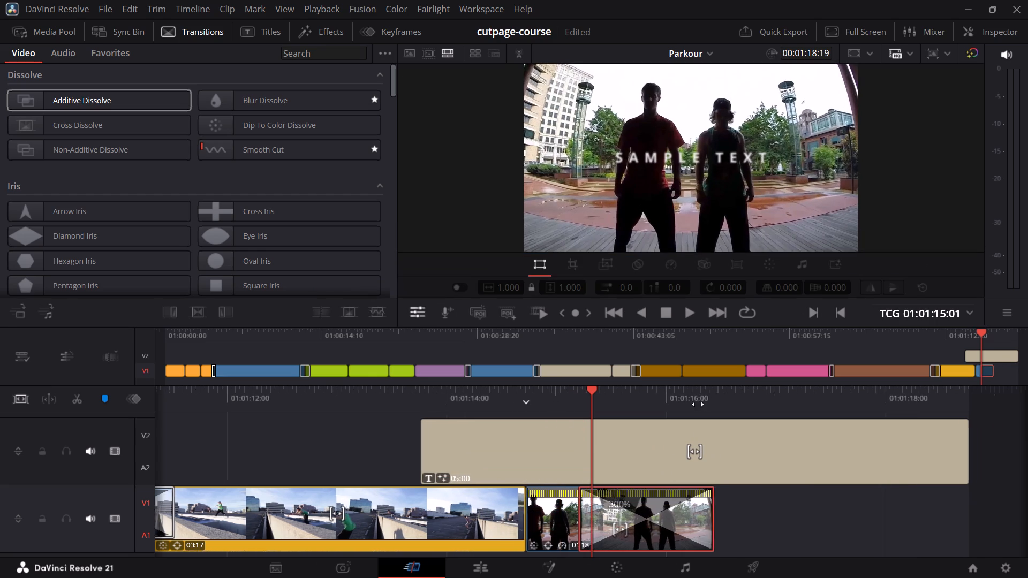
{"action": "left_click_drag", "start_coordinate": [698, 404], "coordinate": [696, 403]}
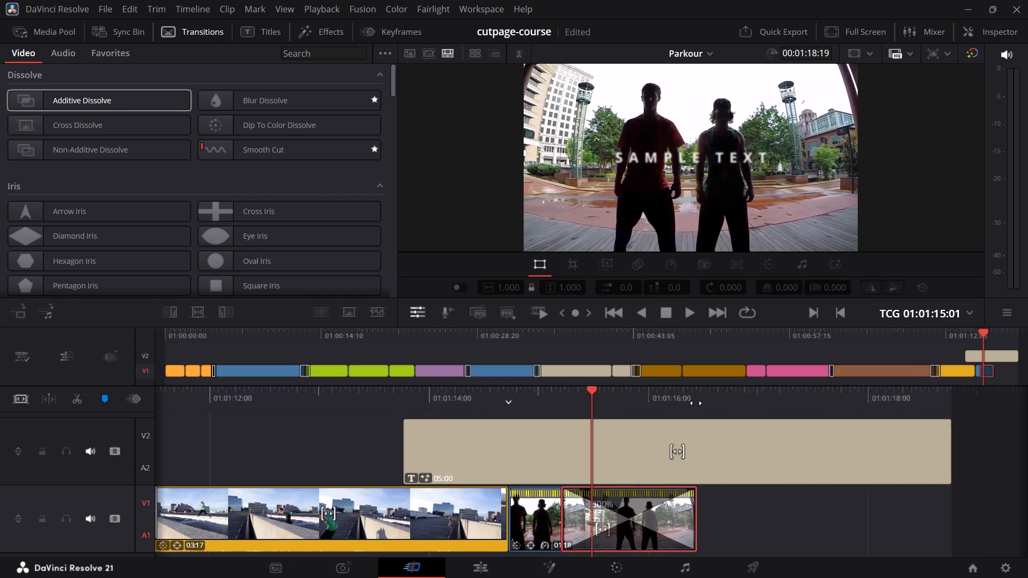
{"action": "left_click_drag", "start_coordinate": [696, 403], "coordinate": [879, 416]}
{"action": "left_click_drag", "start_coordinate": [848, 401], "coordinate": [784, 405]}
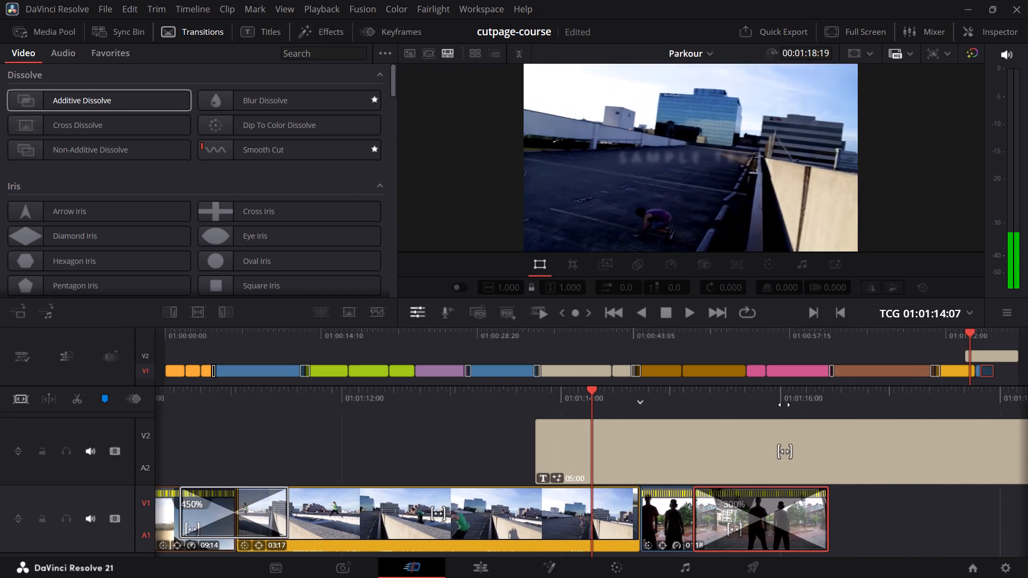
{"action": "left_click_drag", "start_coordinate": [784, 405], "coordinate": [684, 405]}
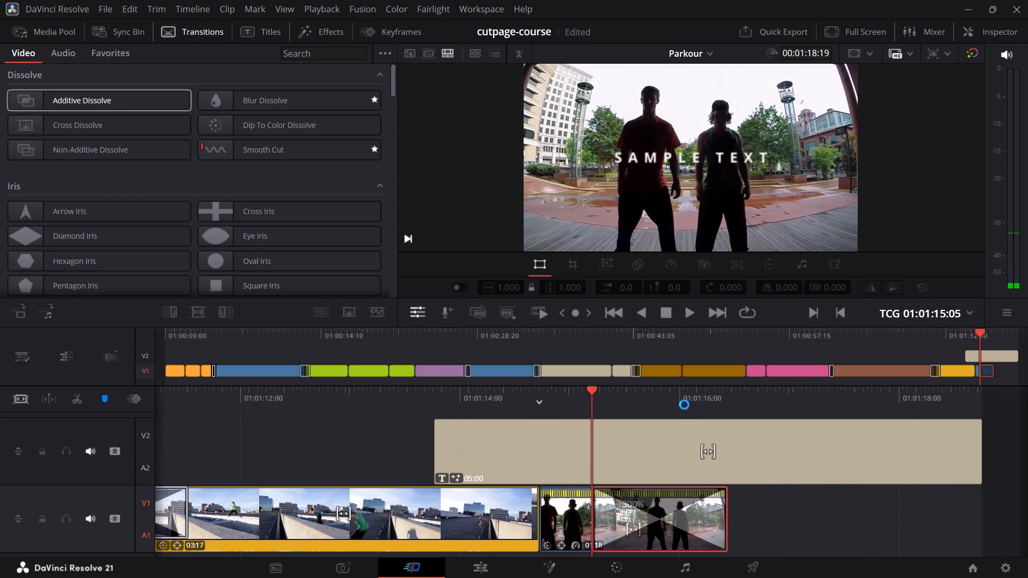
{"action": "left_click_drag", "start_coordinate": [684, 405], "coordinate": [584, 388]}
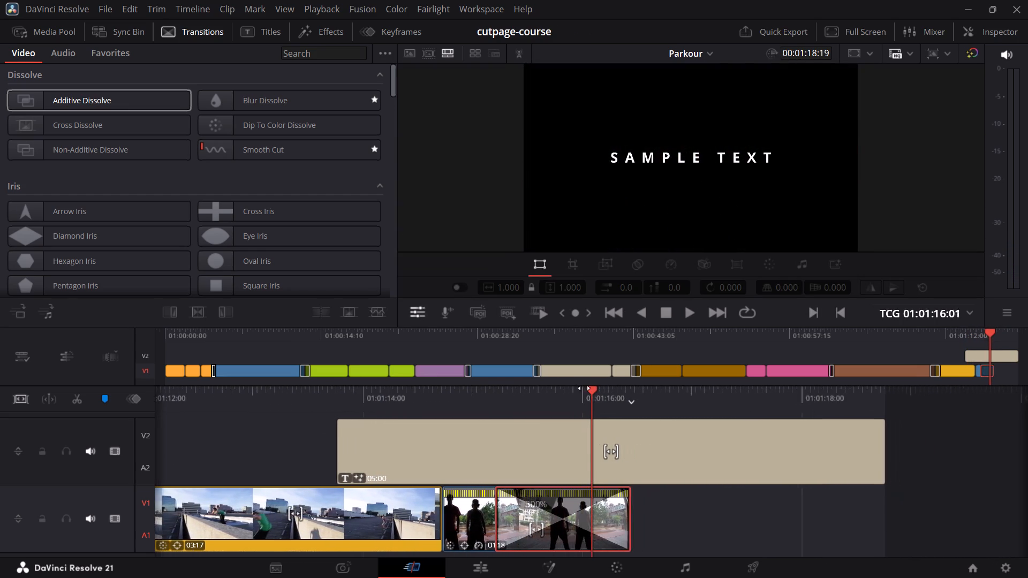
{"action": "left_click_drag", "start_coordinate": [584, 388], "coordinate": [886, 391]}
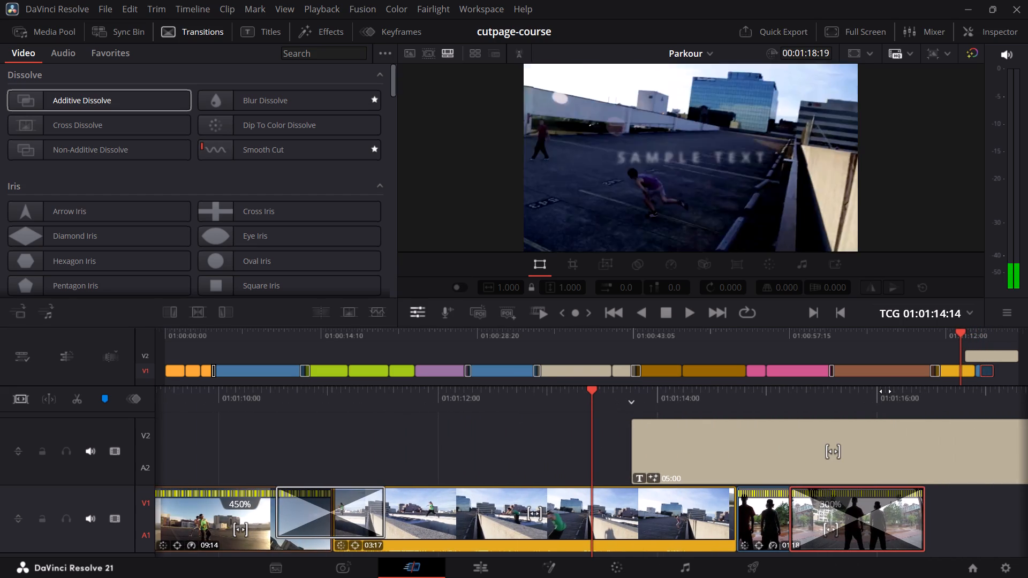
{"action": "left_click_drag", "start_coordinate": [886, 391], "coordinate": [785, 400]}
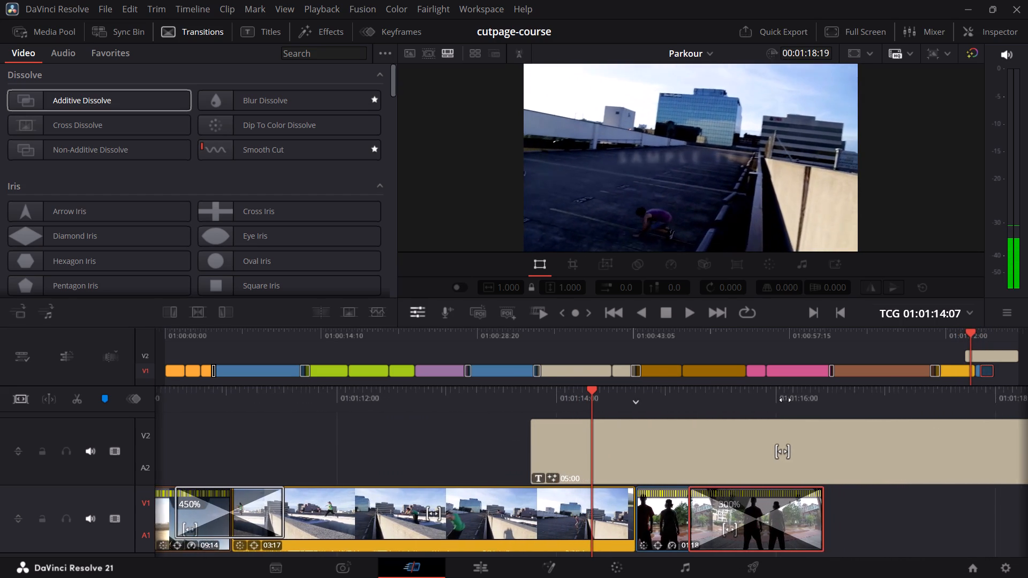
{"action": "left_click_drag", "start_coordinate": [785, 400], "coordinate": [720, 391]}
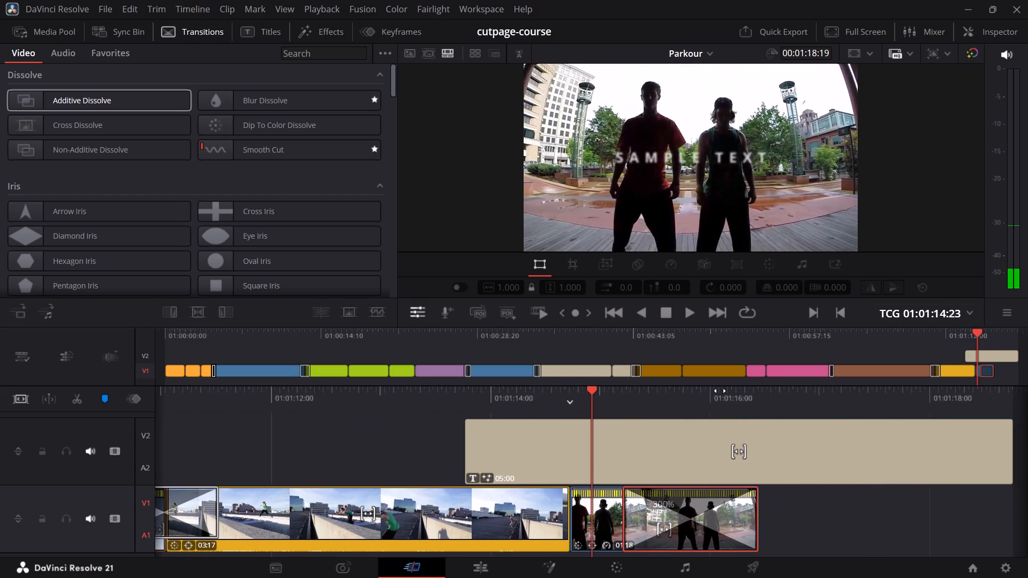
{"action": "left_click_drag", "start_coordinate": [720, 391], "coordinate": [807, 387]}
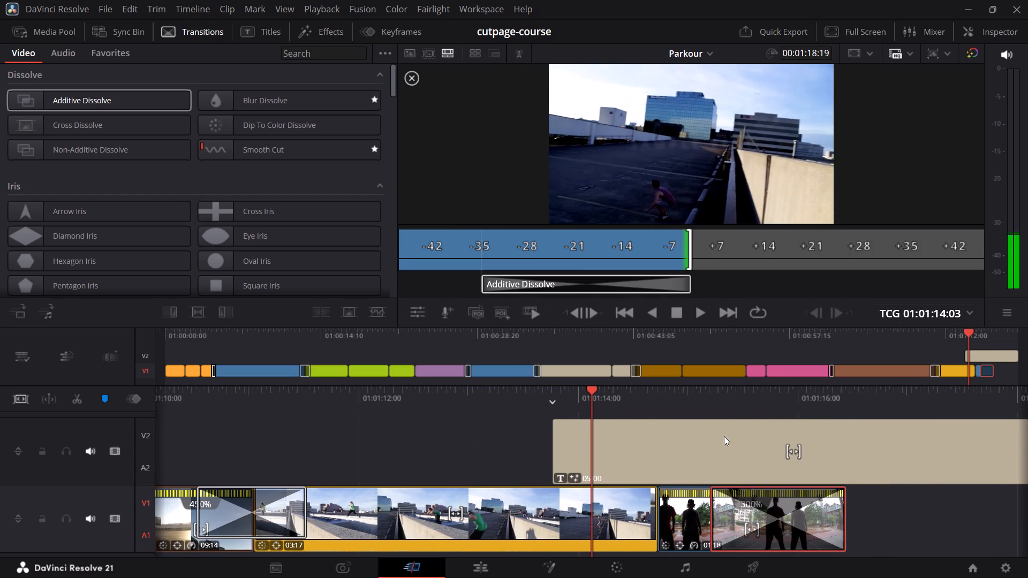
Extend the start of the closing Additive Dissolve to a length of 01:18, covering the whole final clip.
{"action": "left_click_drag", "start_coordinate": [714, 509], "coordinate": [656, 513]}
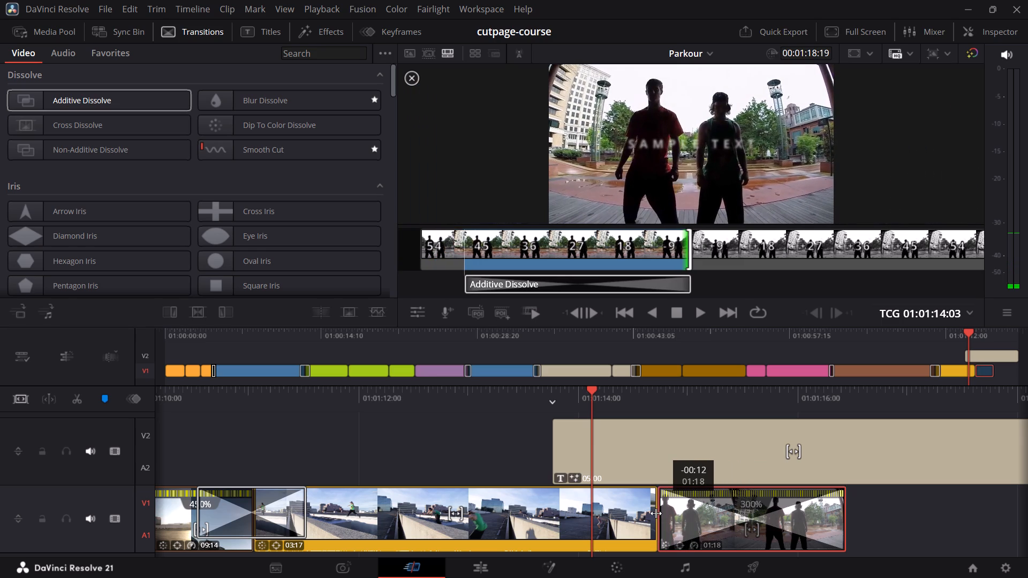
{"action": "left_click_drag", "start_coordinate": [656, 513], "coordinate": [643, 513]}
Scrub the ending, and play it from 01:01:13:03 past the last clip to review the lengthened fade-out with the title.
{"action": "left_click_drag", "start_coordinate": [840, 397], "coordinate": [819, 402]}
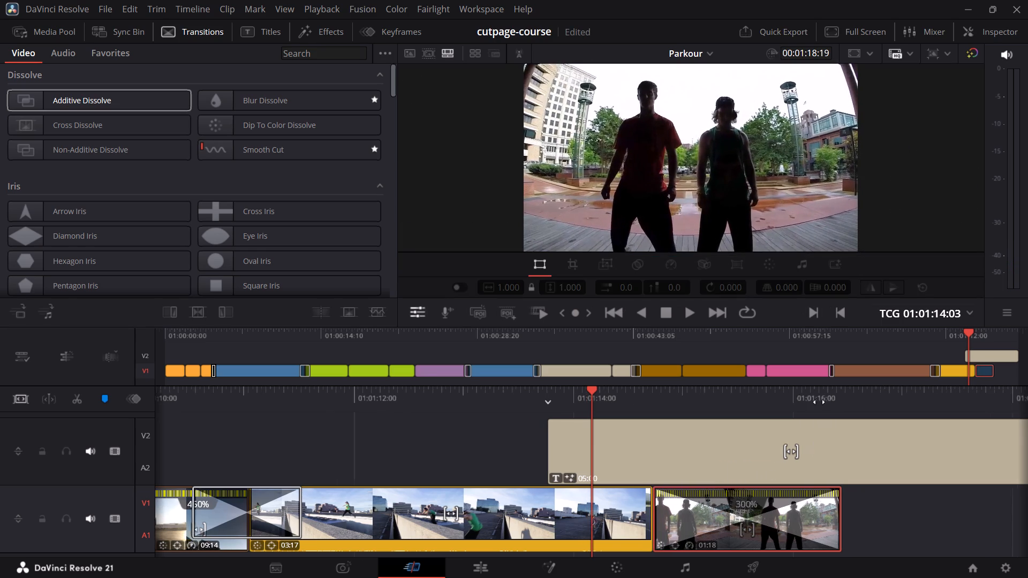
{"action": "left_click_drag", "start_coordinate": [819, 402], "coordinate": [783, 398]}
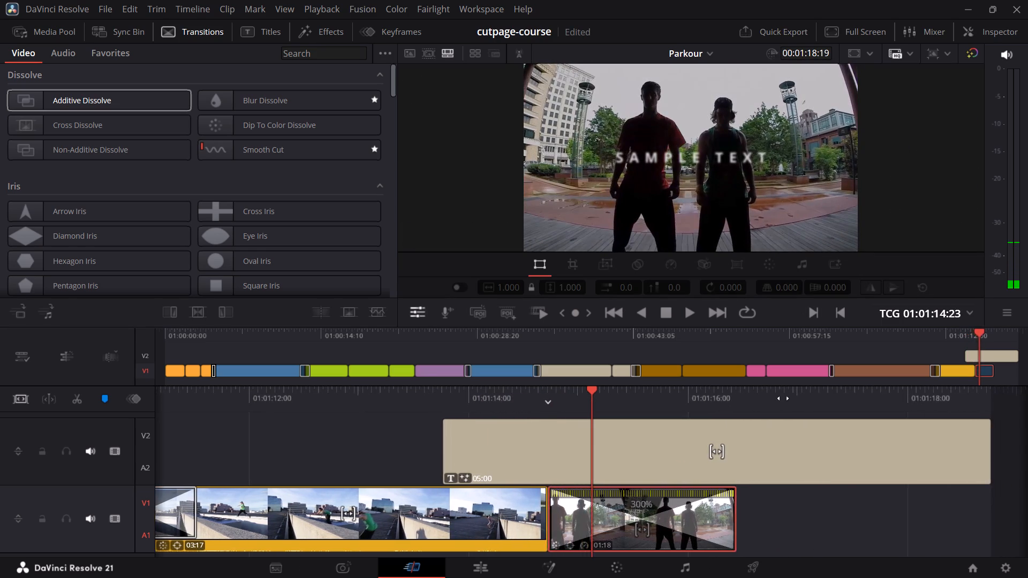
{"action": "left_click_drag", "start_coordinate": [783, 398], "coordinate": [711, 404]}
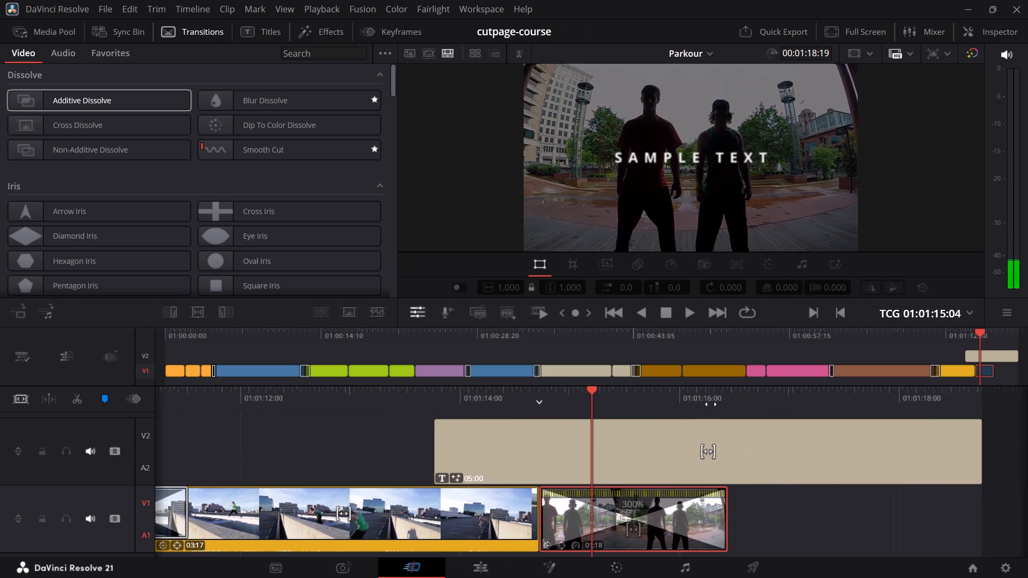
{"action": "left_click_drag", "start_coordinate": [711, 404], "coordinate": [949, 399]}
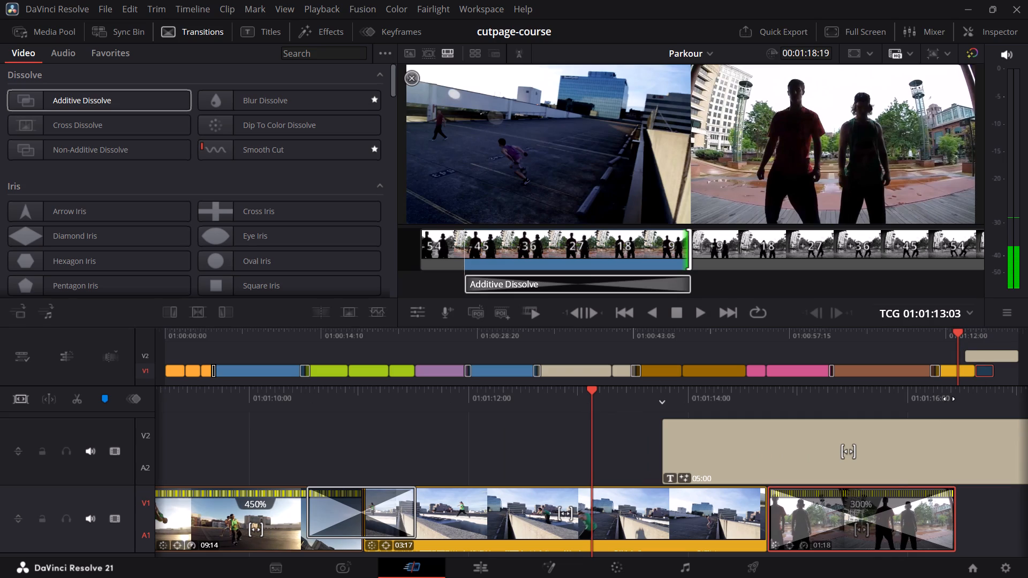
{"action": "key", "text": "Escape"}
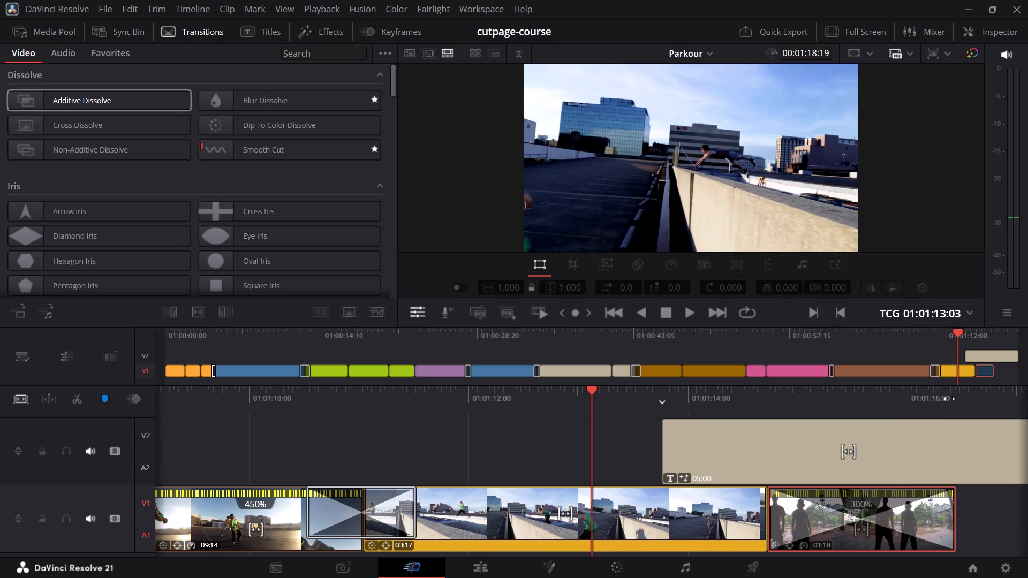
{"action": "key", "text": "space"}
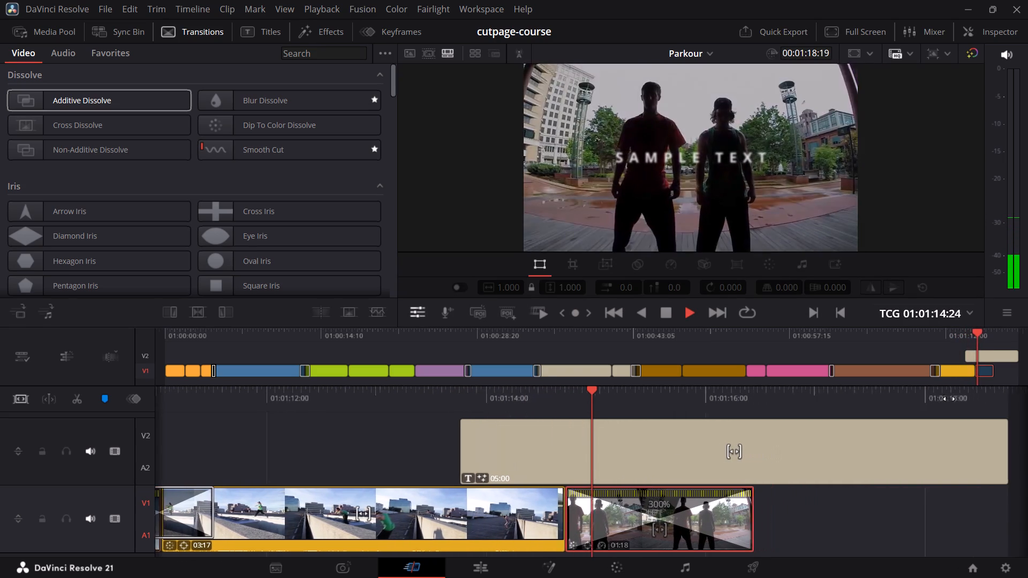
{"action": "key", "text": "space"}
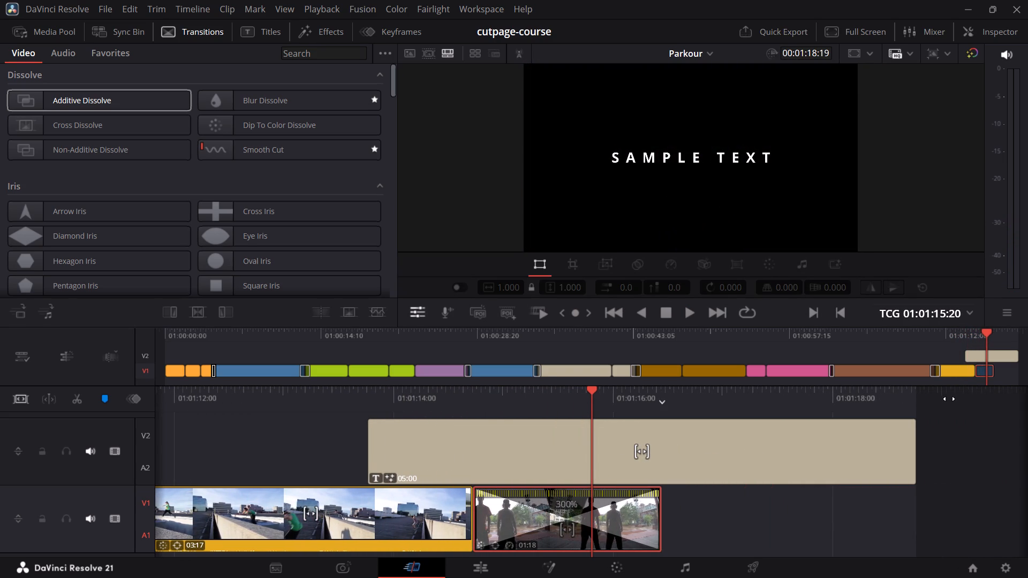